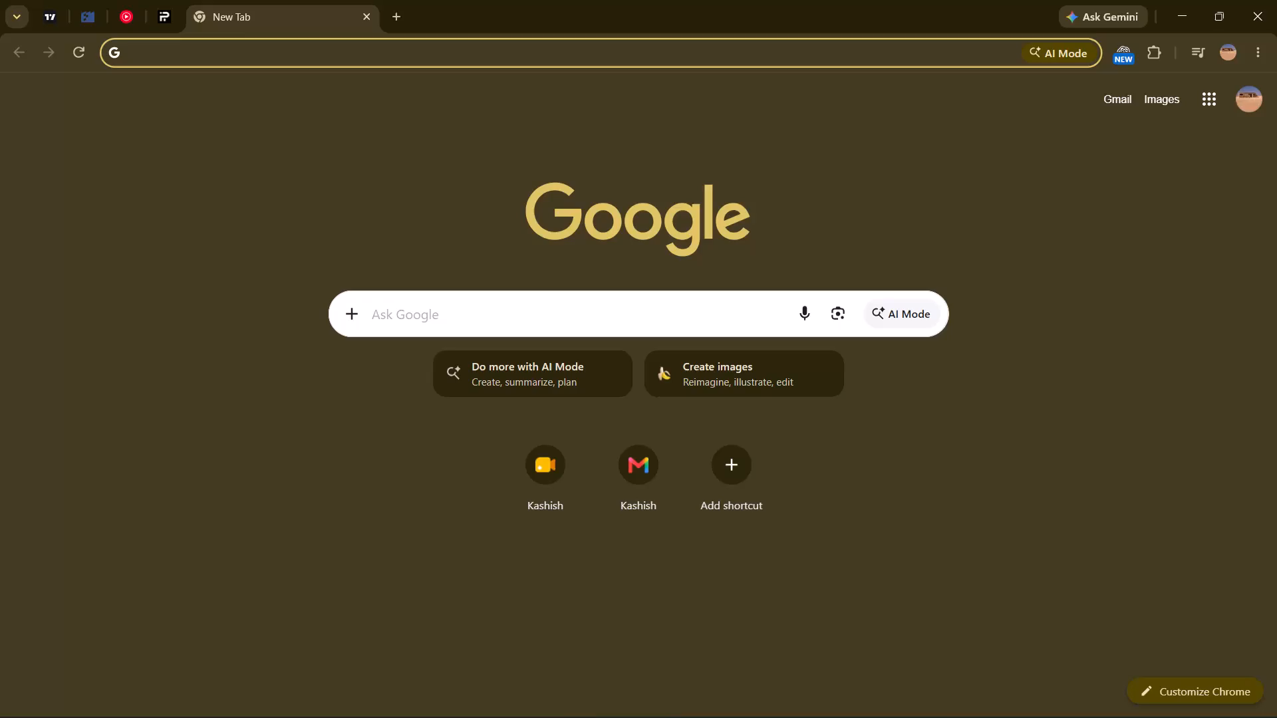
Open the EUR/USD chart in TradingView and display it full screen.
click(51, 7)
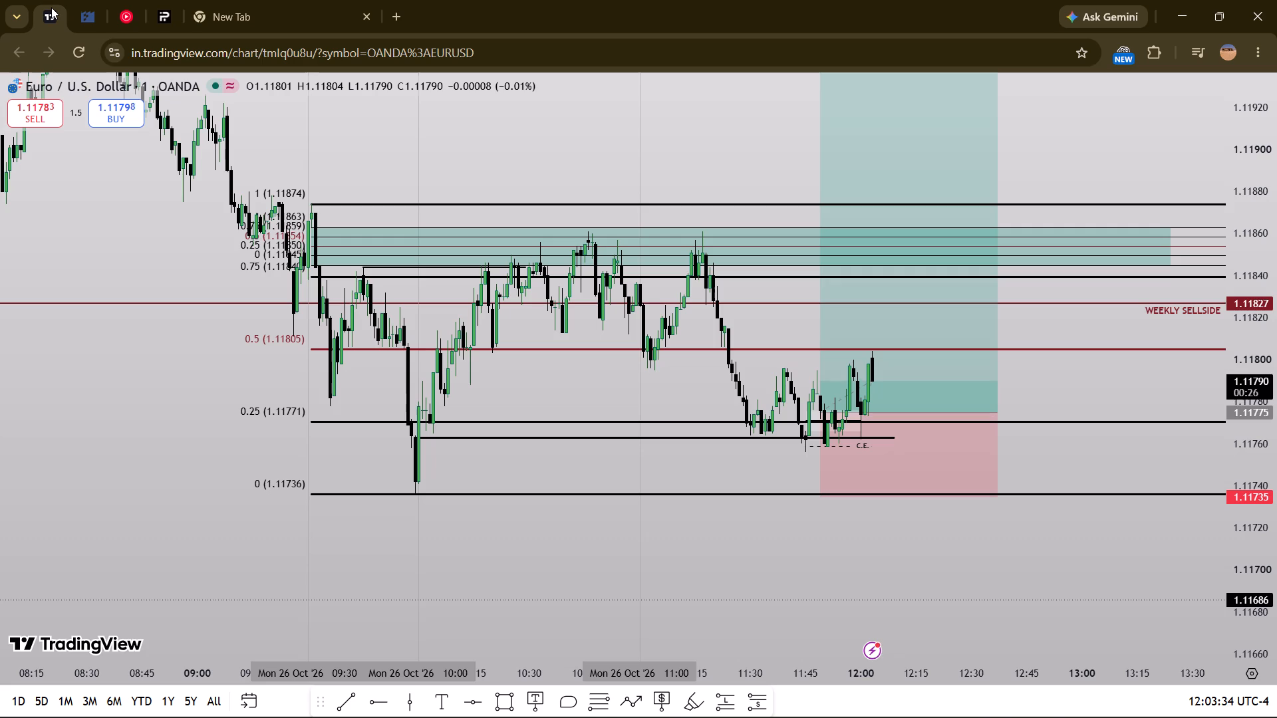
click(1270, 59)
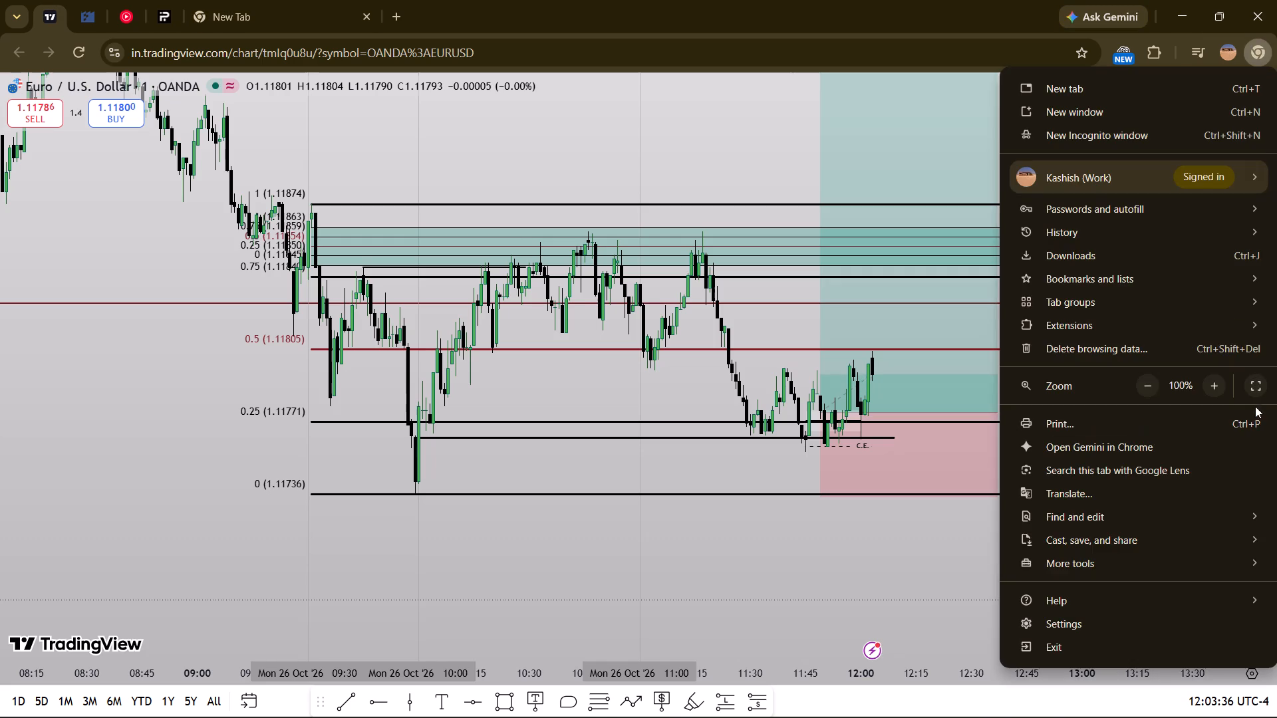
click(1260, 389)
Extend the small white box near 1.11771, starting at 11:45, to end at 12:06.
drag(940, 535, 1076, 535)
drag(1276, 637, 1243, 434)
scroll(1034, 620, up, 4)
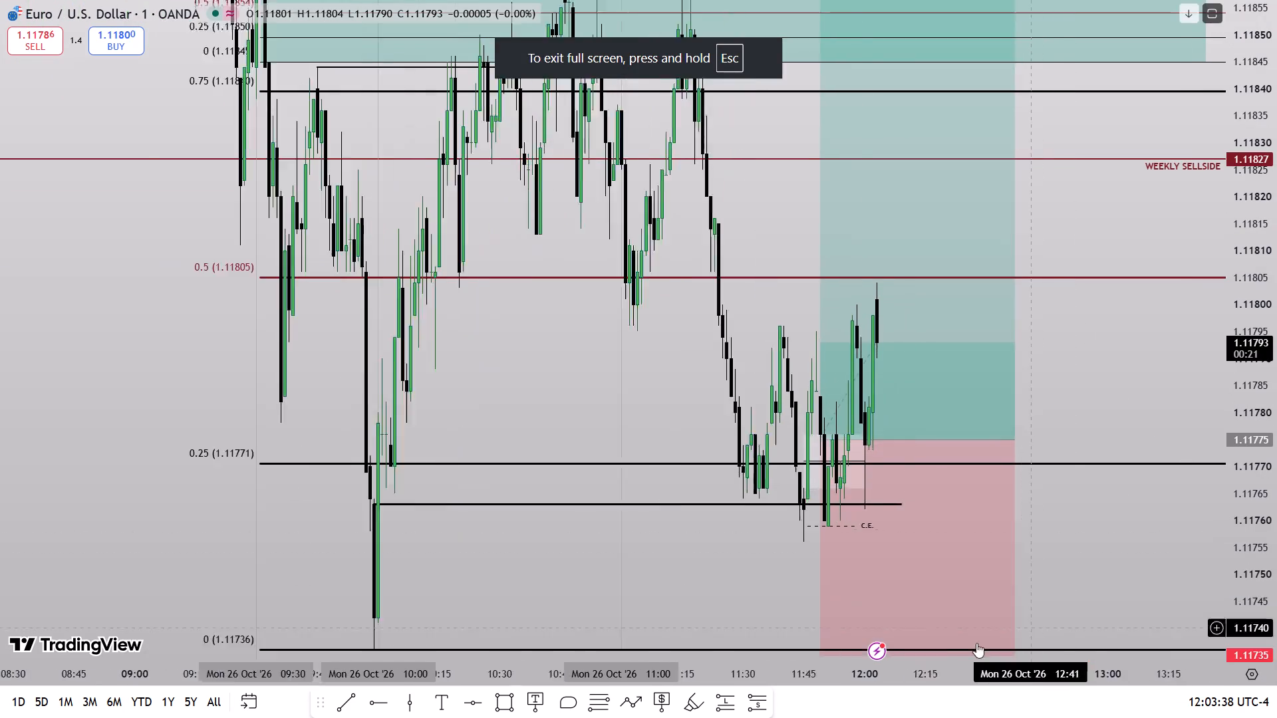
drag(587, 589, 701, 523)
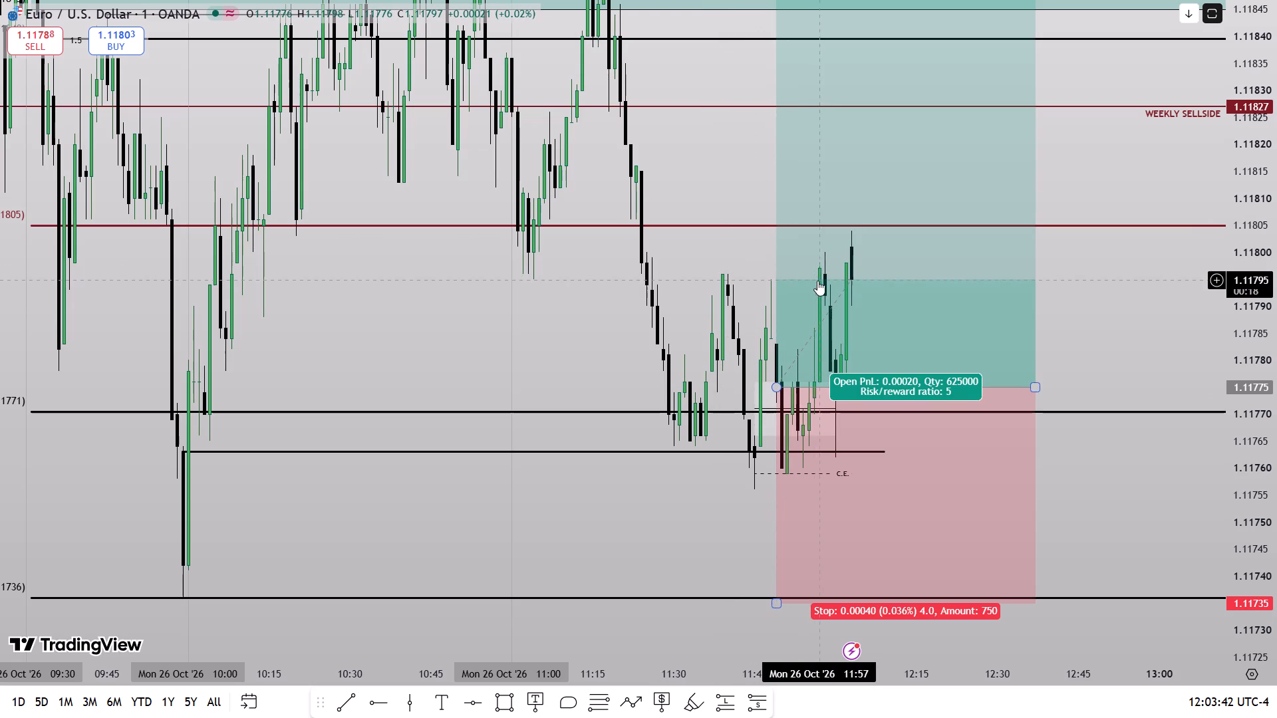
drag(726, 523, 757, 414)
scroll(729, 437, up, 3)
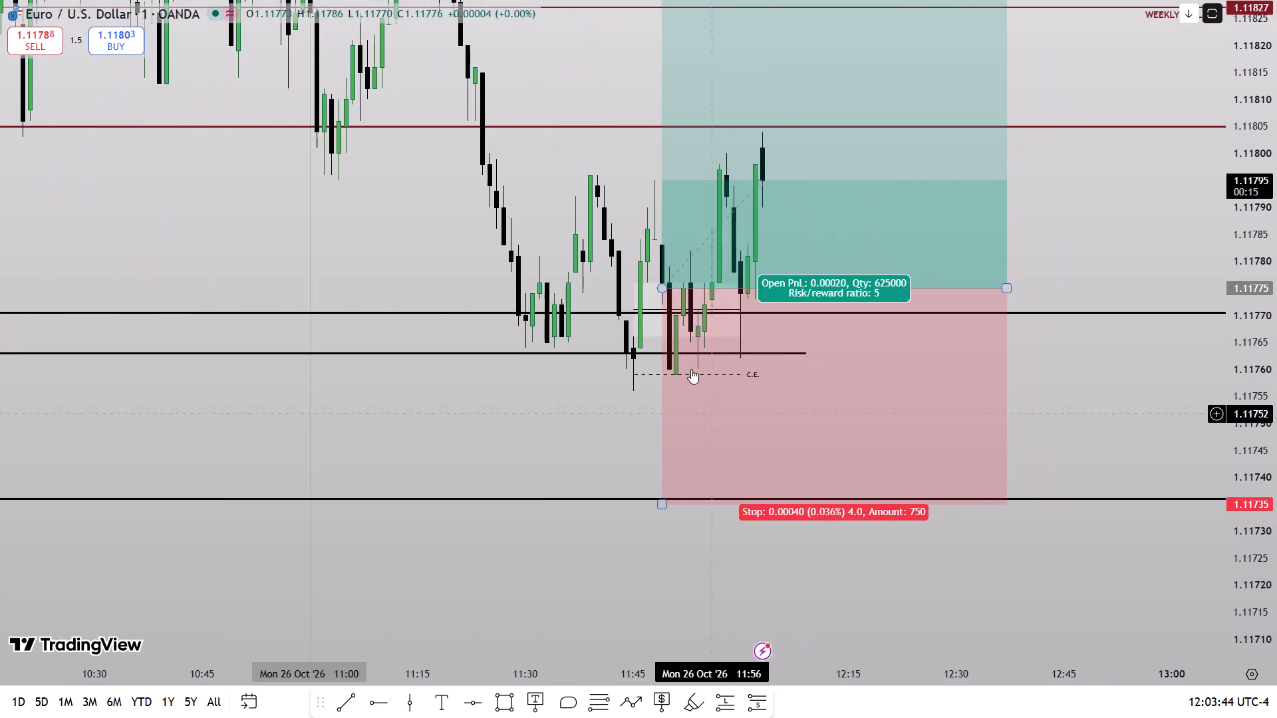
drag(742, 311, 783, 319)
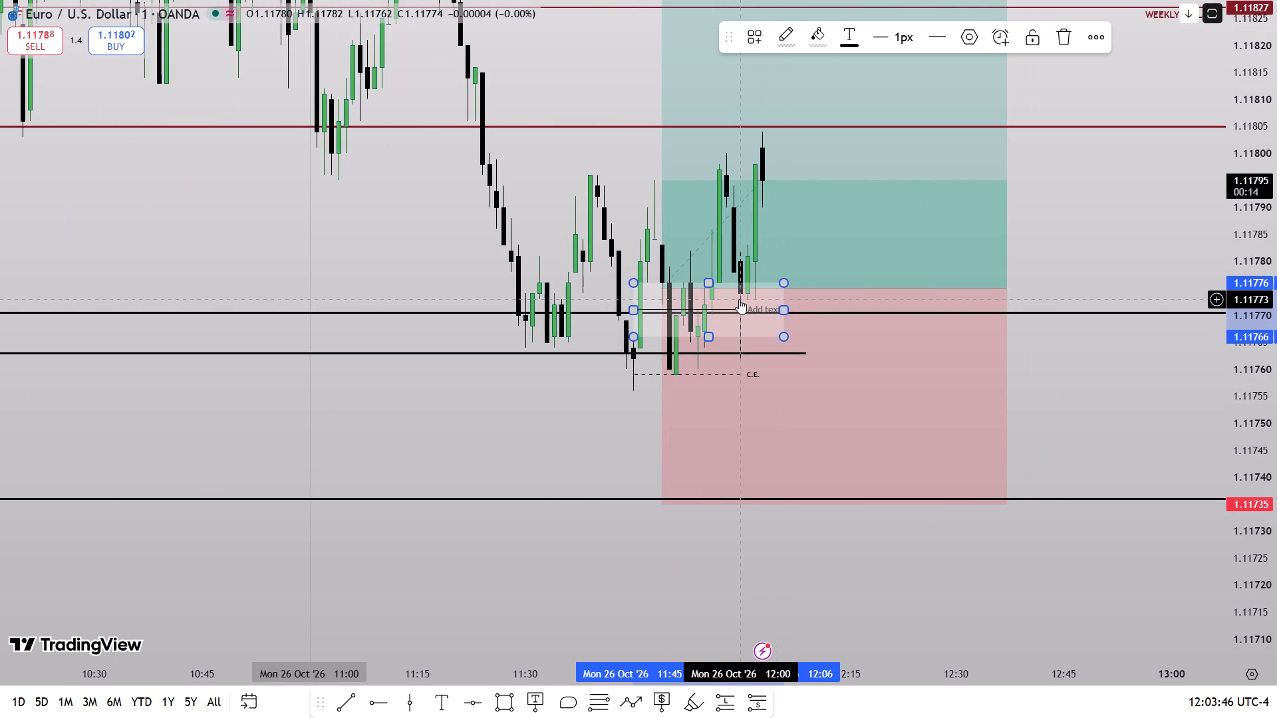
Lower the bottom edge of the white box beneath the long position's entry to about 1.11764.
drag(1276, 239, 1240, 474)
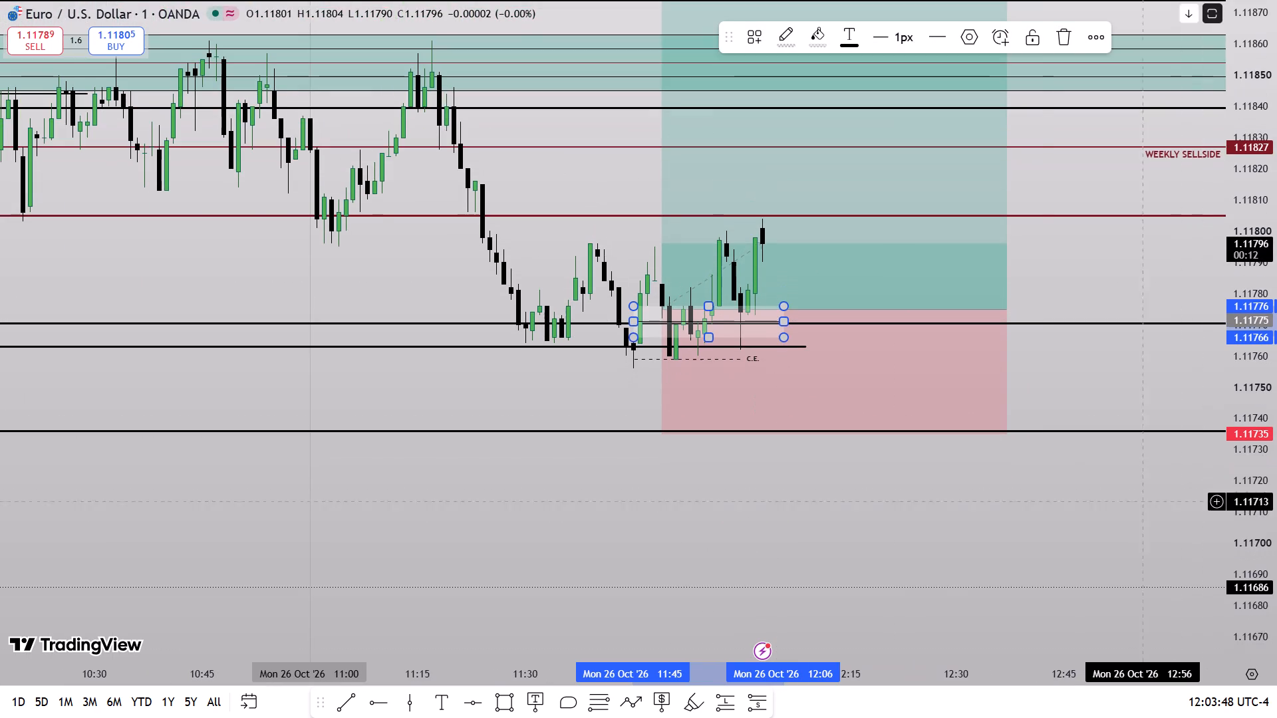
drag(958, 521, 953, 590)
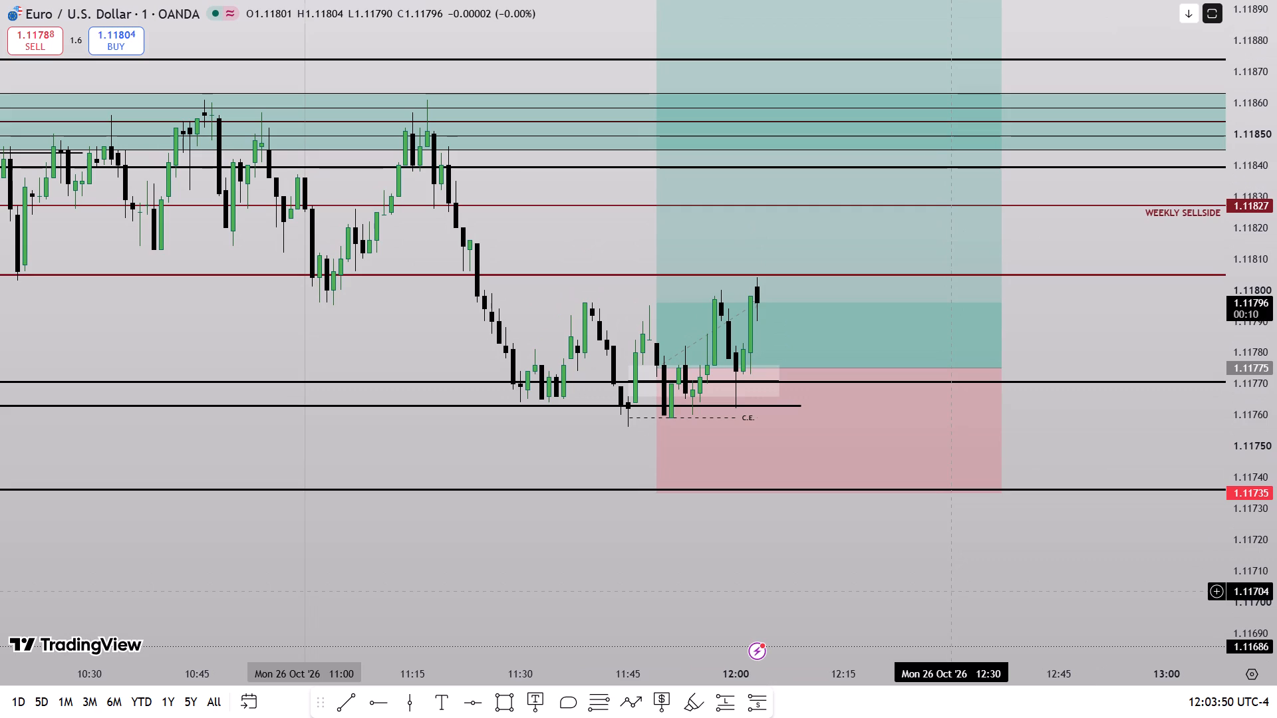
drag(558, 448, 563, 448)
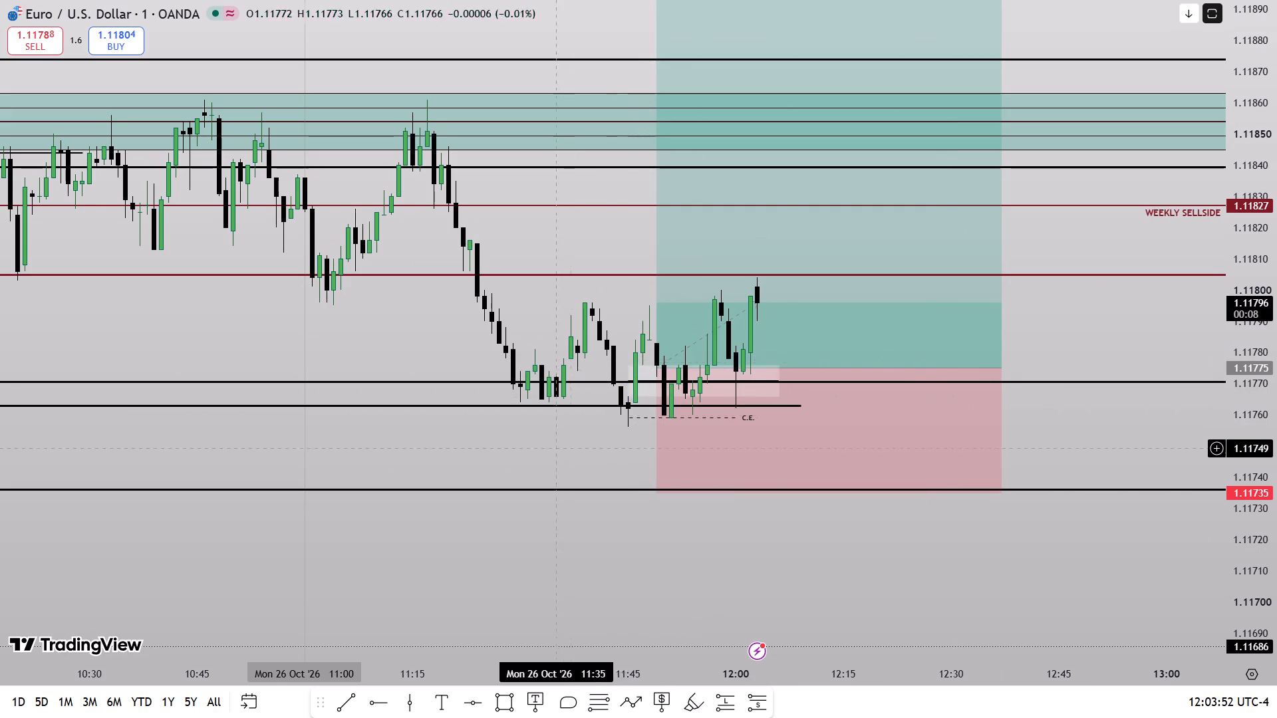
drag(563, 448, 772, 393)
drag(1276, 440, 1241, 353)
scroll(931, 407, down, 5)
drag(668, 417, 578, 462)
scroll(667, 463, up, 3)
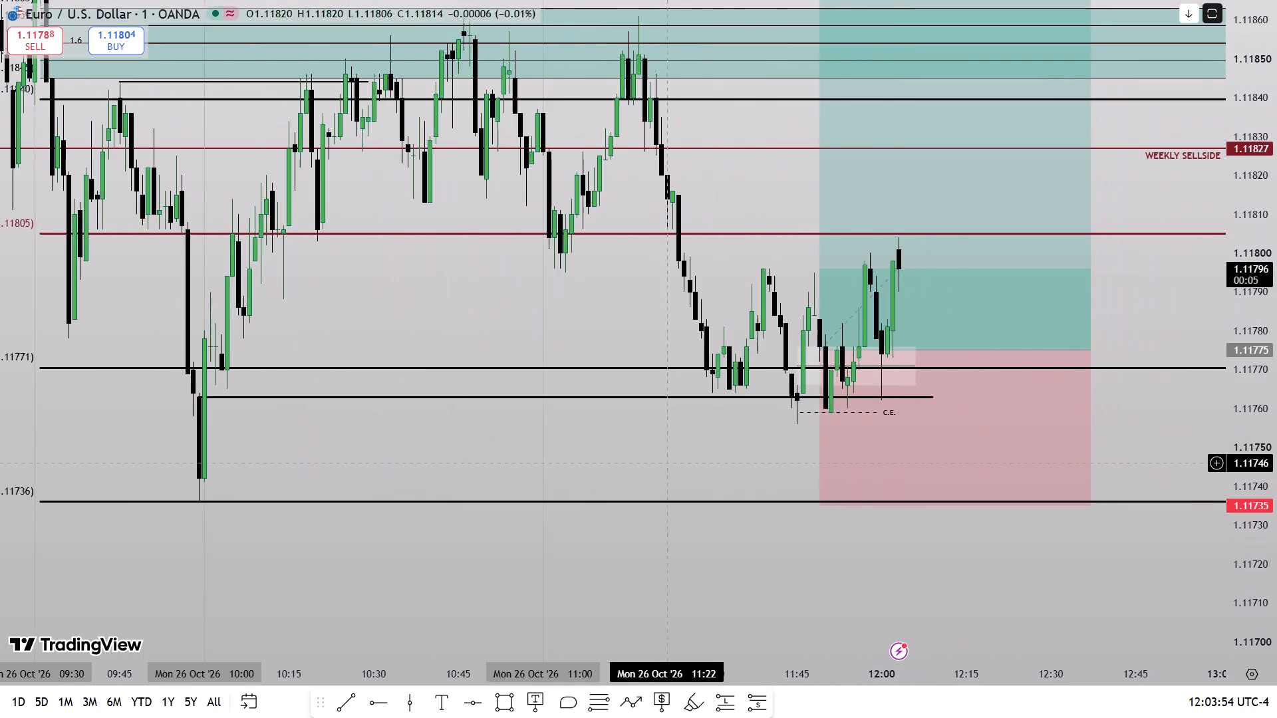
drag(1276, 485, 1240, 348)
drag(762, 503, 805, 432)
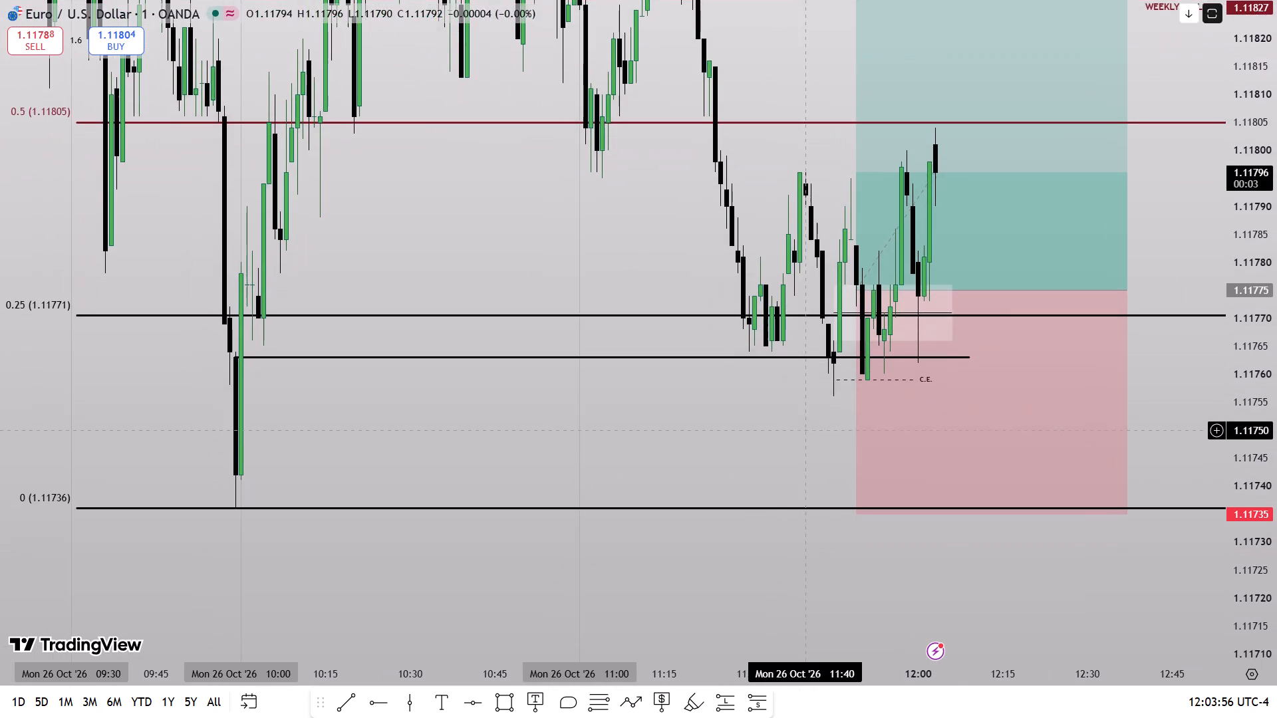
drag(1276, 493, 1245, 235)
scroll(944, 404, up, 3)
drag(700, 342, 702, 360)
click(676, 454)
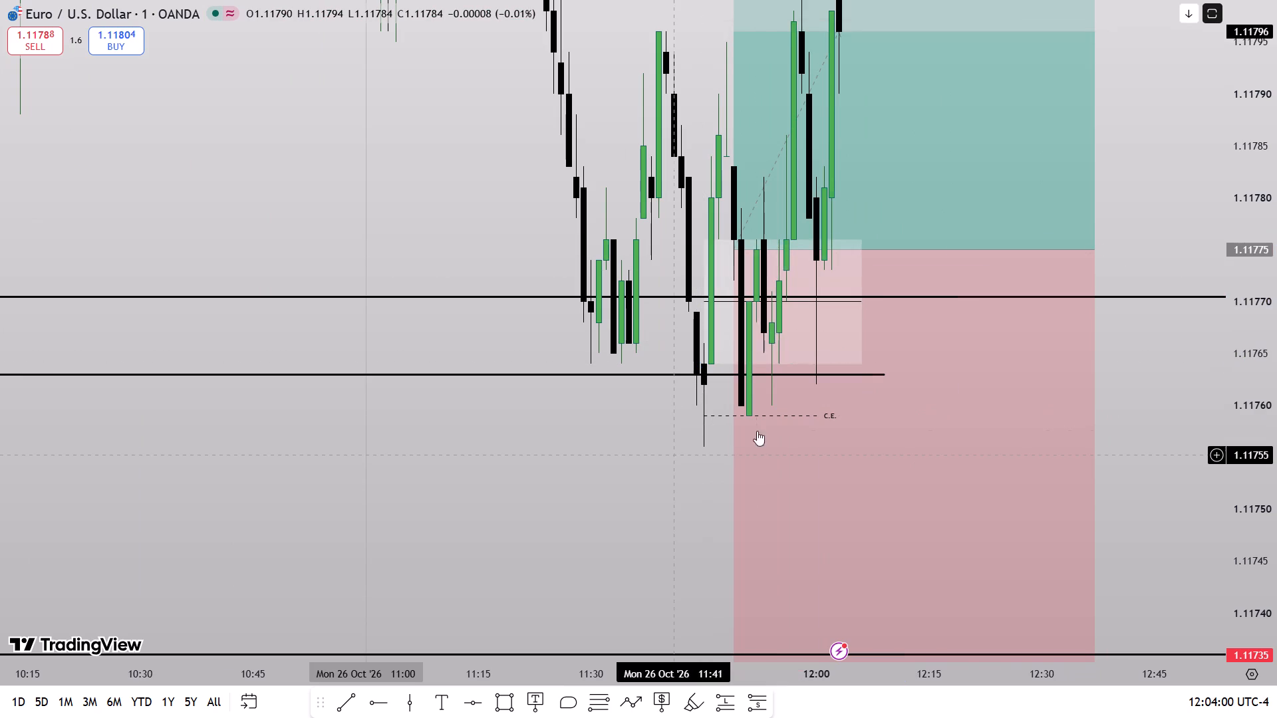
Examine EUR/USD price action around the long position, the white box and the surrounding range levels.
drag(1276, 223, 1276, 374)
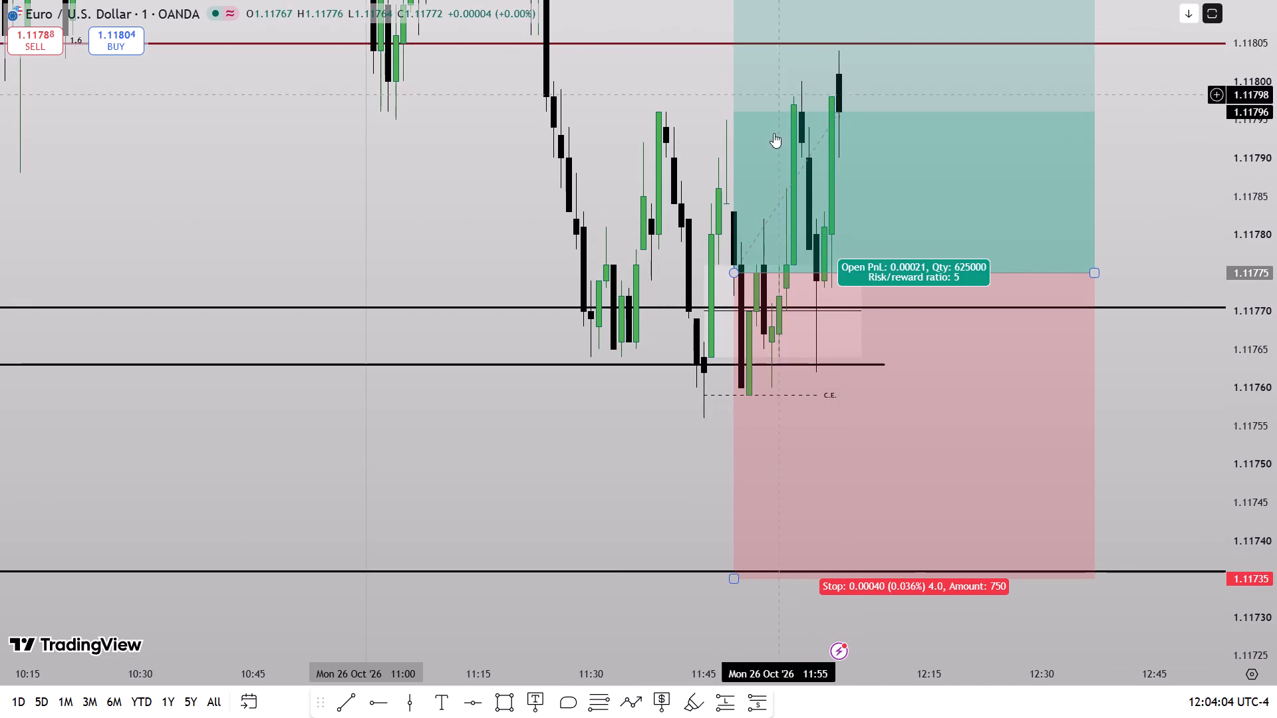
drag(1181, 203, 1149, 295)
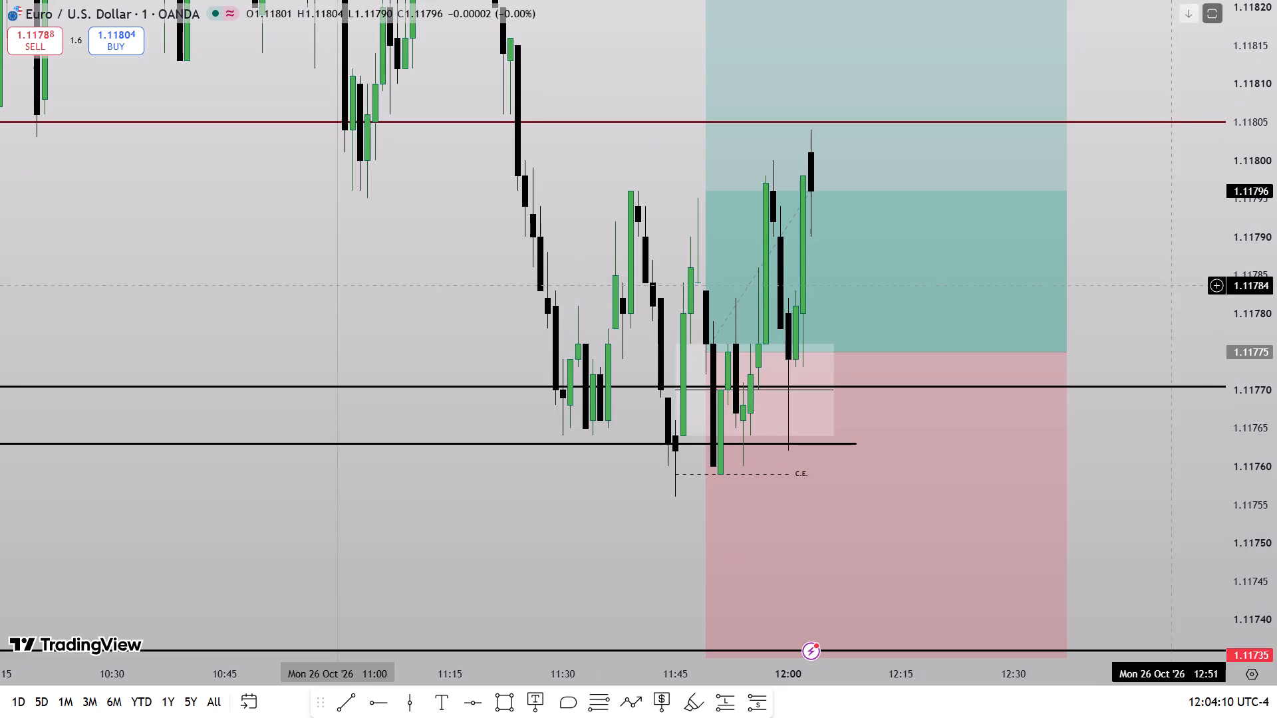
drag(1276, 255, 1258, 506)
scroll(1175, 477, down, 4)
drag(1189, 435, 1089, 457)
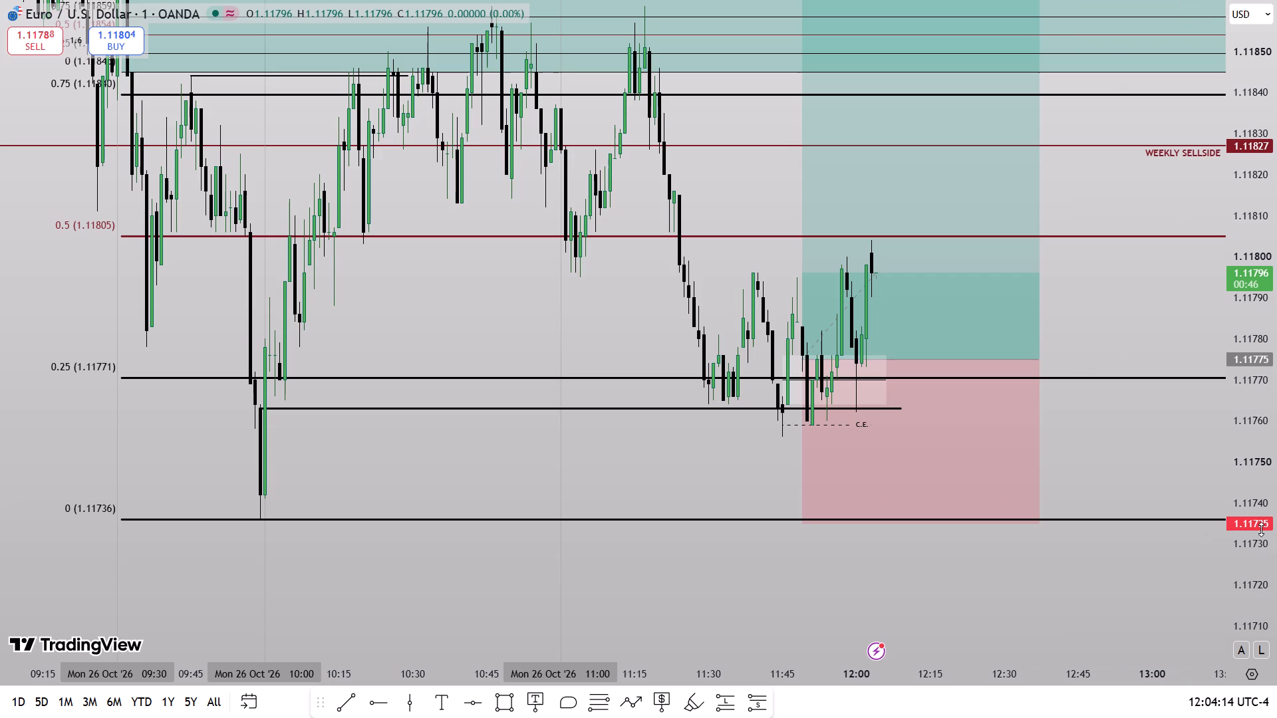
drag(1159, 434, 1105, 451)
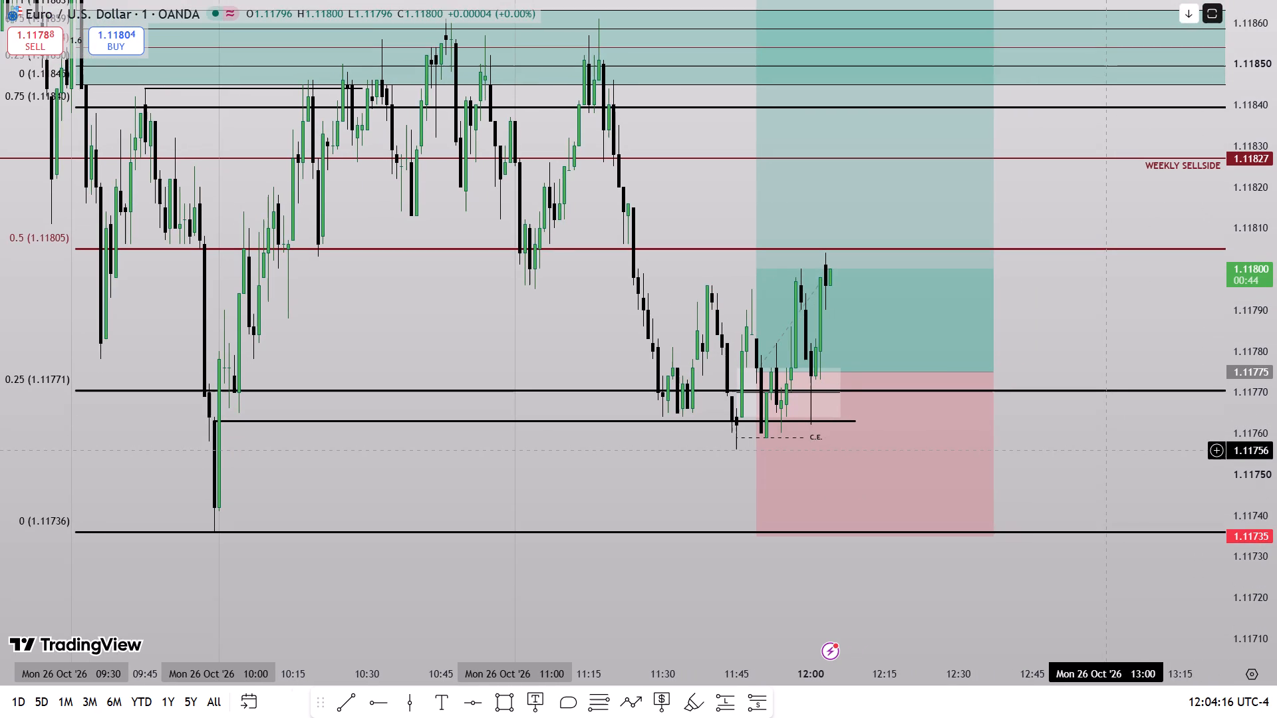
drag(1276, 382, 1262, 491)
scroll(1151, 486, down, 3)
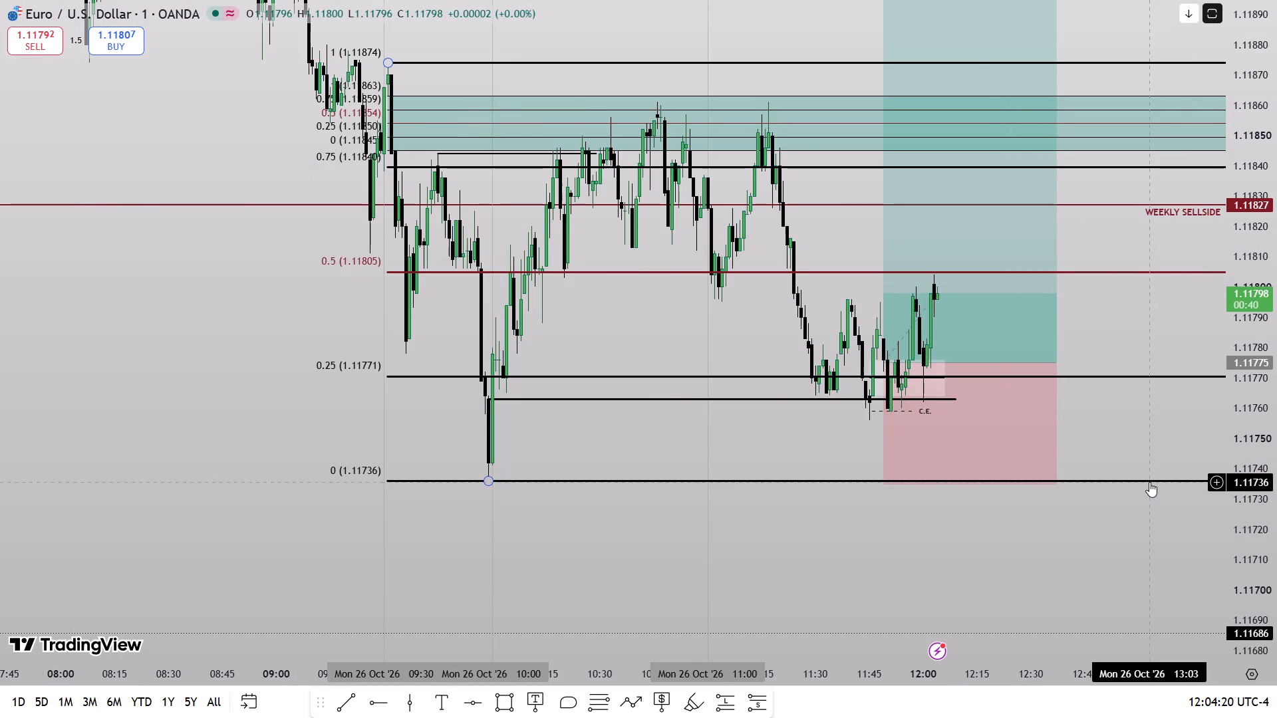
Switch through the watchlist past the U.S. Dollar Index to the British Pound / U.S. Dollar chart.
key(space)
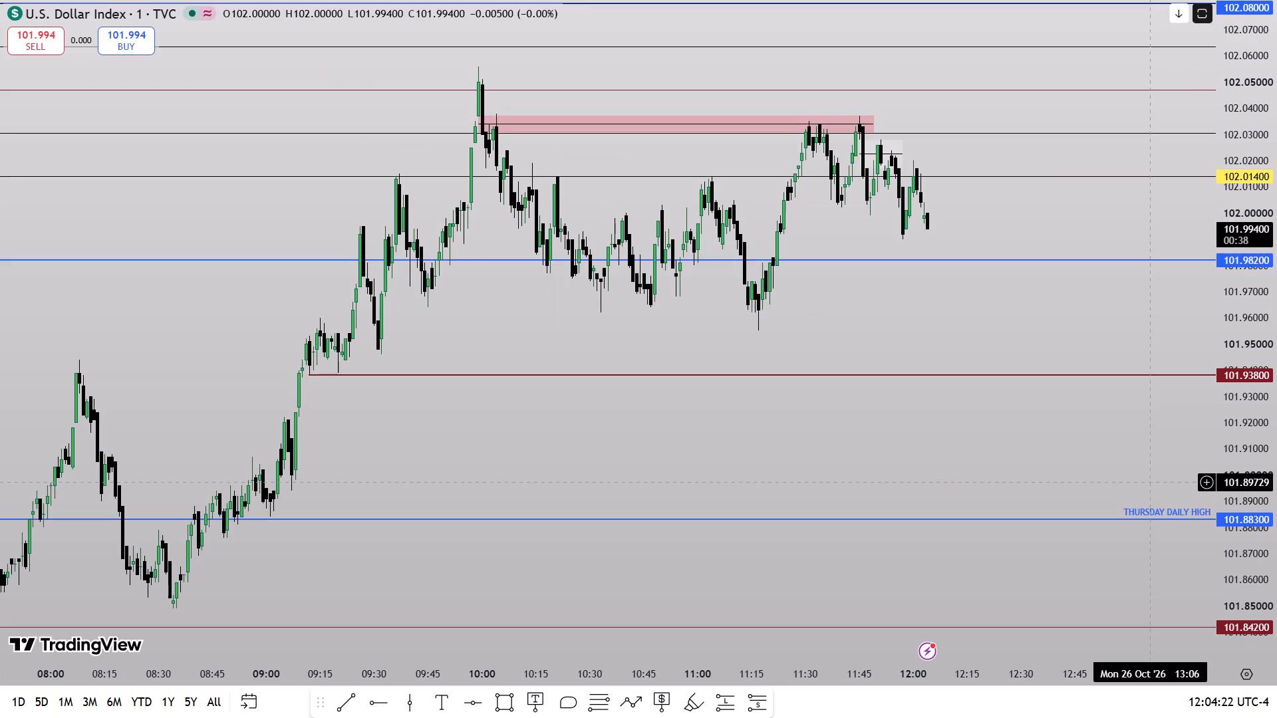
key(space)
Delete the small white box on GBP/USD between about 1.33442 and 1.33437, ending near 11:45.
drag(1276, 498, 1272, 380)
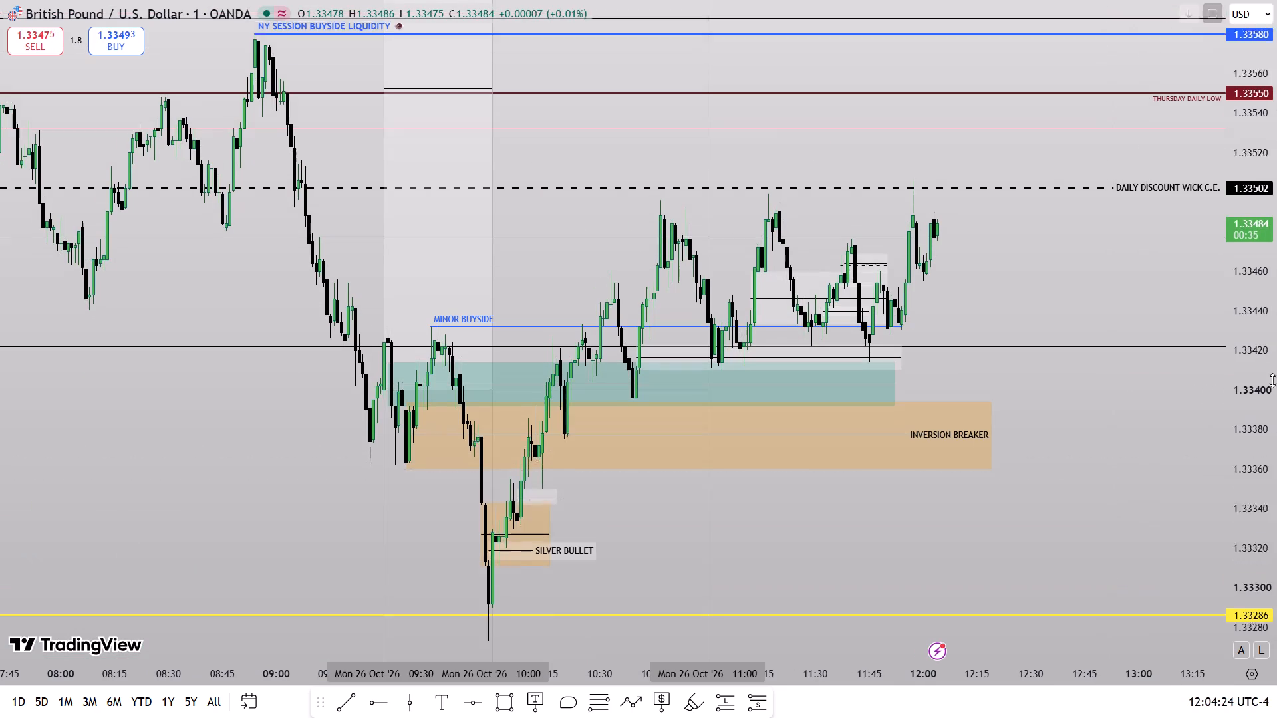
drag(1272, 380, 1264, 342)
drag(1155, 412, 1135, 469)
drag(1263, 493, 1268, 483)
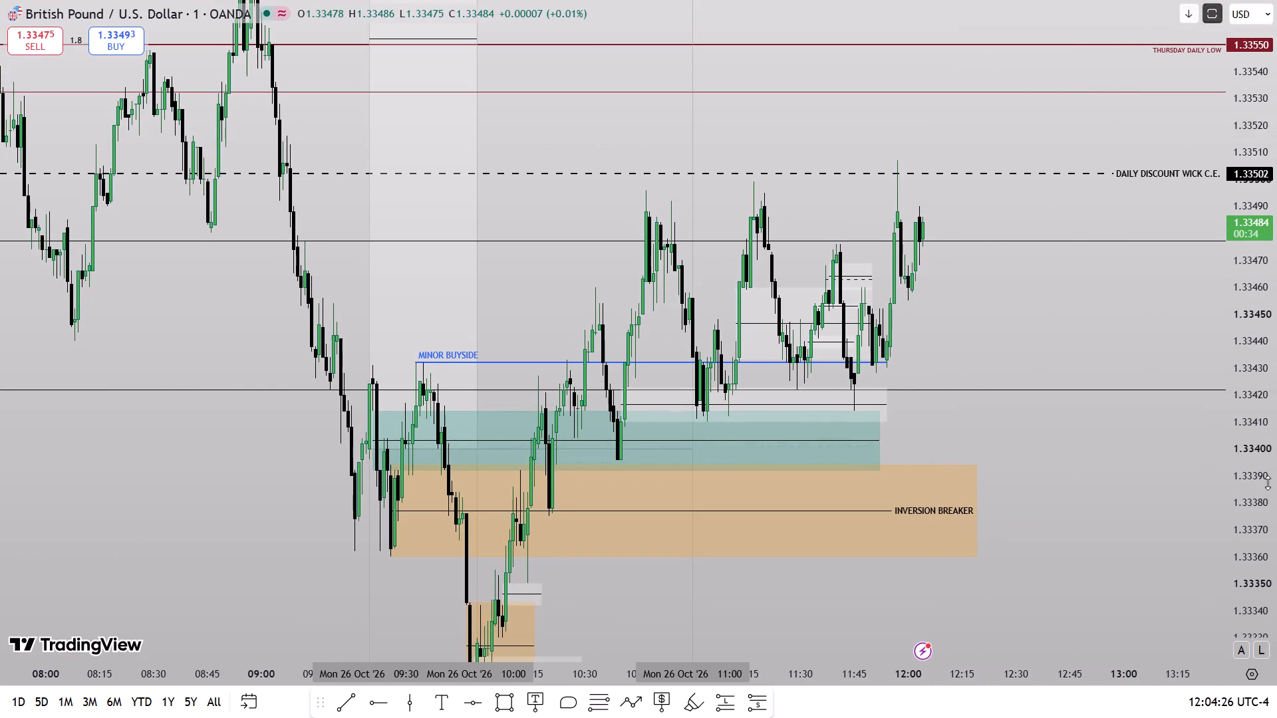
drag(1268, 483, 1262, 394)
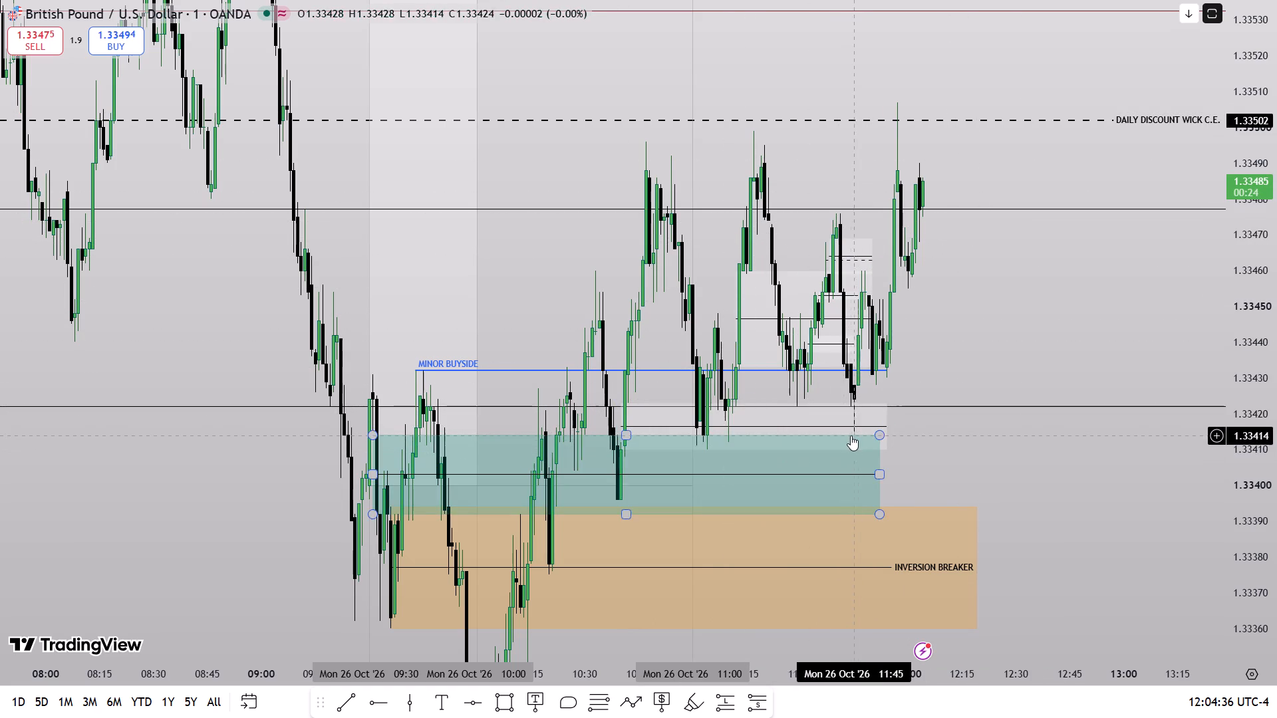
click(858, 336)
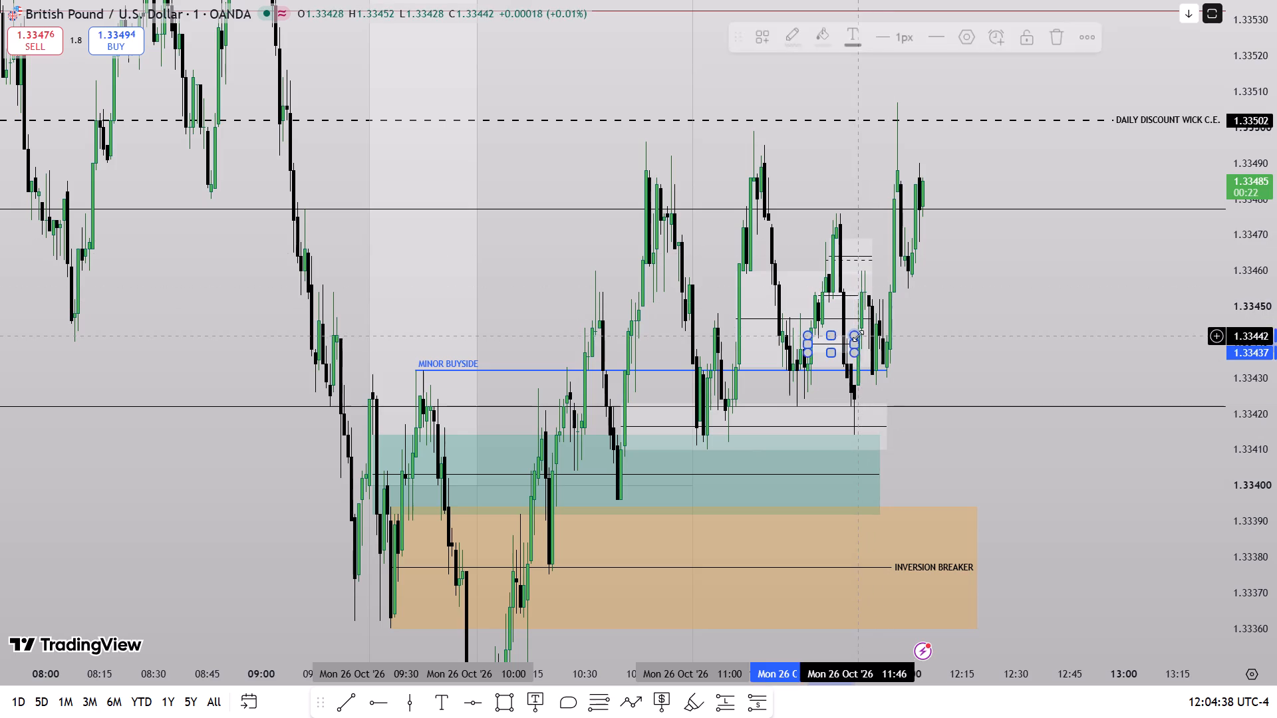
click(1059, 43)
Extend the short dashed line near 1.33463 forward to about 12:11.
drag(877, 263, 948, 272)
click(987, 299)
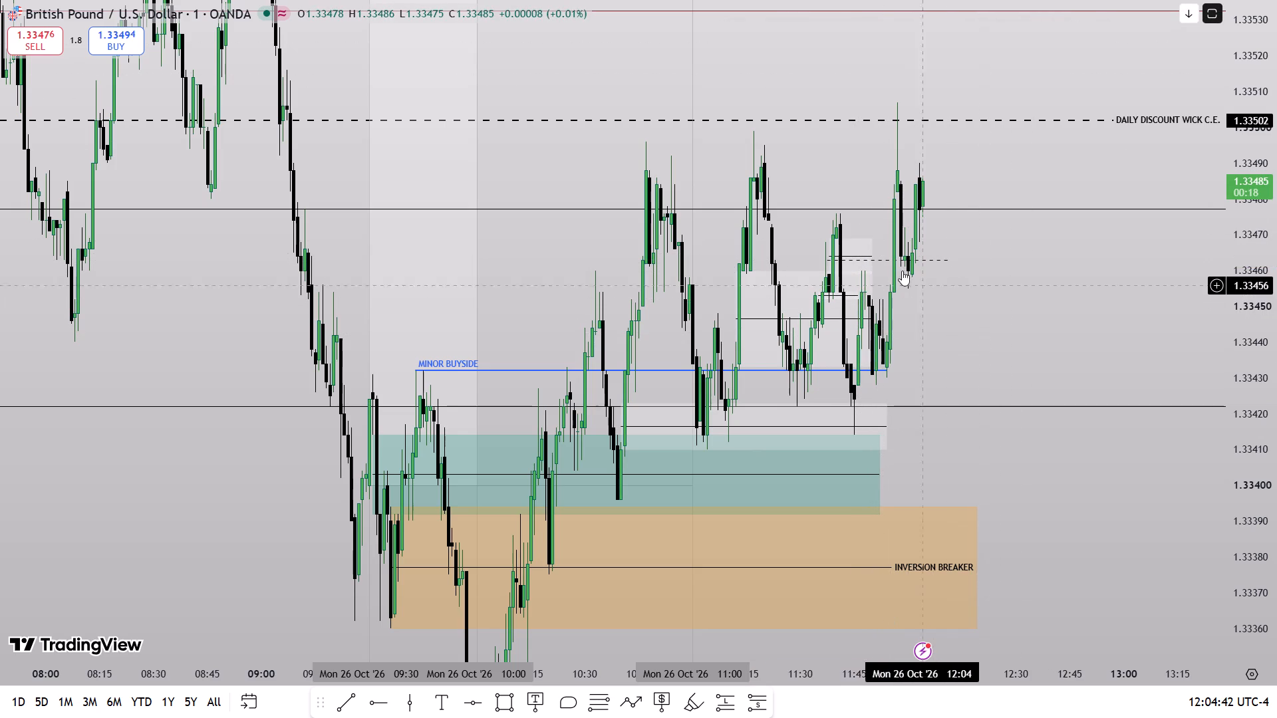
Extend the white box around the 1.33464 line, starting near 11:38, forward to about 12:17.
drag(873, 258, 969, 265)
click(976, 326)
Move the extended white box to the latest rally and resize it to start about 11:55, spanning 1.33482 to about 1.33456.
scroll(962, 337, up, 3)
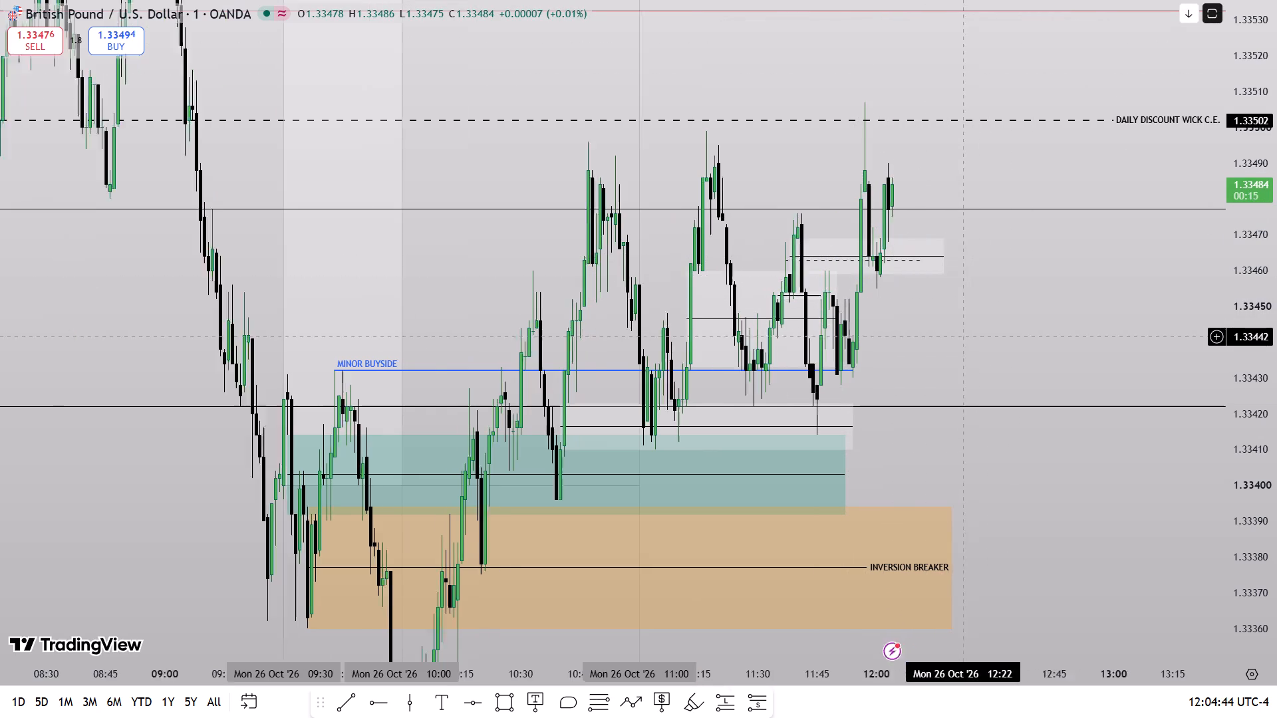
drag(892, 327, 922, 460)
drag(1276, 485, 1234, 299)
scroll(1020, 382, up, 3)
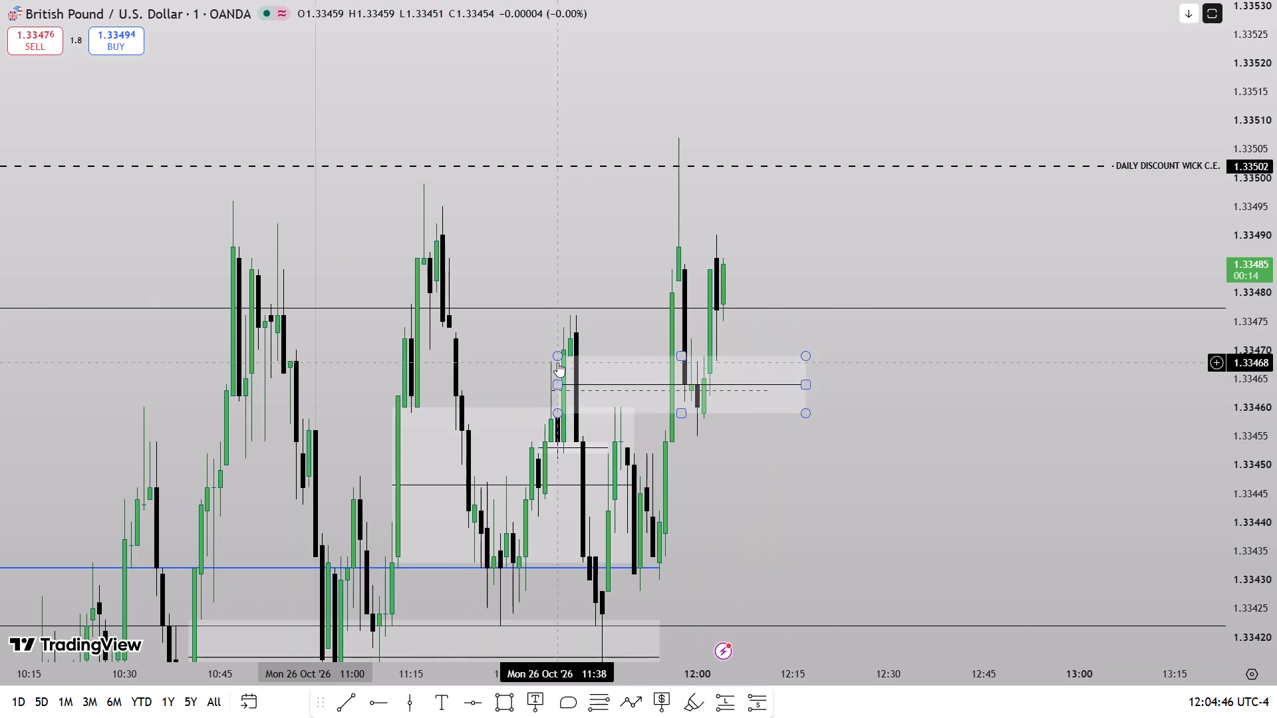
drag(557, 362, 683, 293)
drag(683, 282, 676, 278)
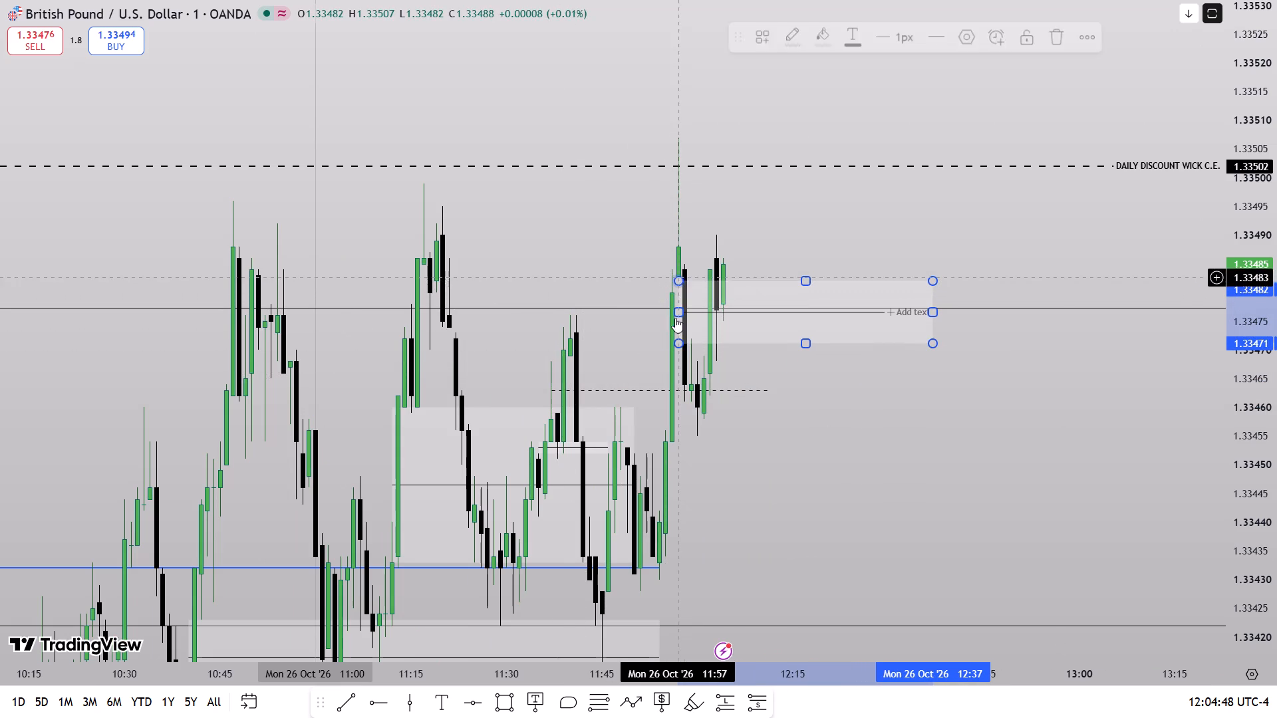
drag(675, 339, 664, 423)
click(724, 495)
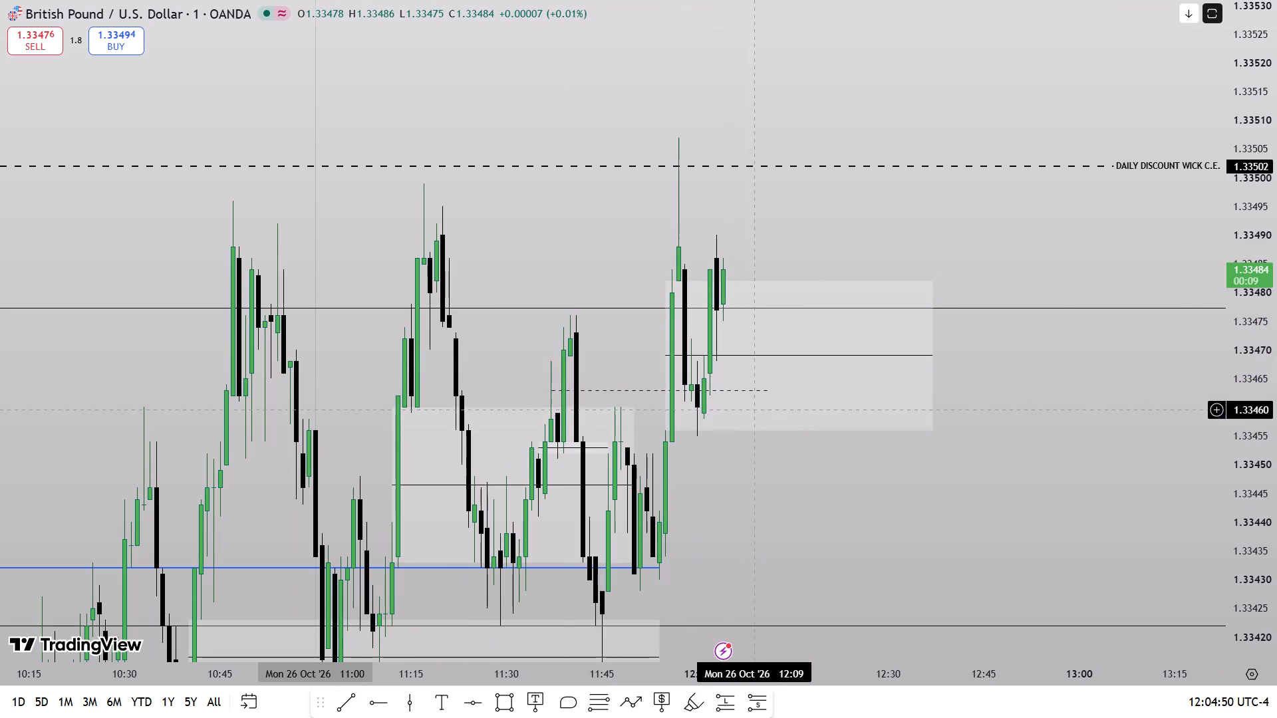
Delete the short dashed line near 1.33463.
click(760, 388)
click(1030, 47)
Extend the larger white box below the newest one, starting about 11:12, forward to about 12:09.
drag(1276, 137, 1243, 336)
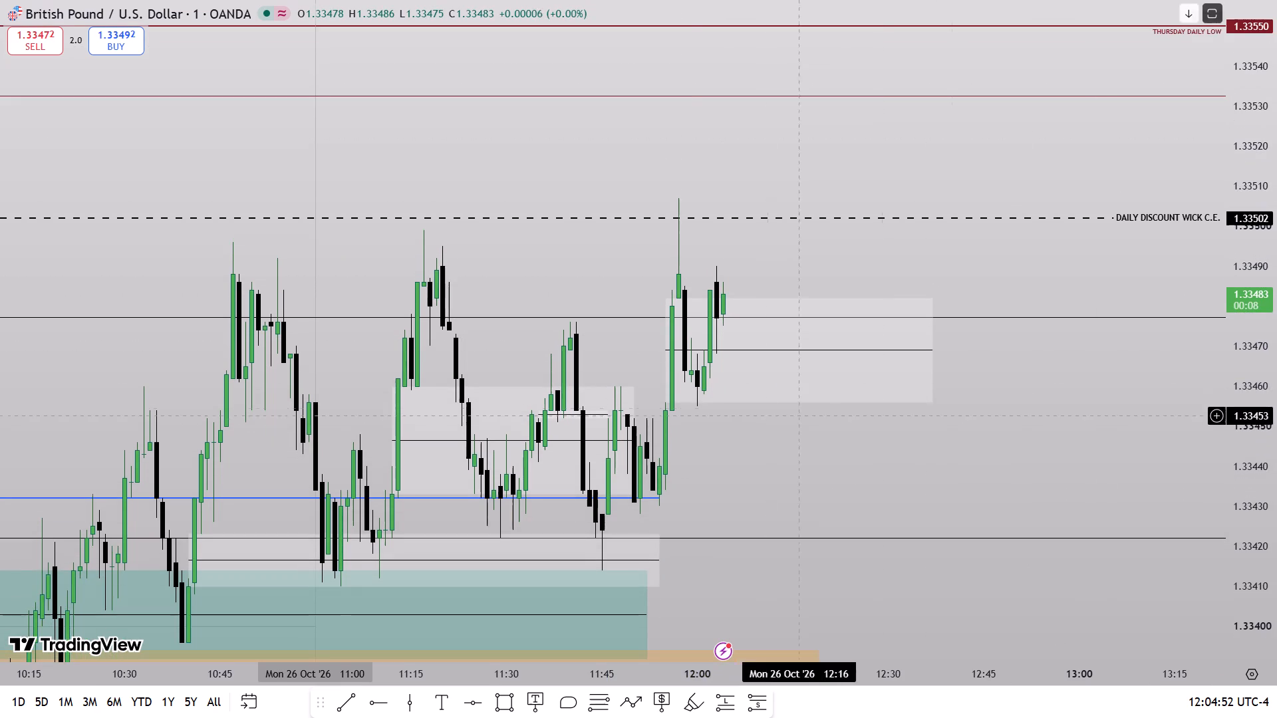
drag(636, 438, 756, 461)
click(809, 456)
Delete the small box with the midline near 1.33453 that sits inside the larger white box.
drag(851, 462, 892, 366)
drag(1276, 335, 1276, 353)
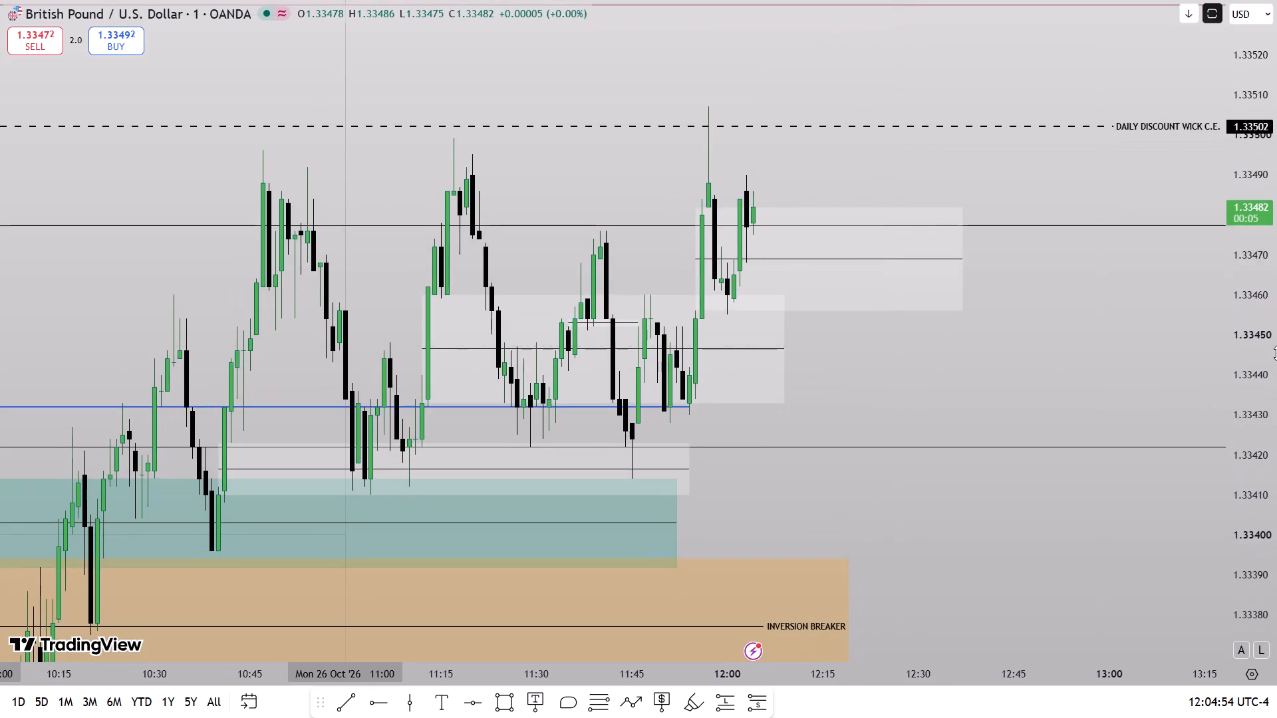
drag(1276, 353, 1246, 403)
scroll(1050, 425, down, 2)
click(755, 324)
click(1055, 37)
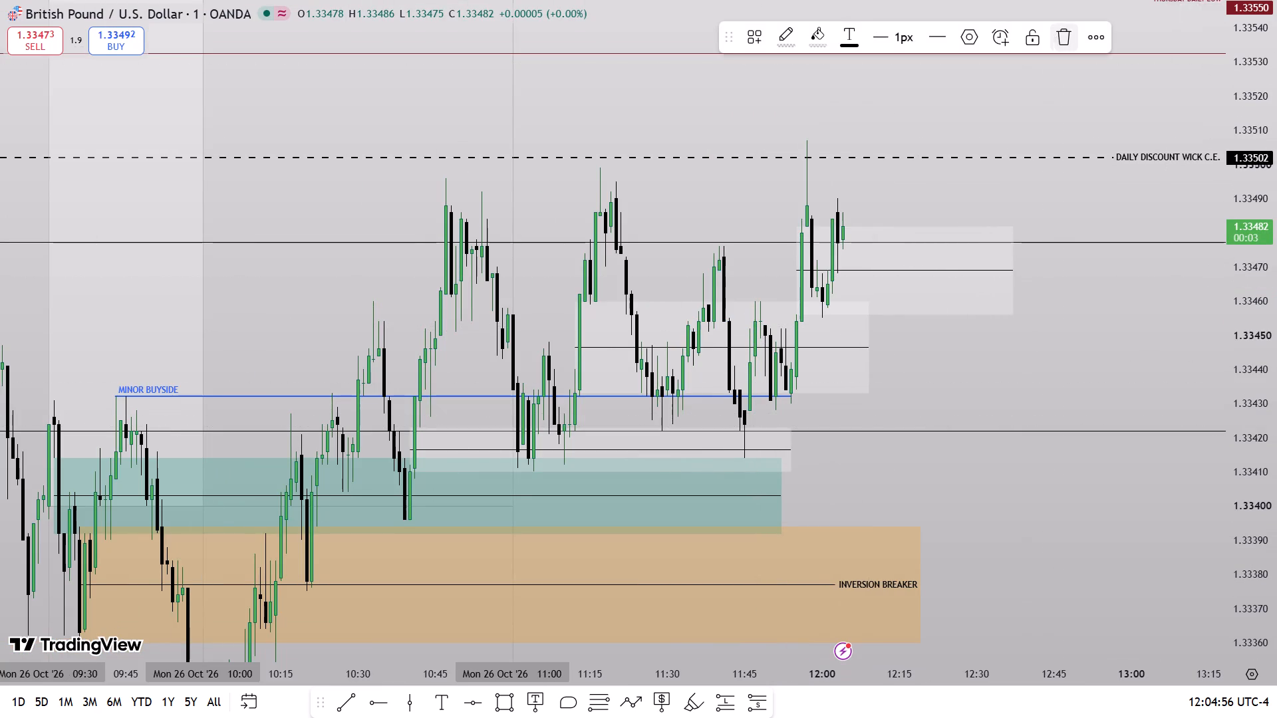
Examine GBP/USD price relative to the Daily Discount Wick C.E., the session liquidity levels and the marked zones.
drag(1276, 126, 1259, 361)
scroll(1154, 405, down, 5)
drag(1139, 445, 1034, 387)
drag(1276, 306, 1268, 424)
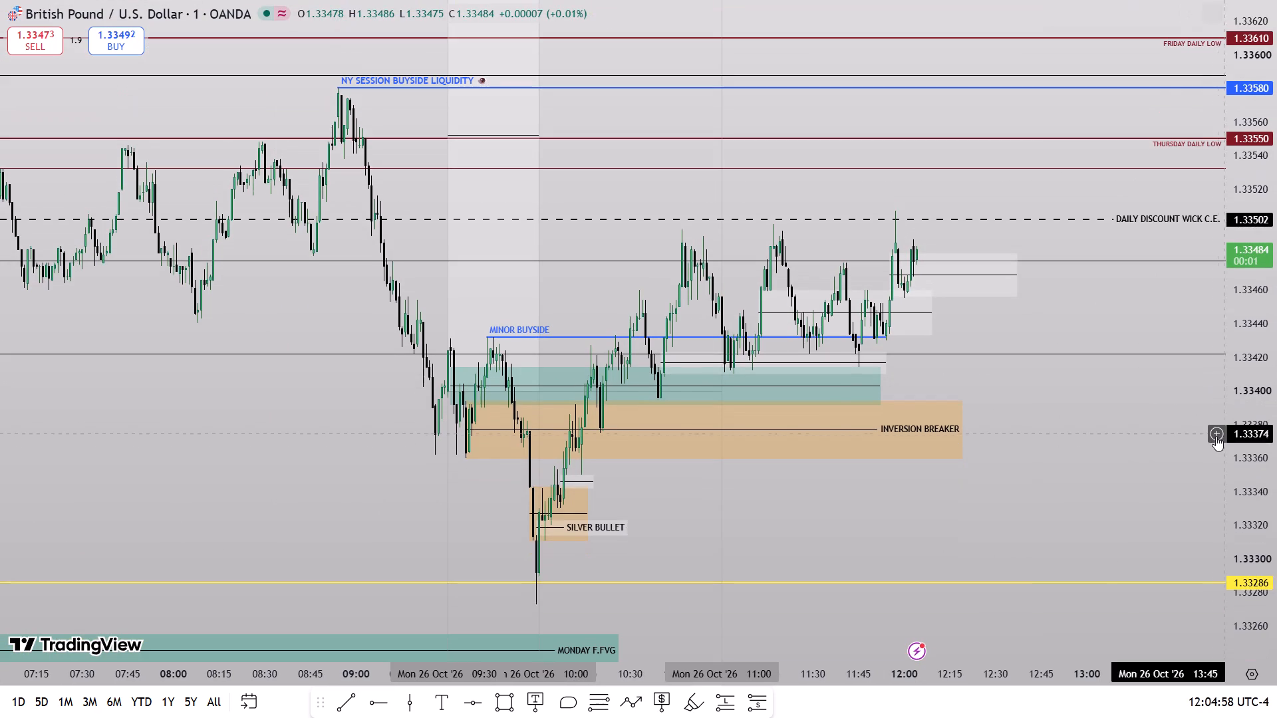
drag(1077, 439, 1085, 368)
drag(1276, 461, 1272, 387)
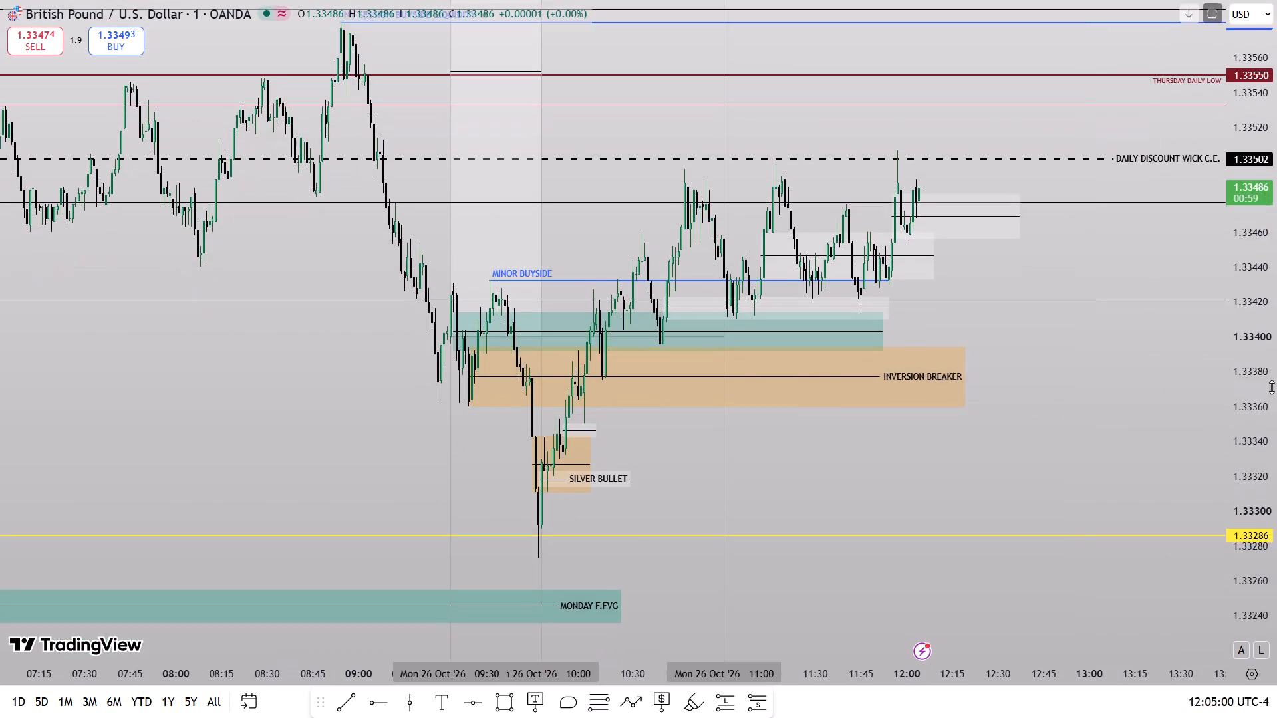
drag(1272, 387, 1252, 317)
drag(1069, 360, 1026, 468)
drag(1276, 314, 1240, 424)
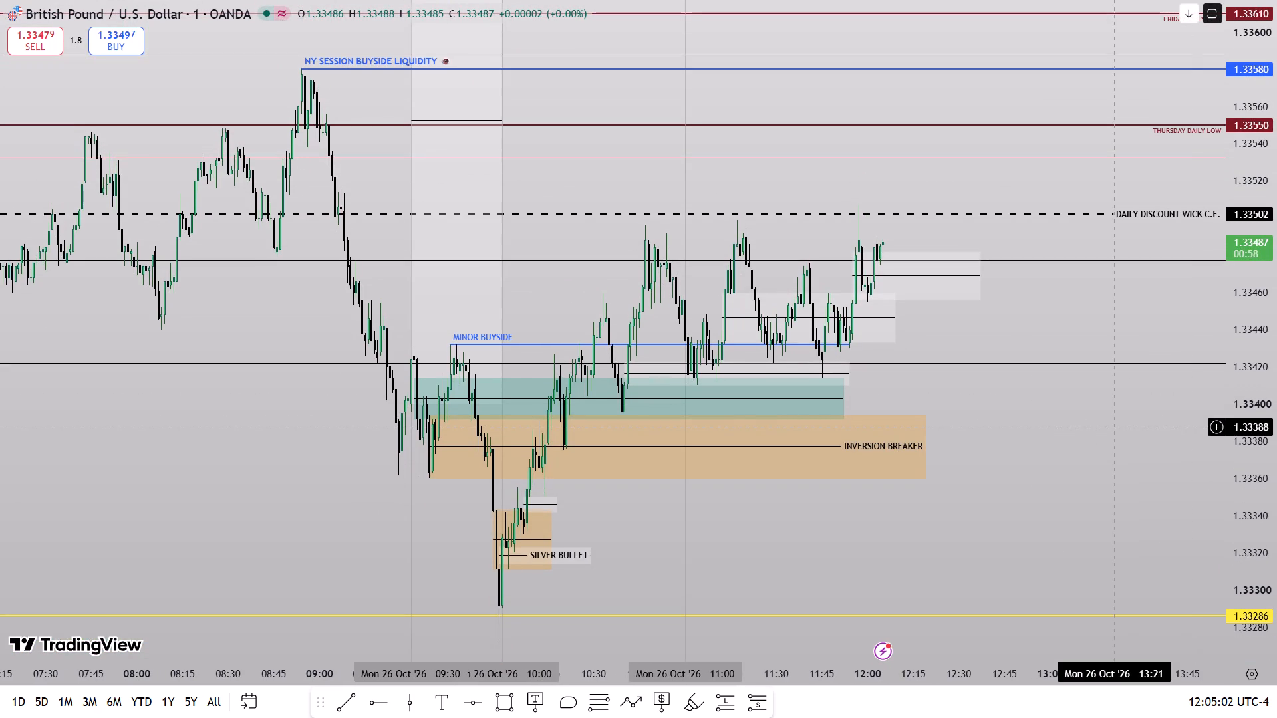
Return to the Euro / U.S. Dollar chart and examine recent candles around the long position.
key(space)
drag(1064, 493, 1088, 314)
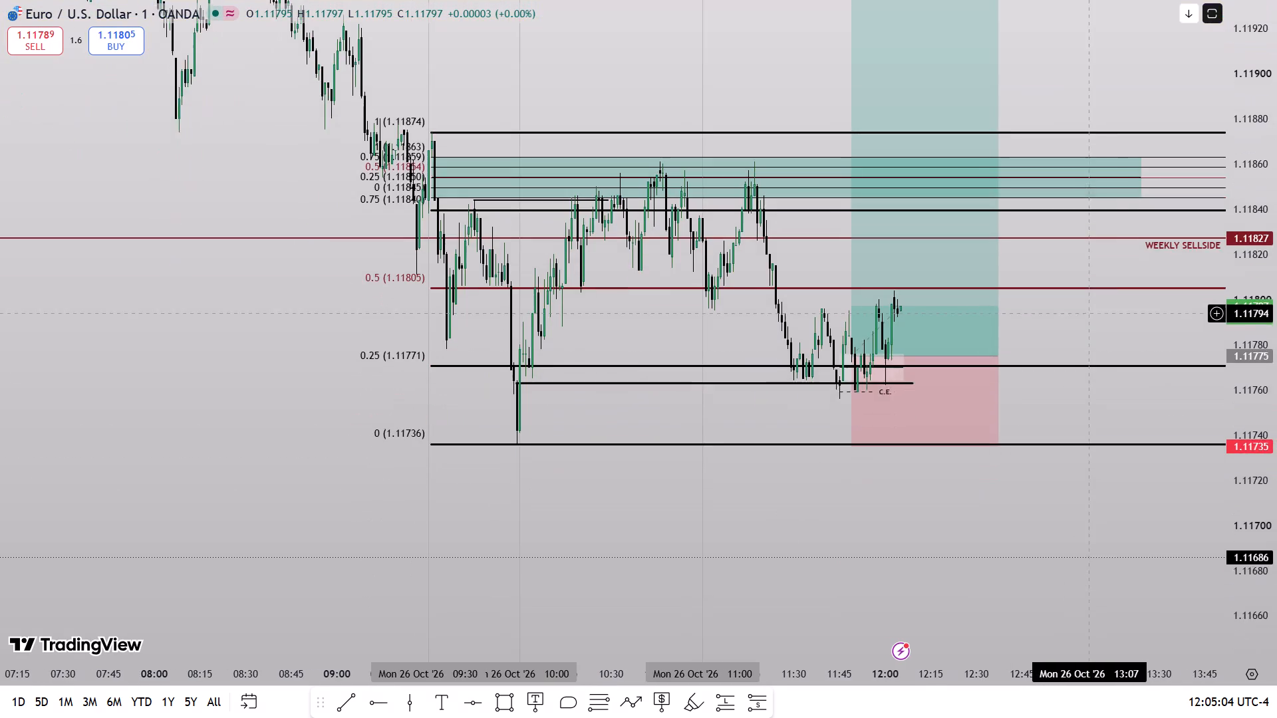
drag(1276, 485, 1254, 179)
scroll(1127, 468, up, 9)
drag(867, 440, 1147, 467)
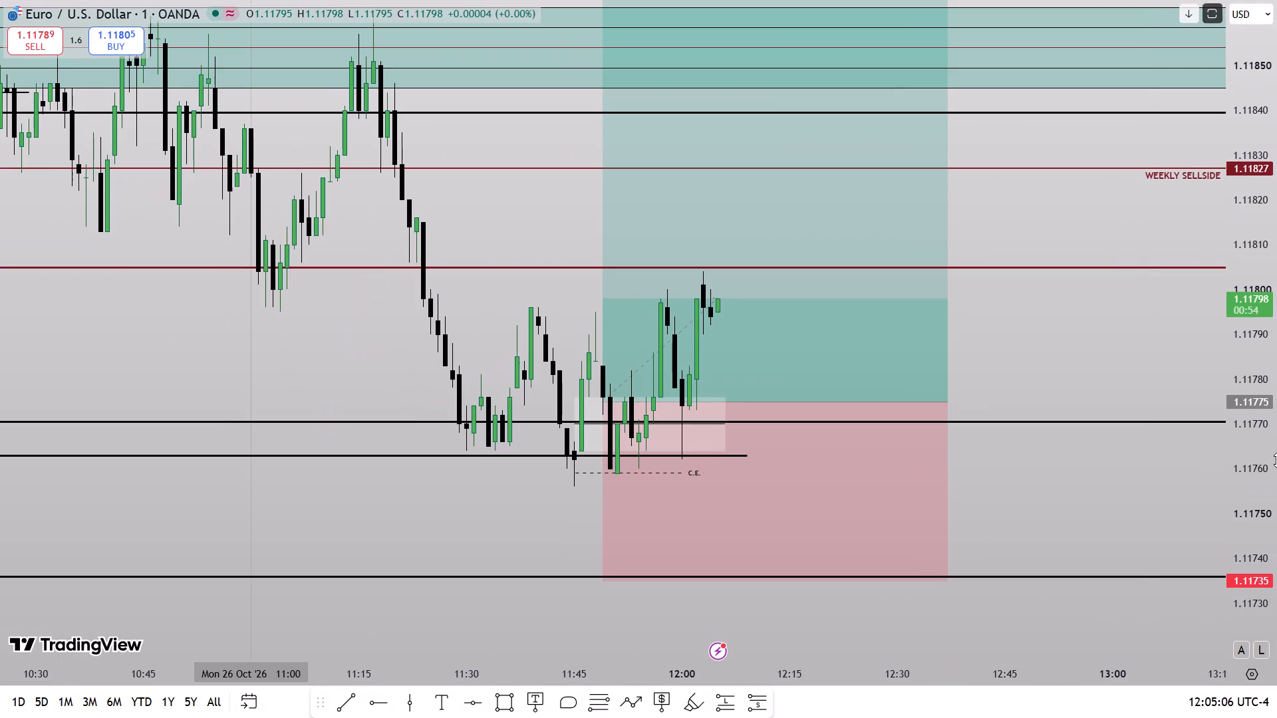
Increase the fill opacity of the white box spanning 1.11764 to 1.11776 from 11:45.
drag(984, 499, 1036, 423)
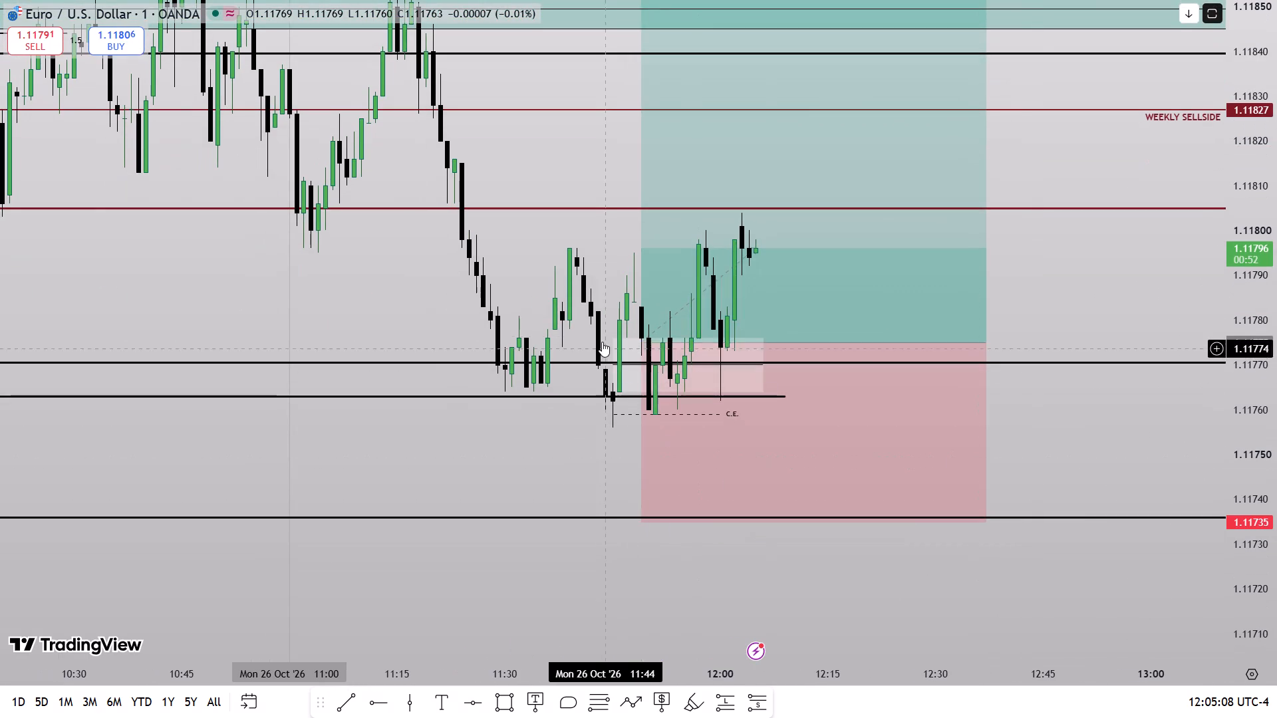
click(615, 336)
click(814, 37)
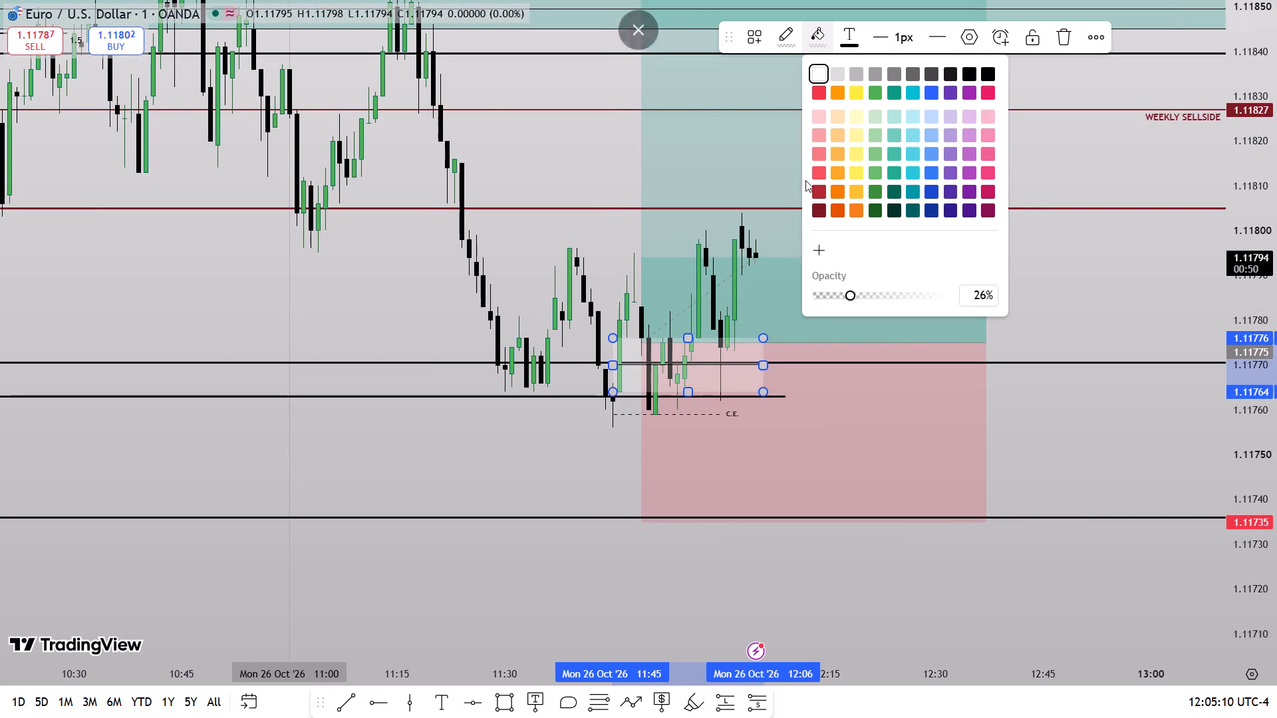
click(867, 294)
click(1026, 511)
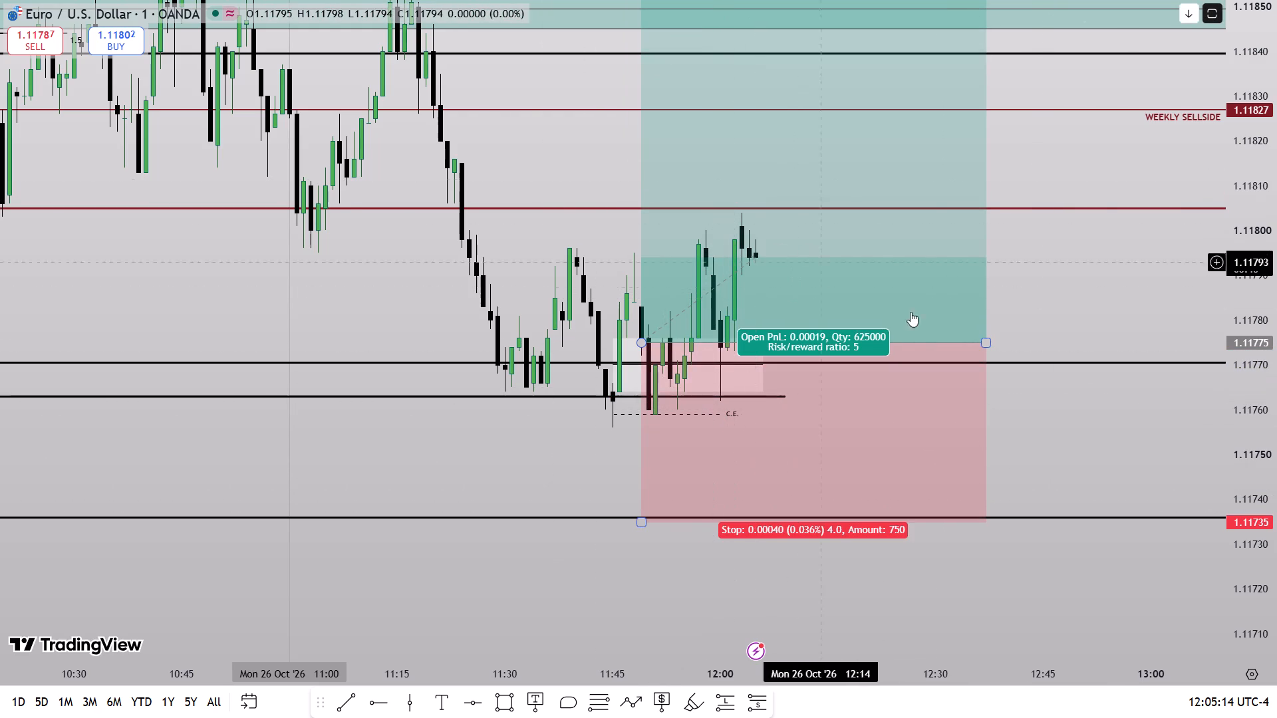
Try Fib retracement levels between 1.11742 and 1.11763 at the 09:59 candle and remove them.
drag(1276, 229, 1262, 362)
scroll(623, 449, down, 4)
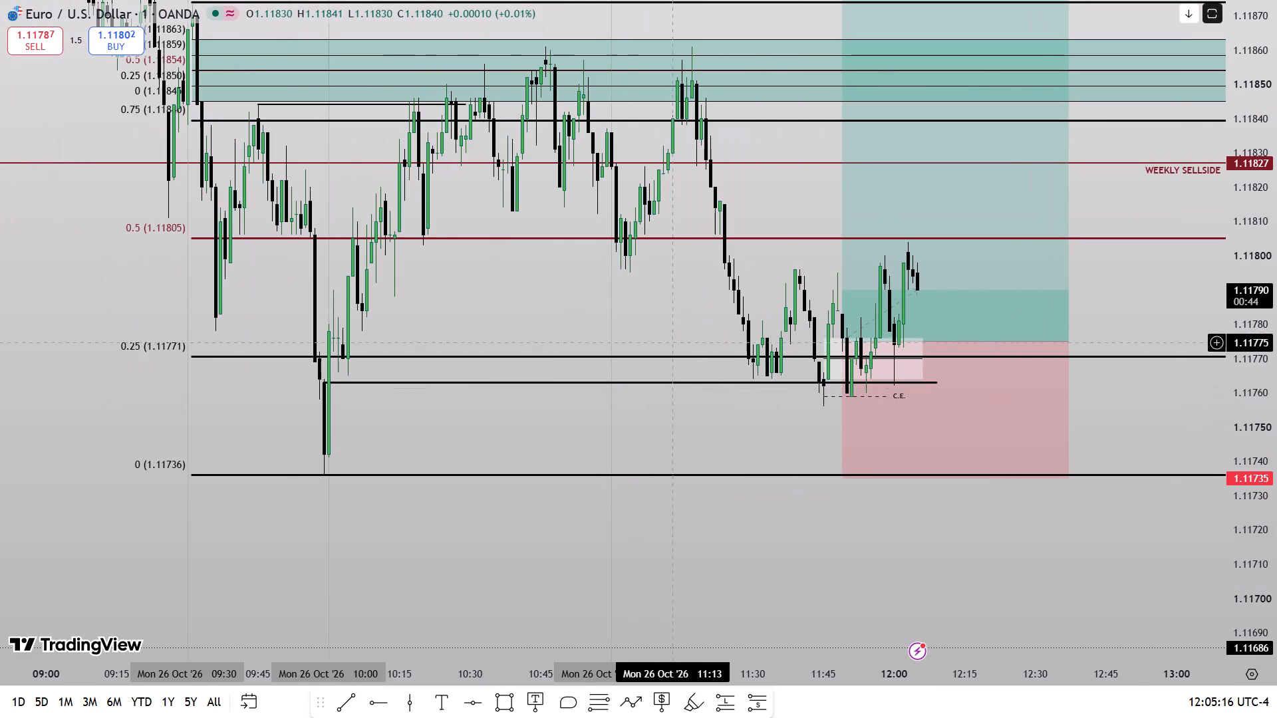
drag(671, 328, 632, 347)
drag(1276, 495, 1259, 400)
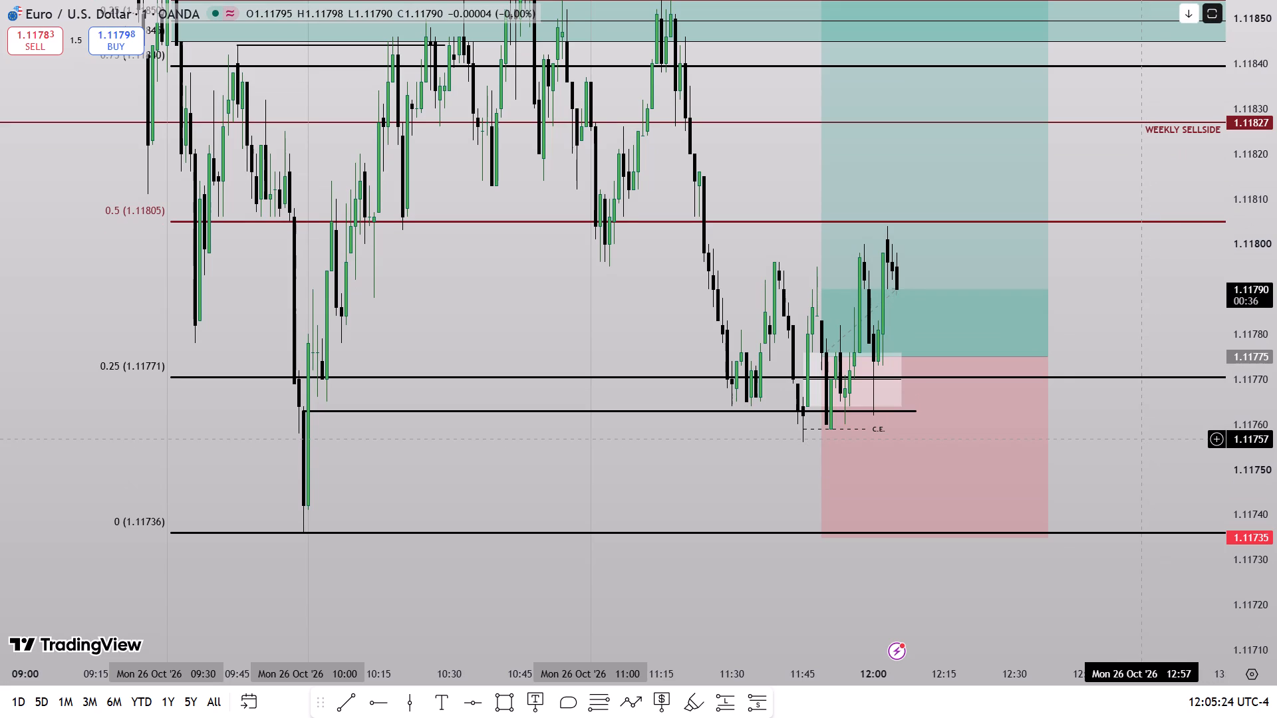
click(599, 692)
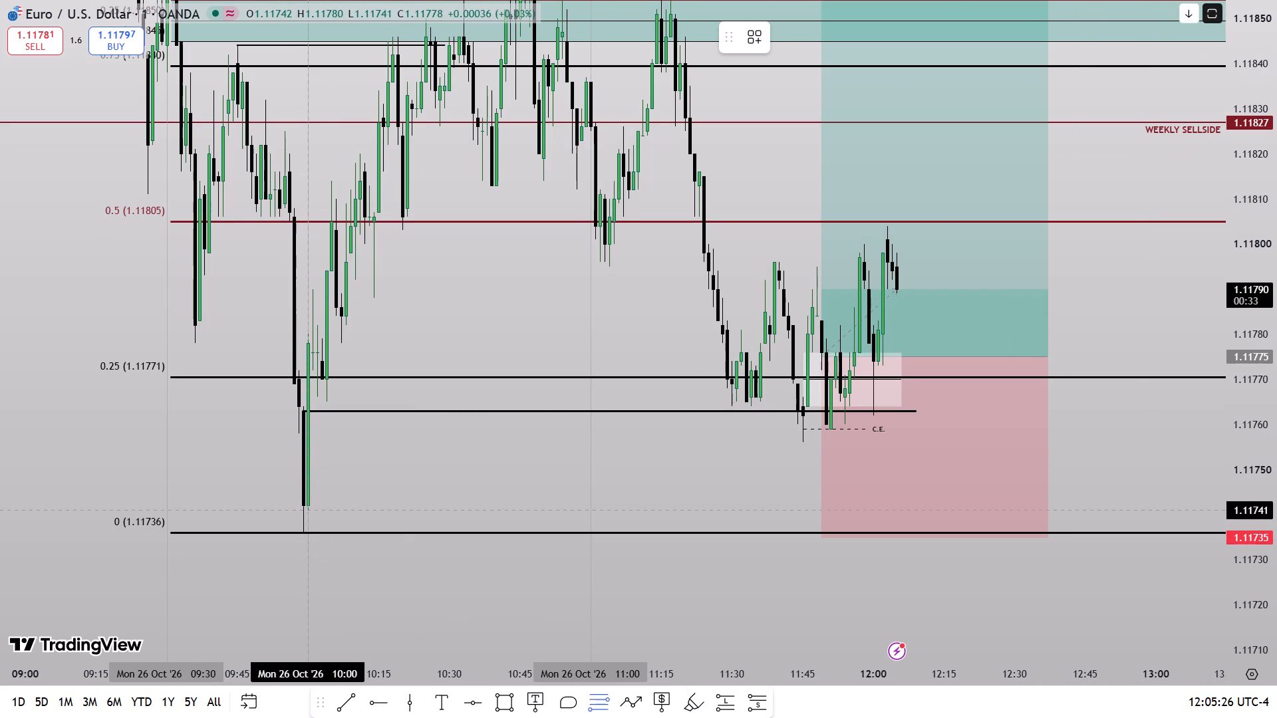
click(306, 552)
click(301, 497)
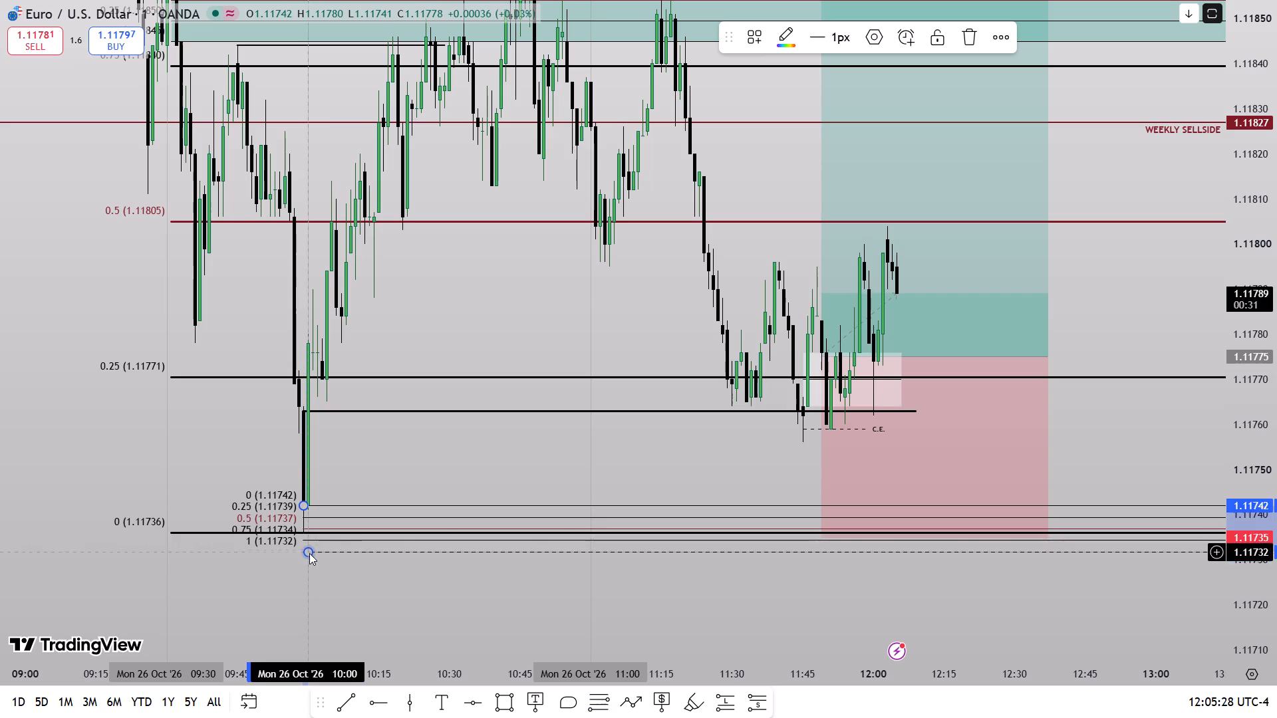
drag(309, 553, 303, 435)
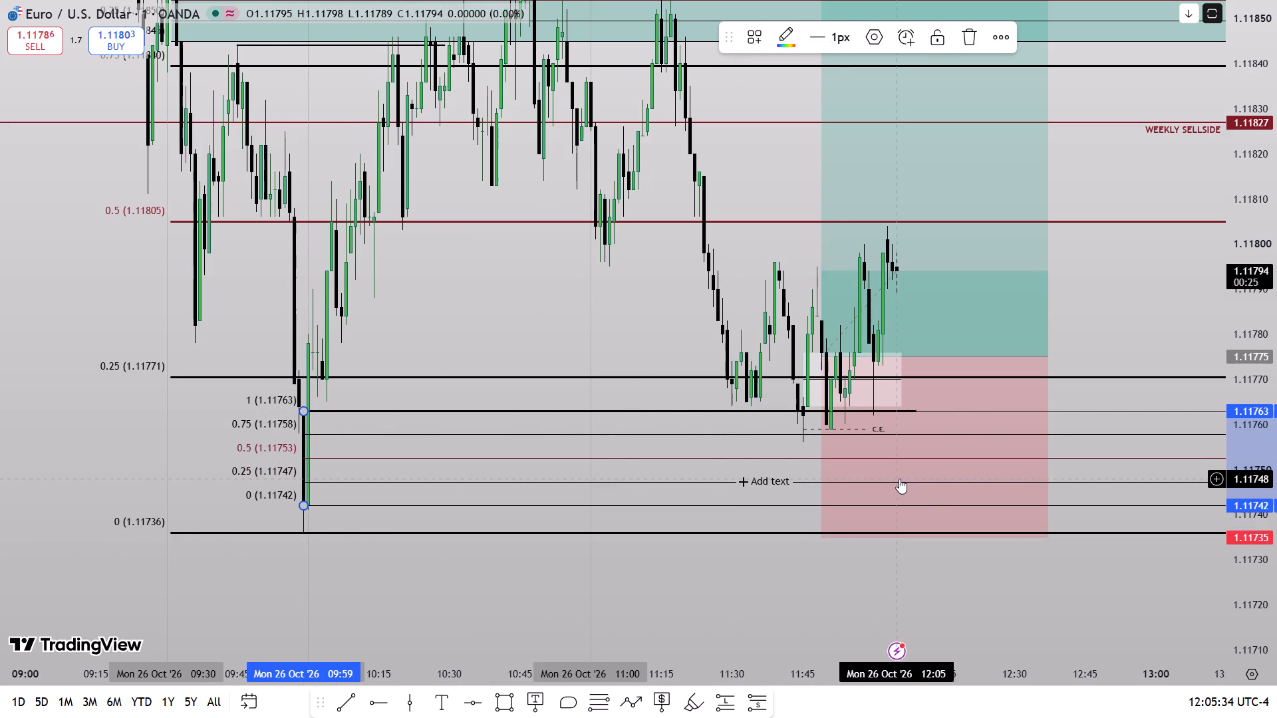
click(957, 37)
Draw a white box between 1.11783 and 1.11790, running from 12:01 to about 12:10.
drag(1276, 193, 1243, 410)
scroll(1196, 415, down, 3)
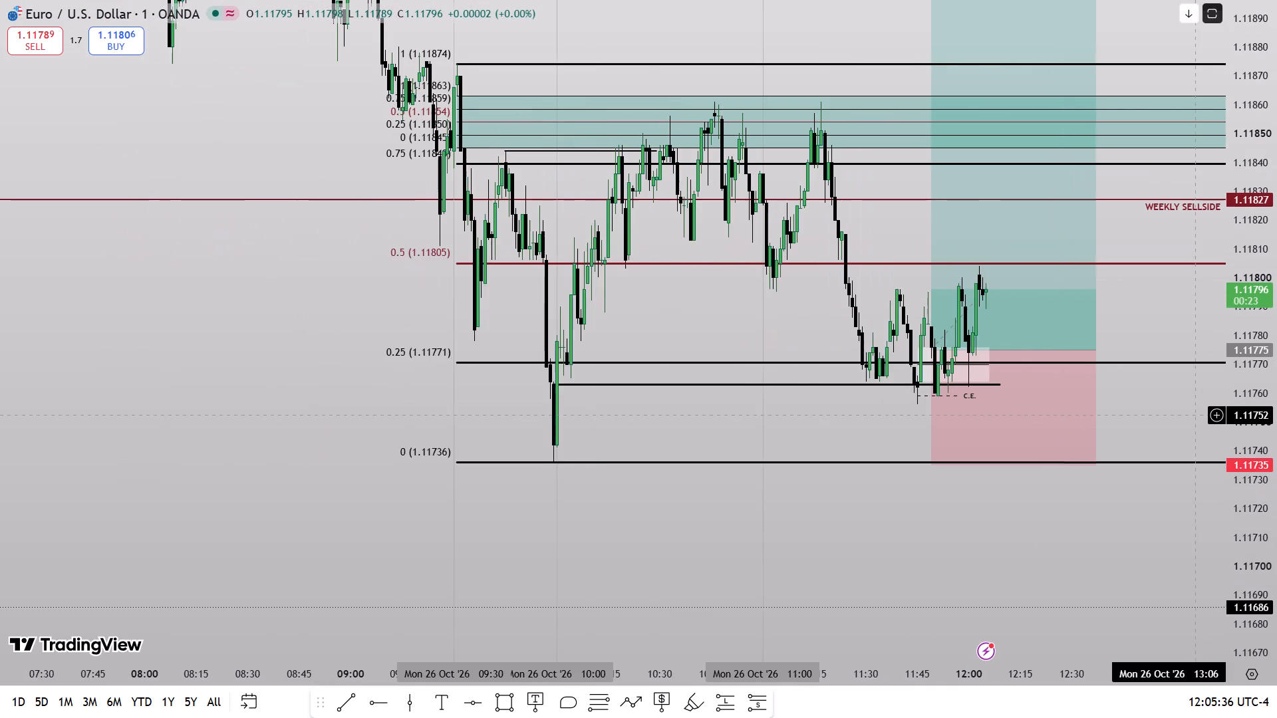
drag(1196, 415, 1045, 444)
drag(1276, 518, 1221, 279)
scroll(1016, 455, up, 4)
drag(1276, 505, 1183, 326)
scroll(912, 477, up, 3)
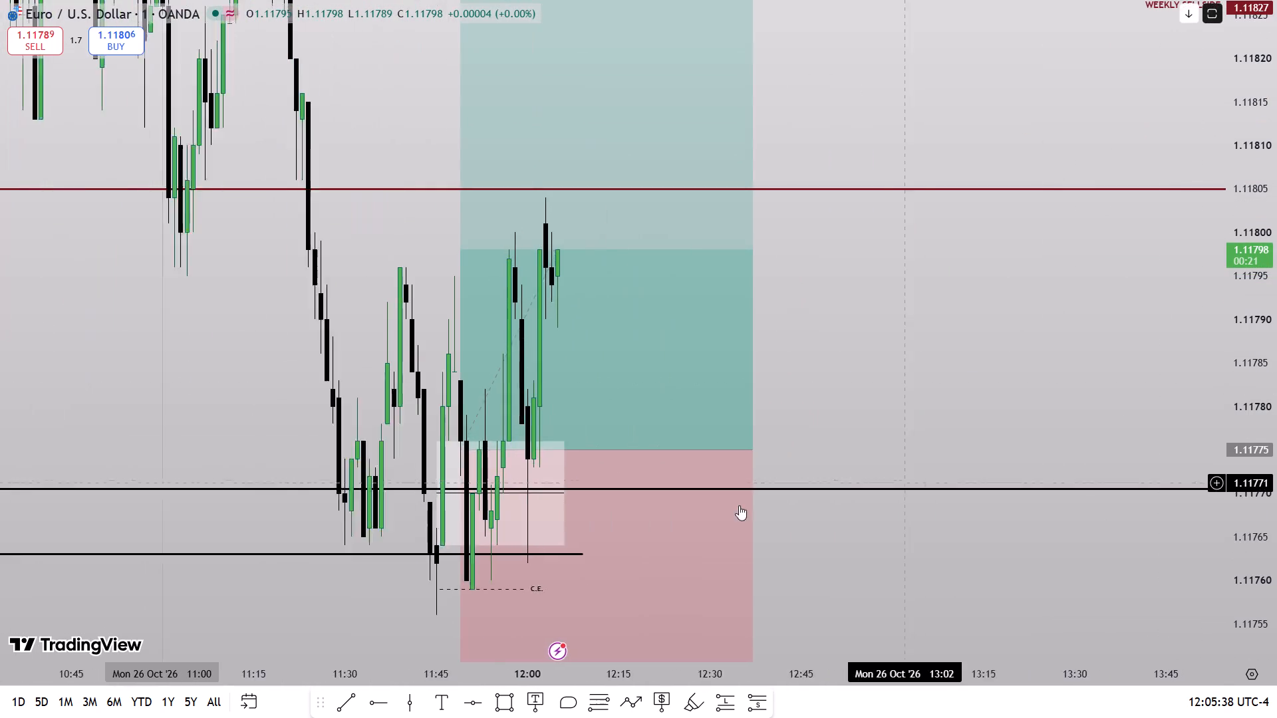
click(494, 686)
click(462, 372)
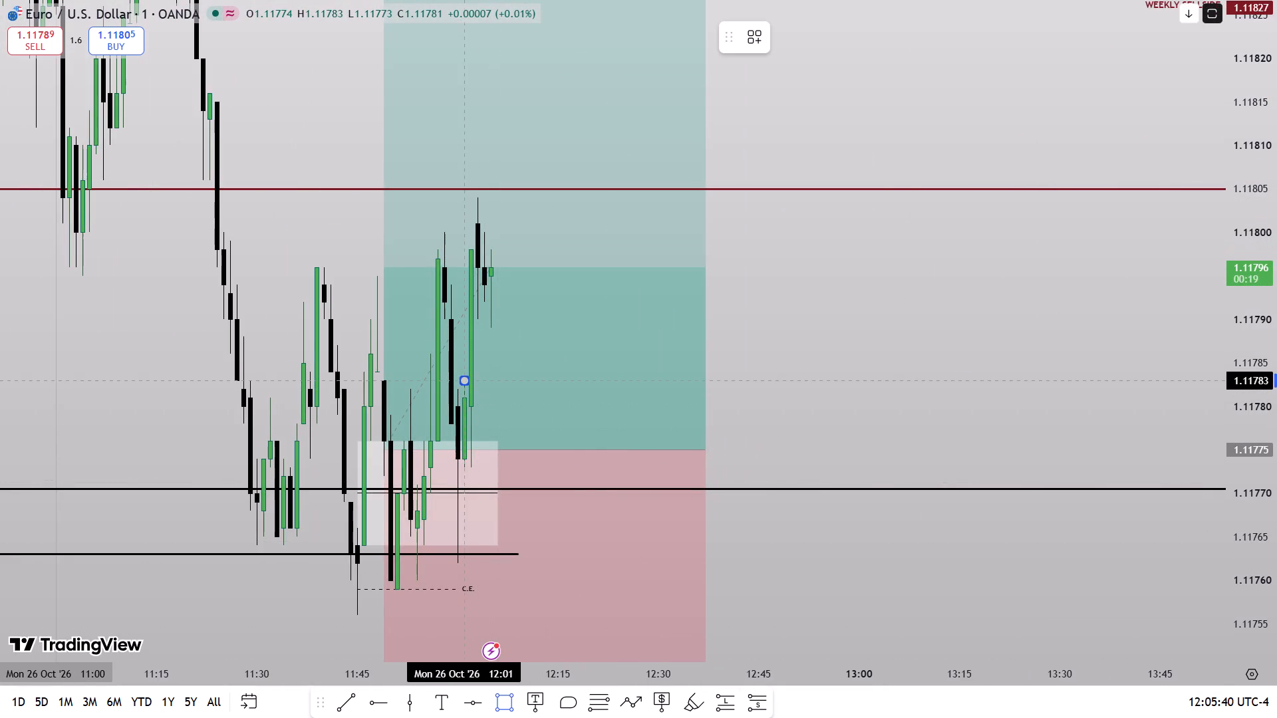
click(476, 331)
click(471, 344)
drag(474, 349, 527, 362)
click(1025, 334)
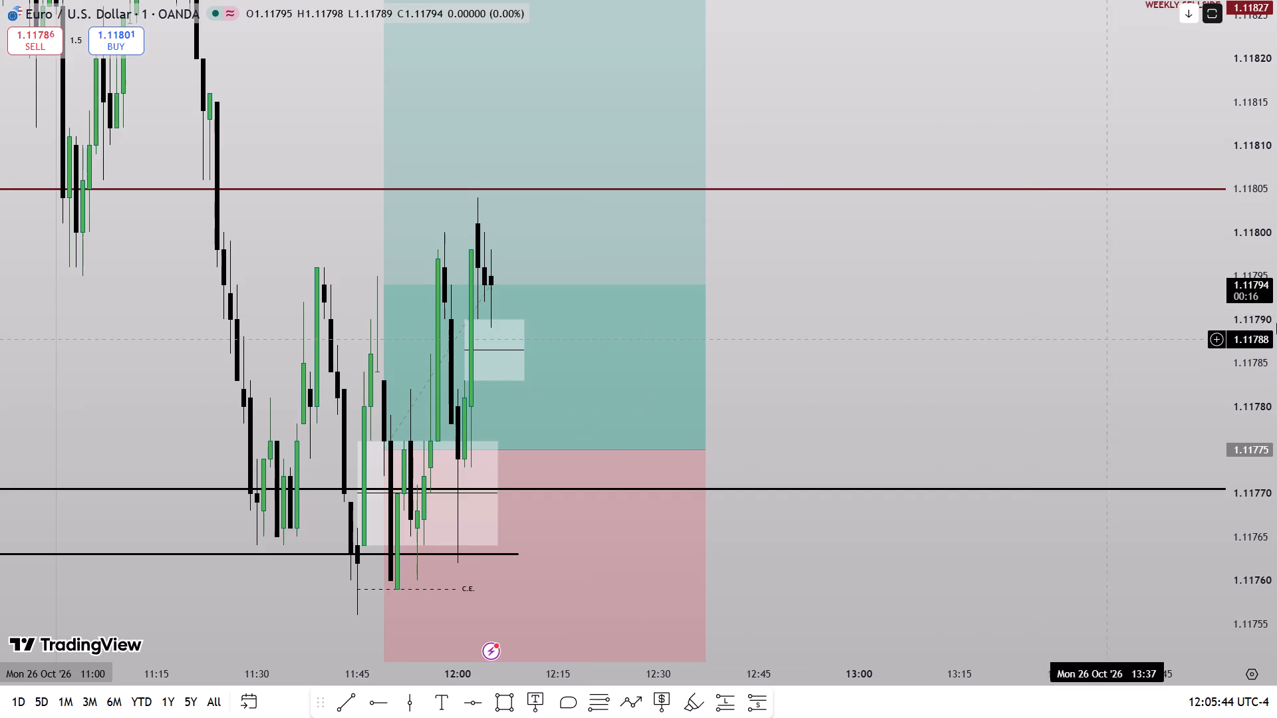
Add vertical lines at 12:00 and 13:00 on the EUR/USD chart.
drag(1276, 332, 1243, 434)
scroll(941, 438, down, 3)
drag(962, 351, 978, 453)
drag(1276, 312, 1263, 650)
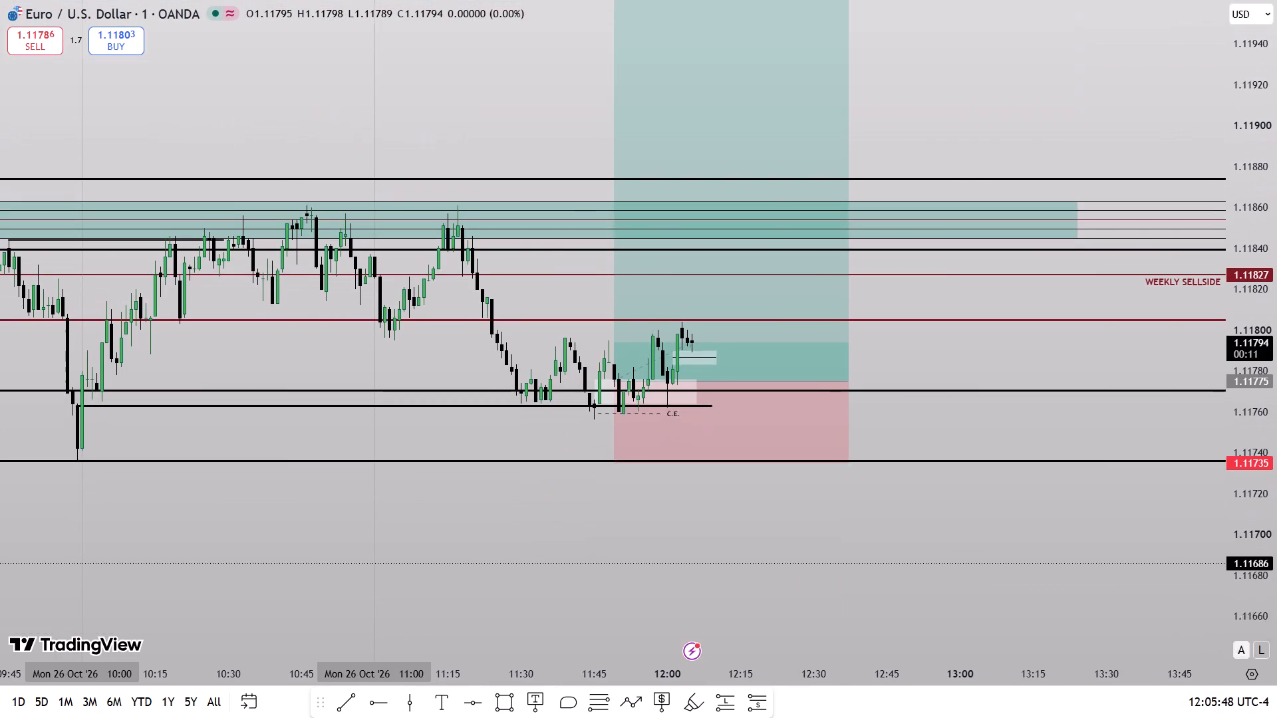
scroll(1085, 561, down, 5)
drag(1276, 529, 1266, 394)
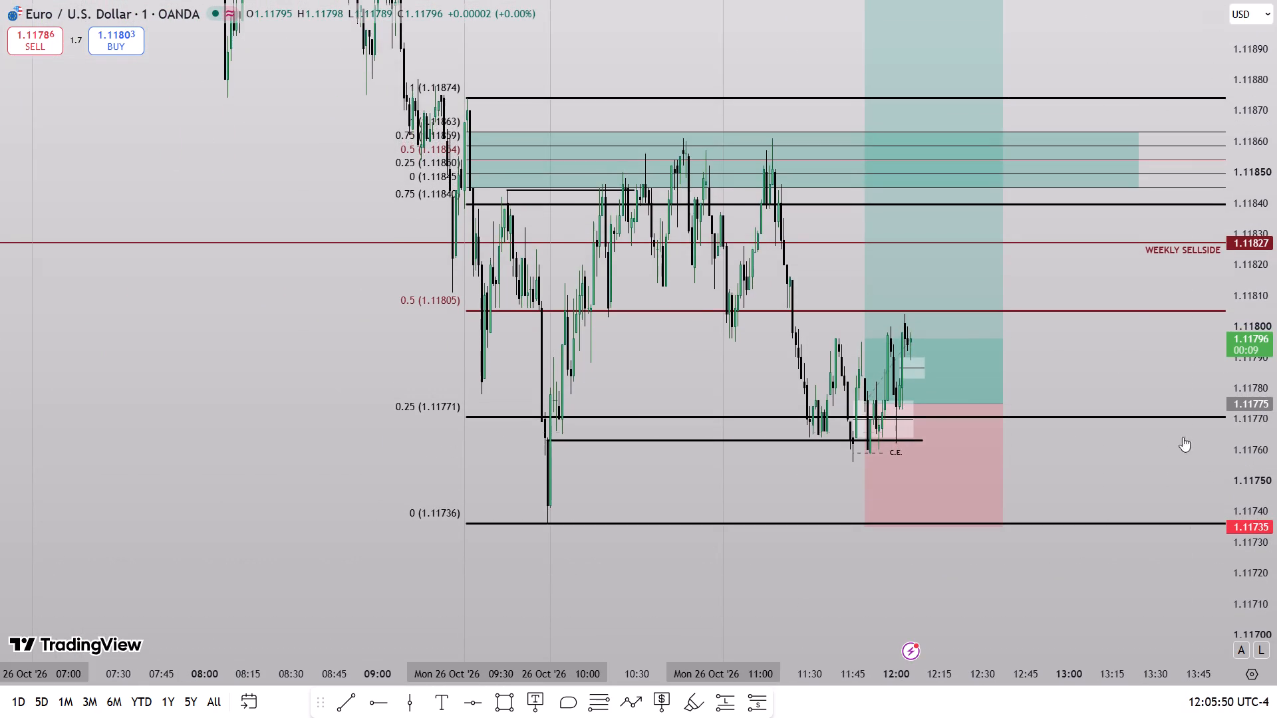
scroll(1133, 468, up, 2)
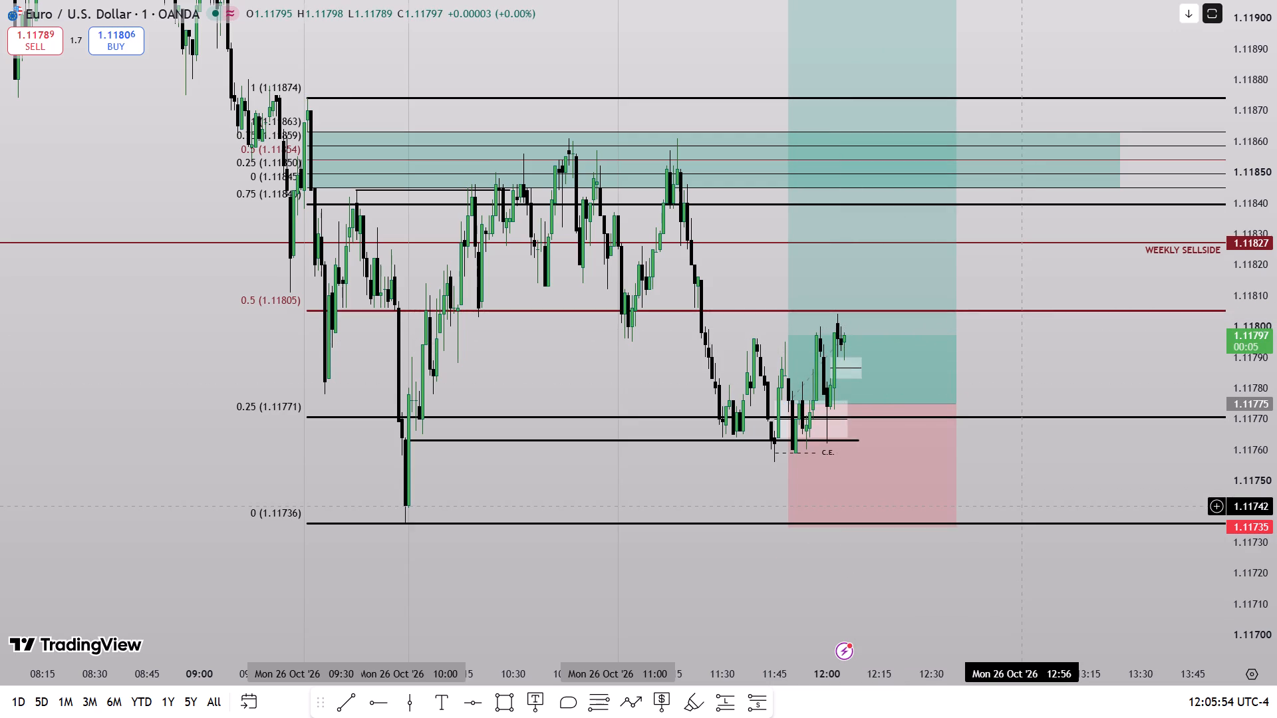
click(396, 708)
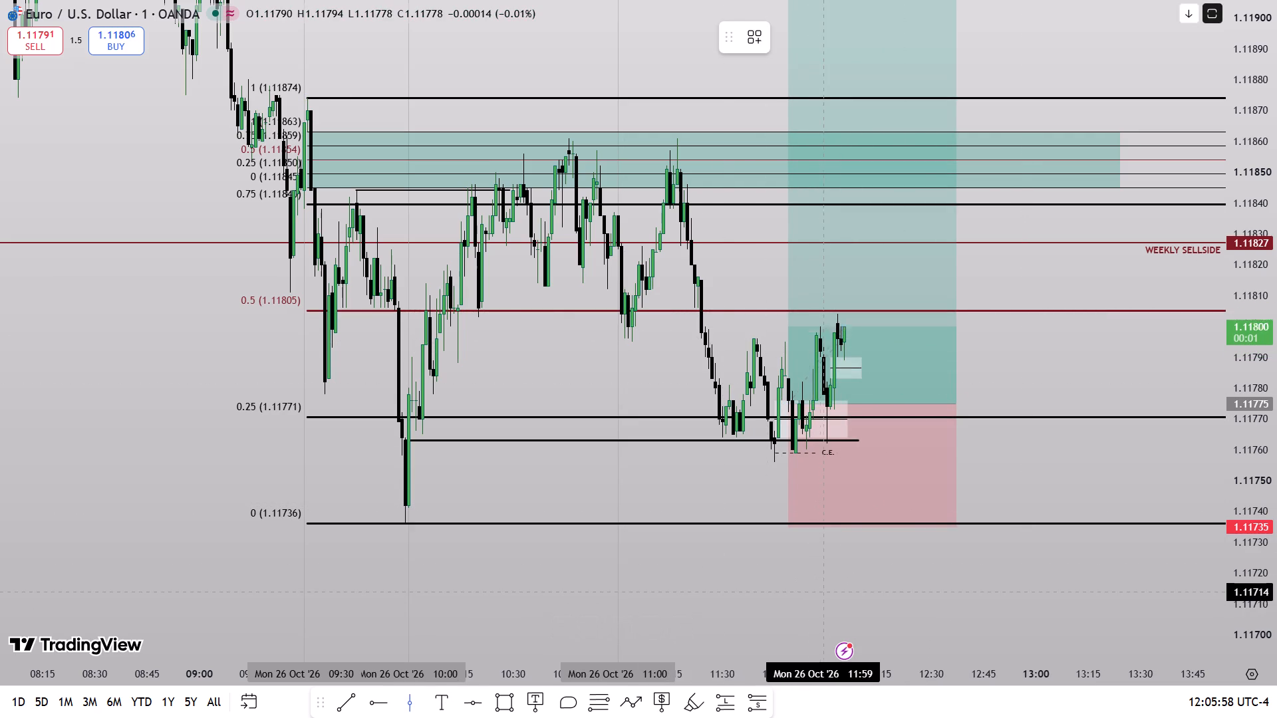
click(827, 595)
click(403, 709)
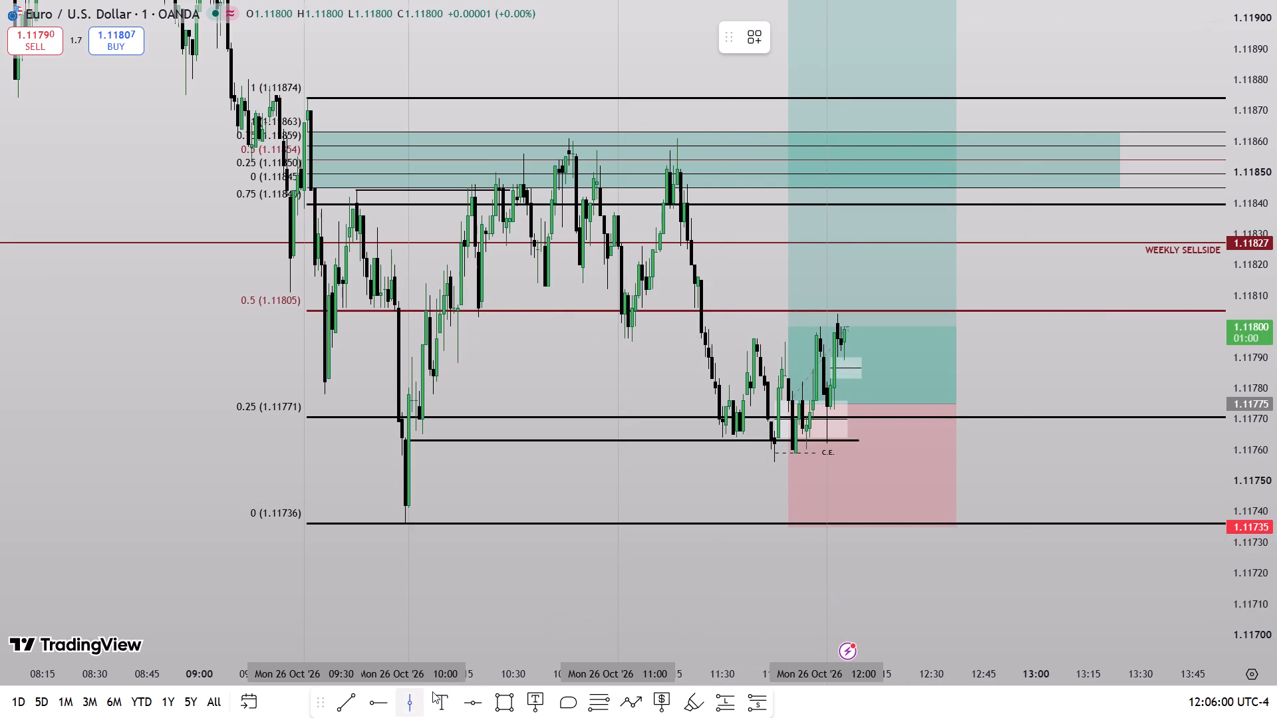
click(1034, 598)
Set the Fib retracement spanning 1.11736 to 1.11874 to the thinnest line width.
drag(993, 540, 991, 578)
drag(1224, 445, 1235, 495)
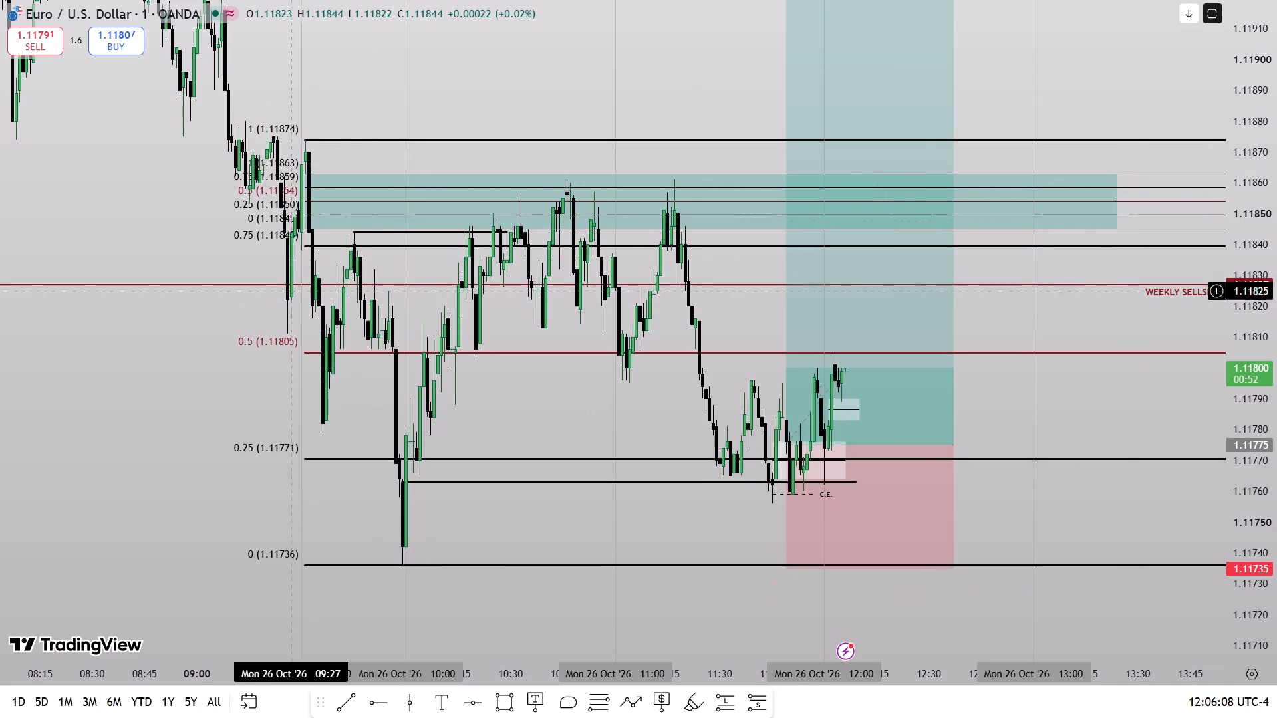
click(259, 342)
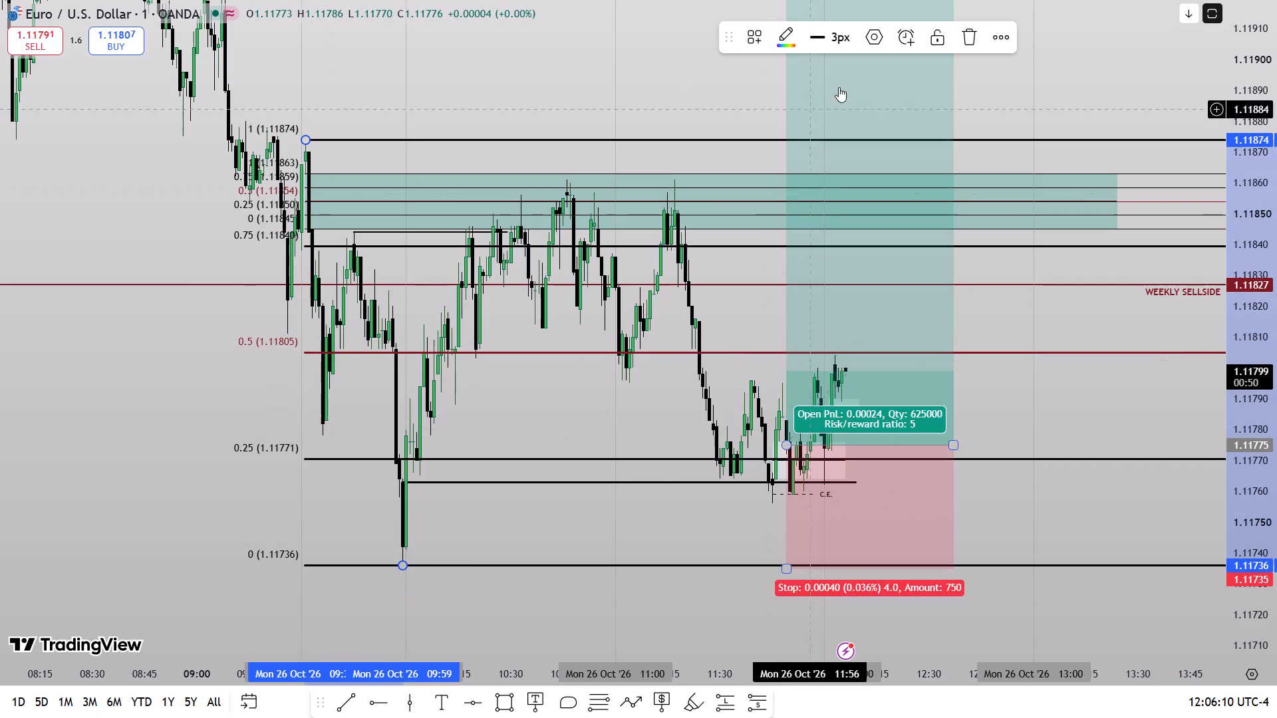
click(820, 43)
click(822, 60)
click(734, 86)
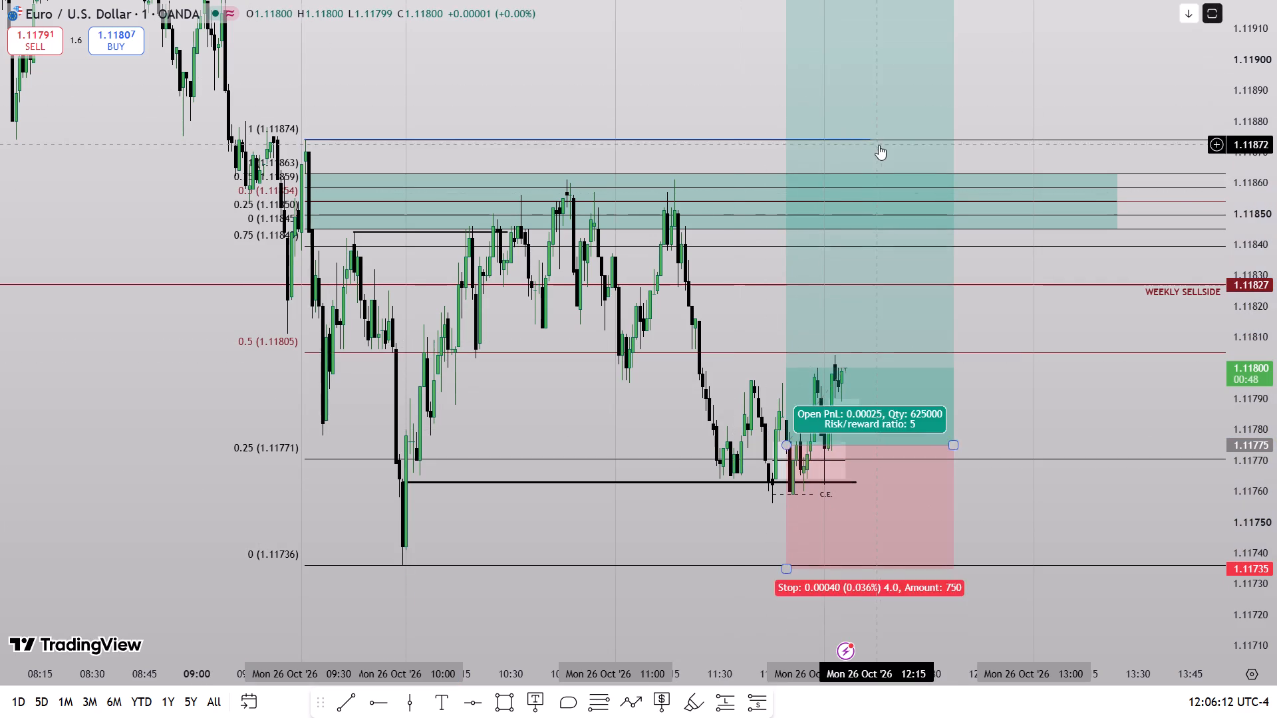
Extend the trend line at 1.11874, which starts at 09:31, forward to 13:00.
click(863, 140)
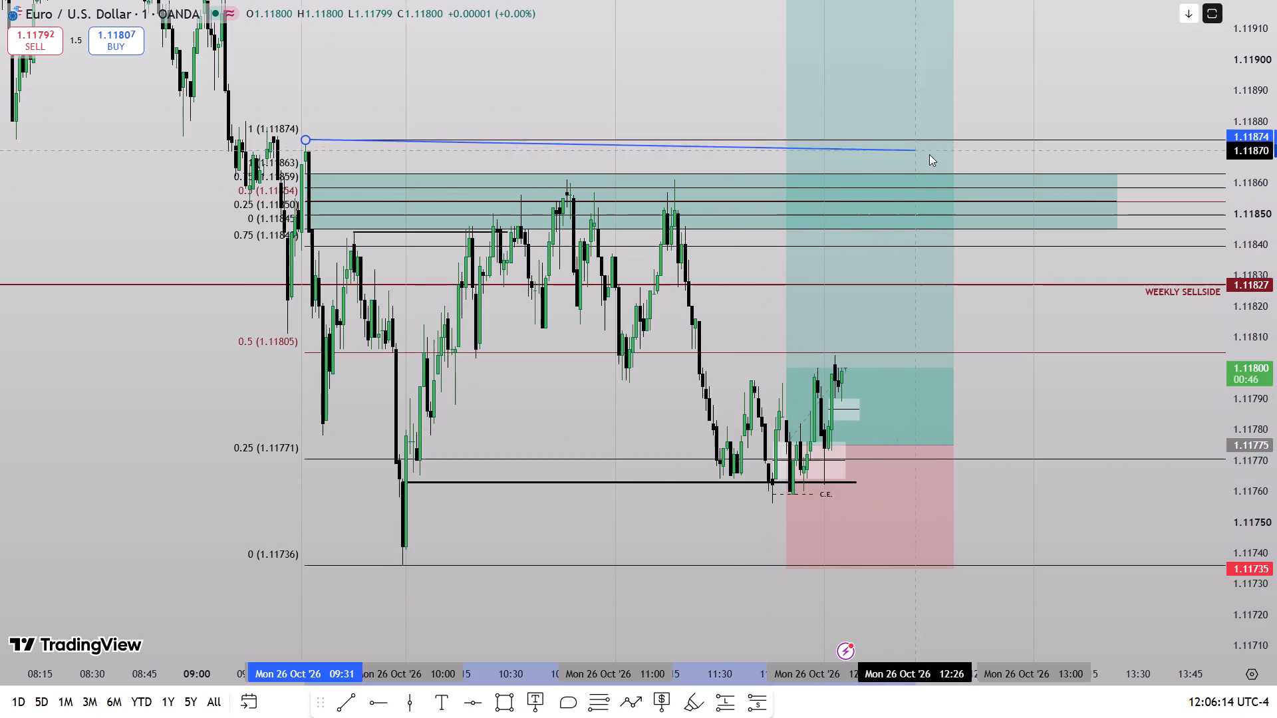
shift+click(1033, 164)
click(727, 98)
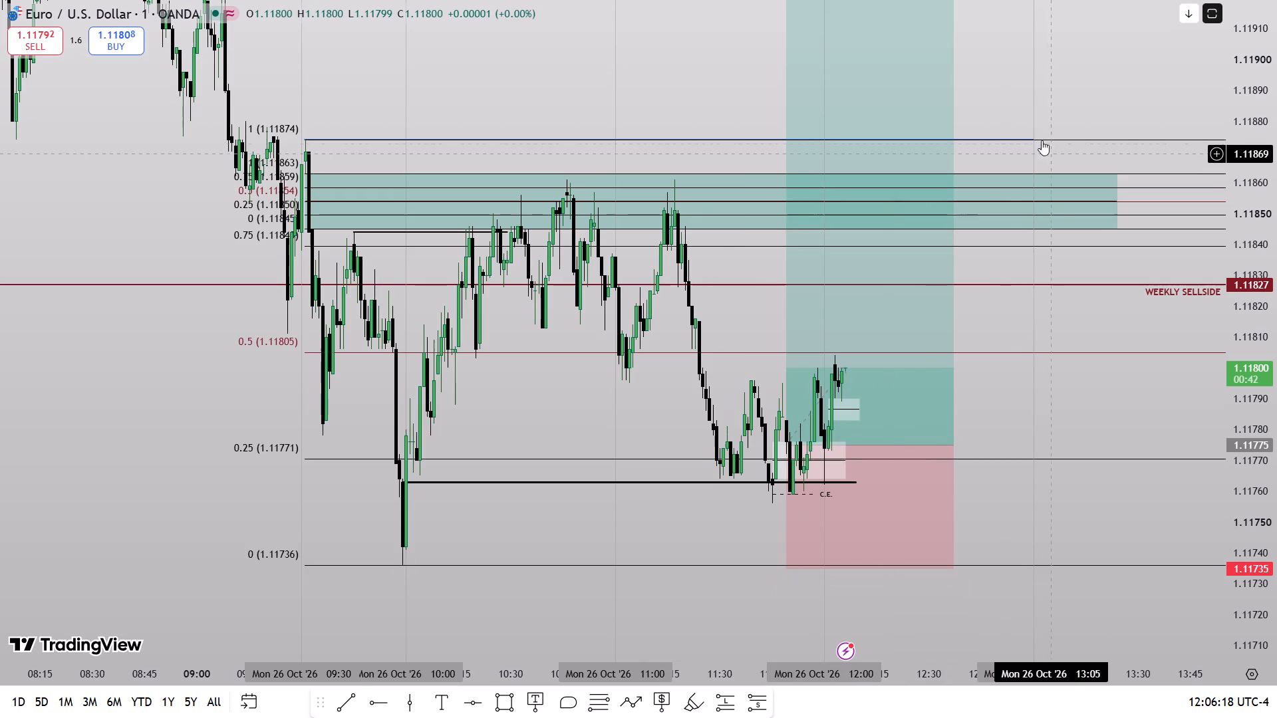
Set the thickness of the trend line at 1.11874 to 3px.
click(1040, 140)
click(861, 38)
click(863, 121)
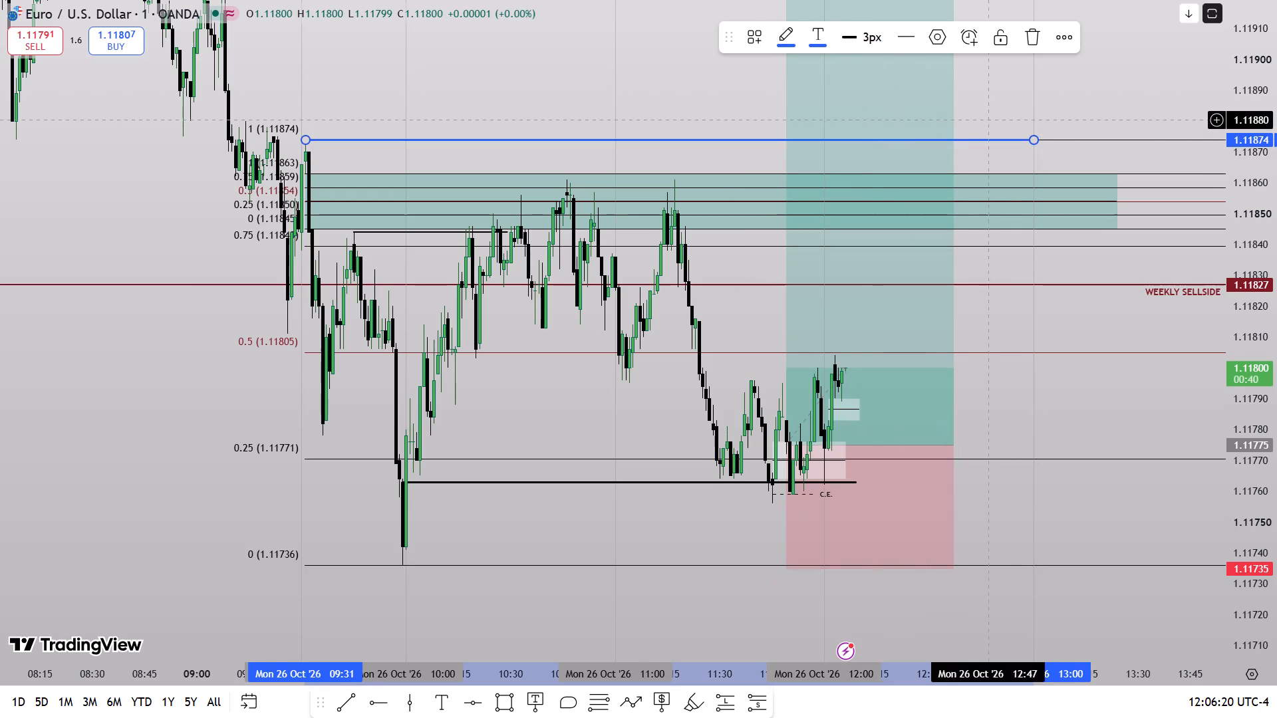
click(987, 120)
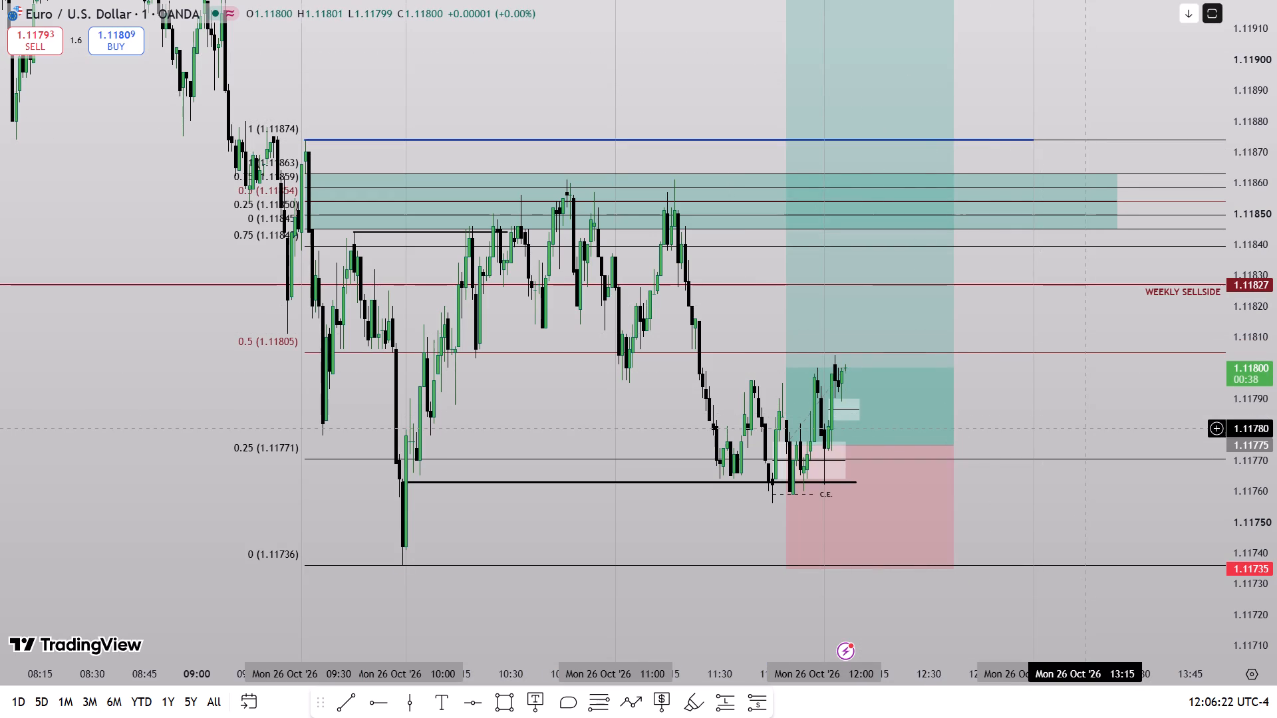
Extend the long position forward to the 13:00 vertical line.
drag(953, 444, 1035, 463)
click(1098, 419)
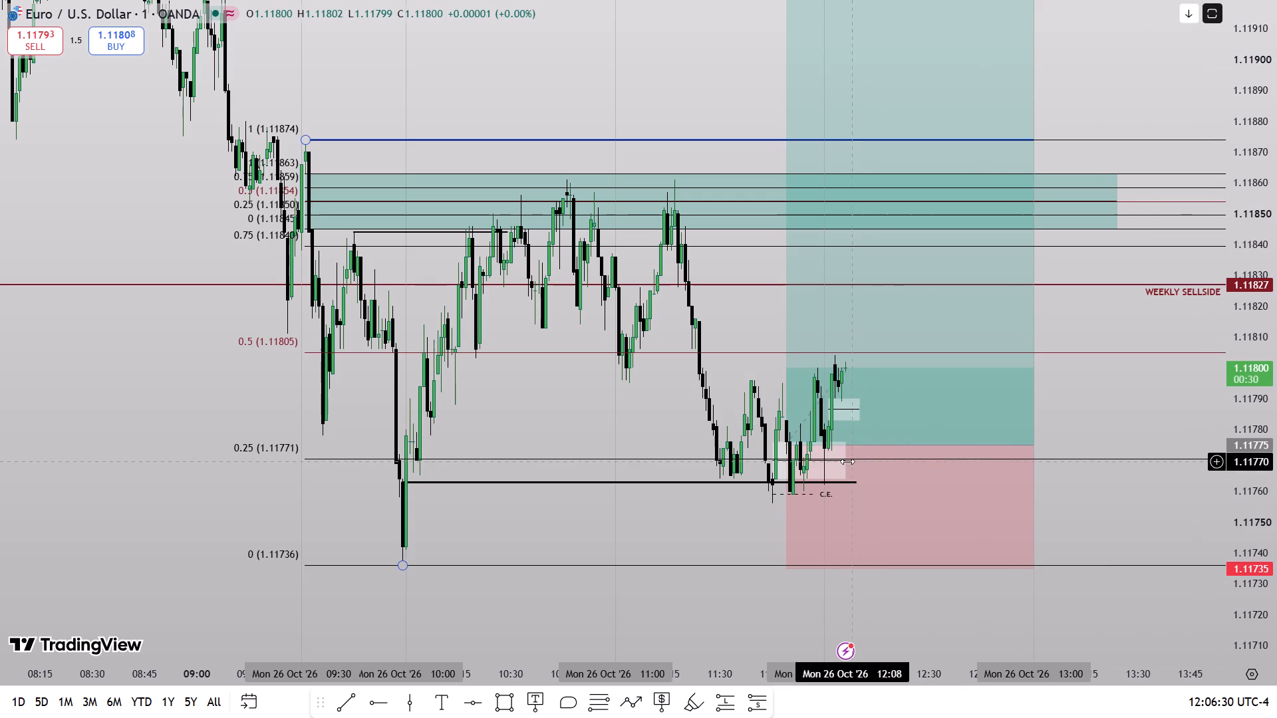
Extend the lower white box, spanning 1.11764 to 1.11776, forward to about 12:19.
drag(847, 461, 889, 470)
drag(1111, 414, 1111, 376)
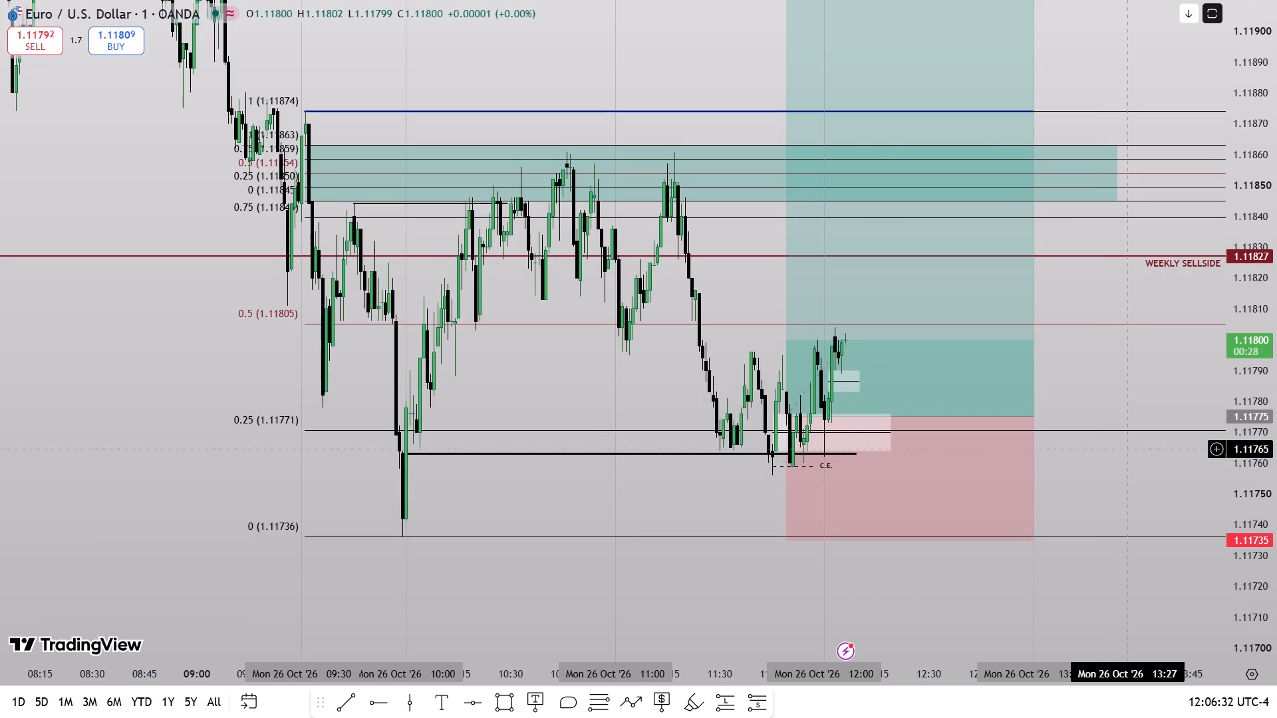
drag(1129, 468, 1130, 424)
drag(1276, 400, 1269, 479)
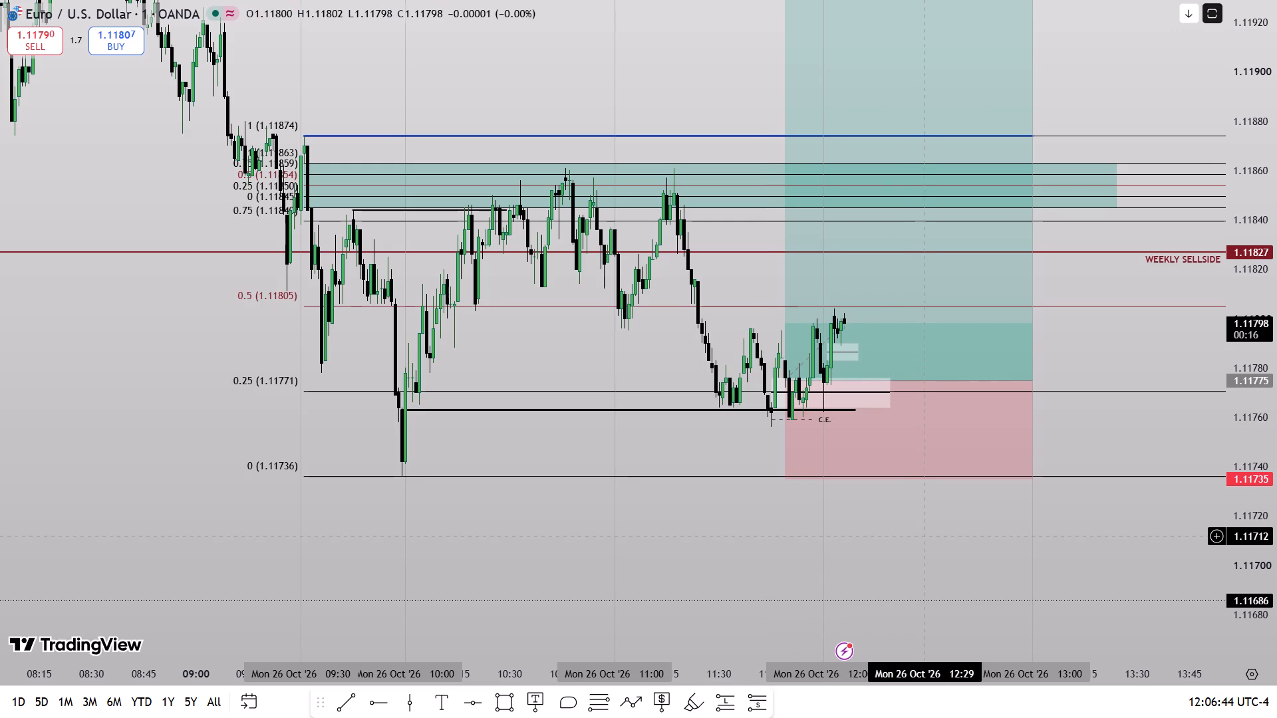
Leave the full-screen chart and lower the display brightness to slightly above the middle of its range.
click(647, 47)
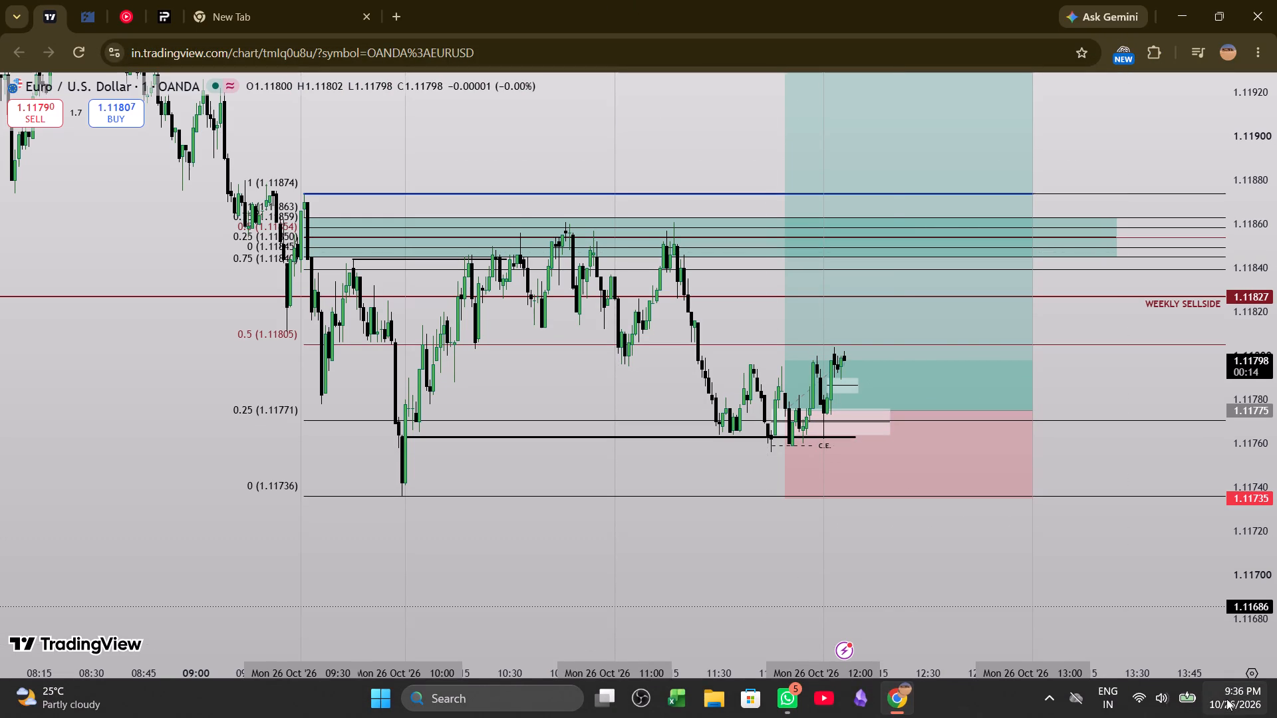
click(1168, 701)
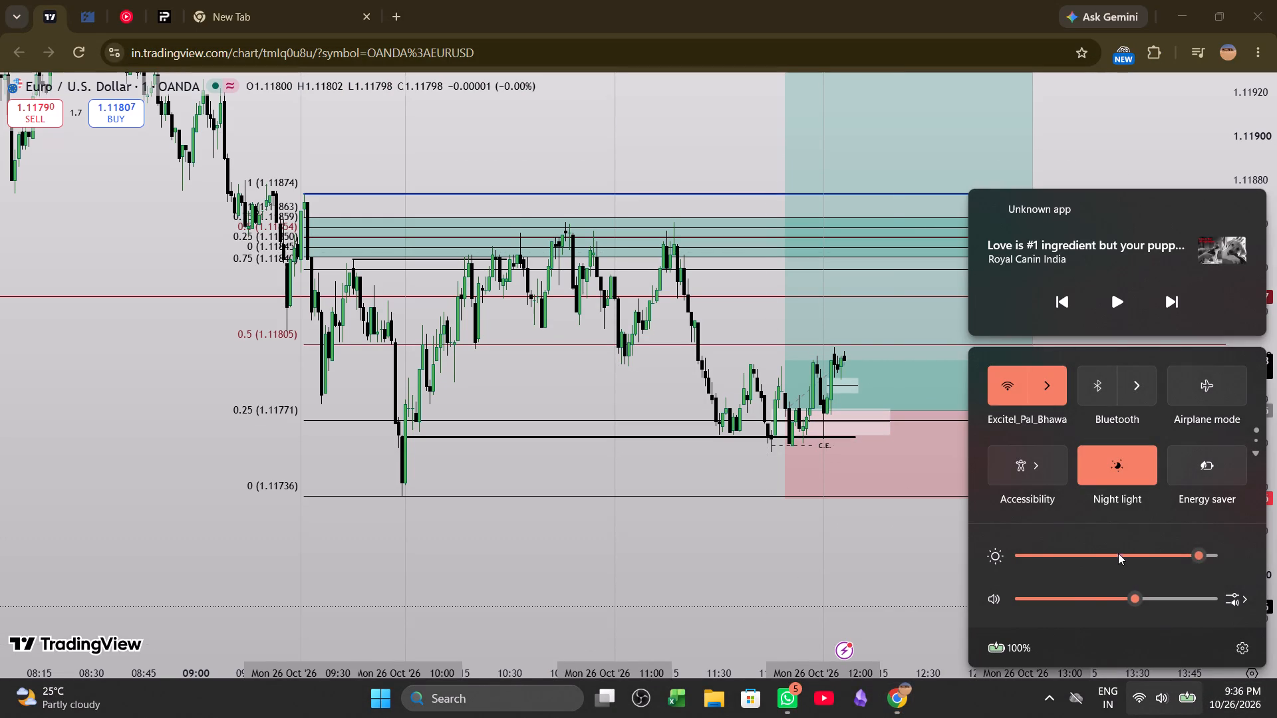
click(1118, 549)
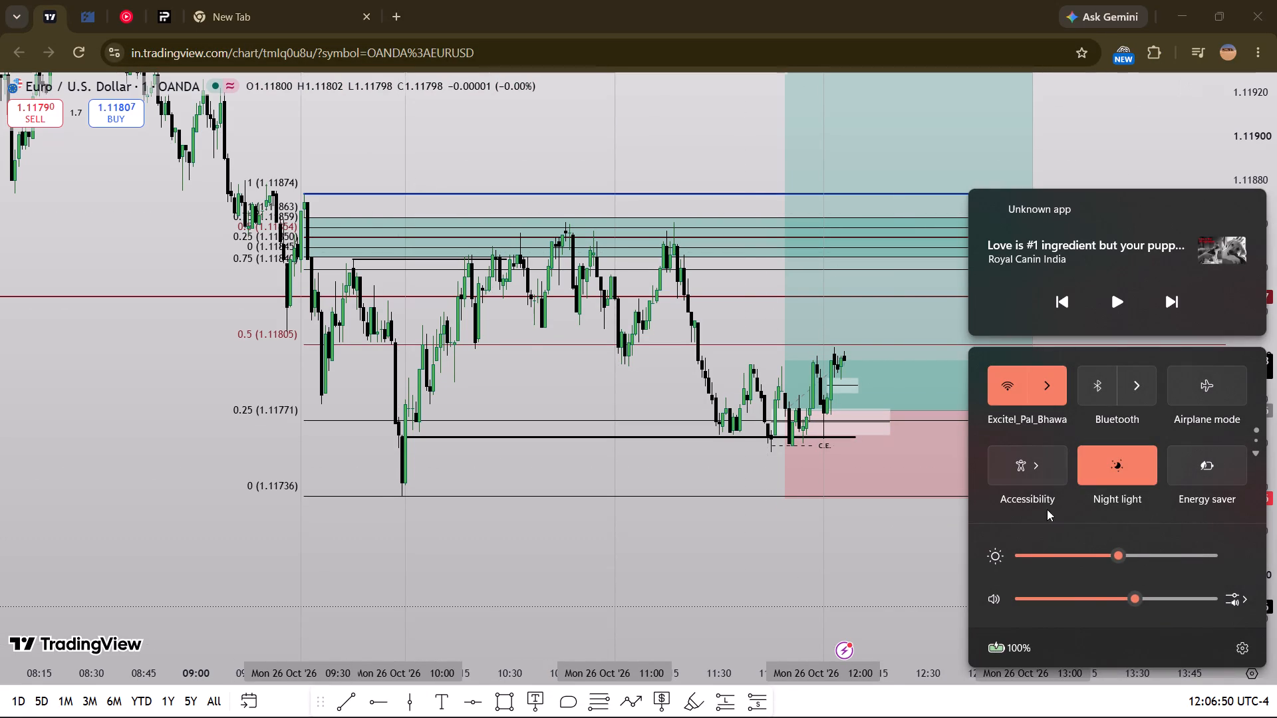
click(1136, 560)
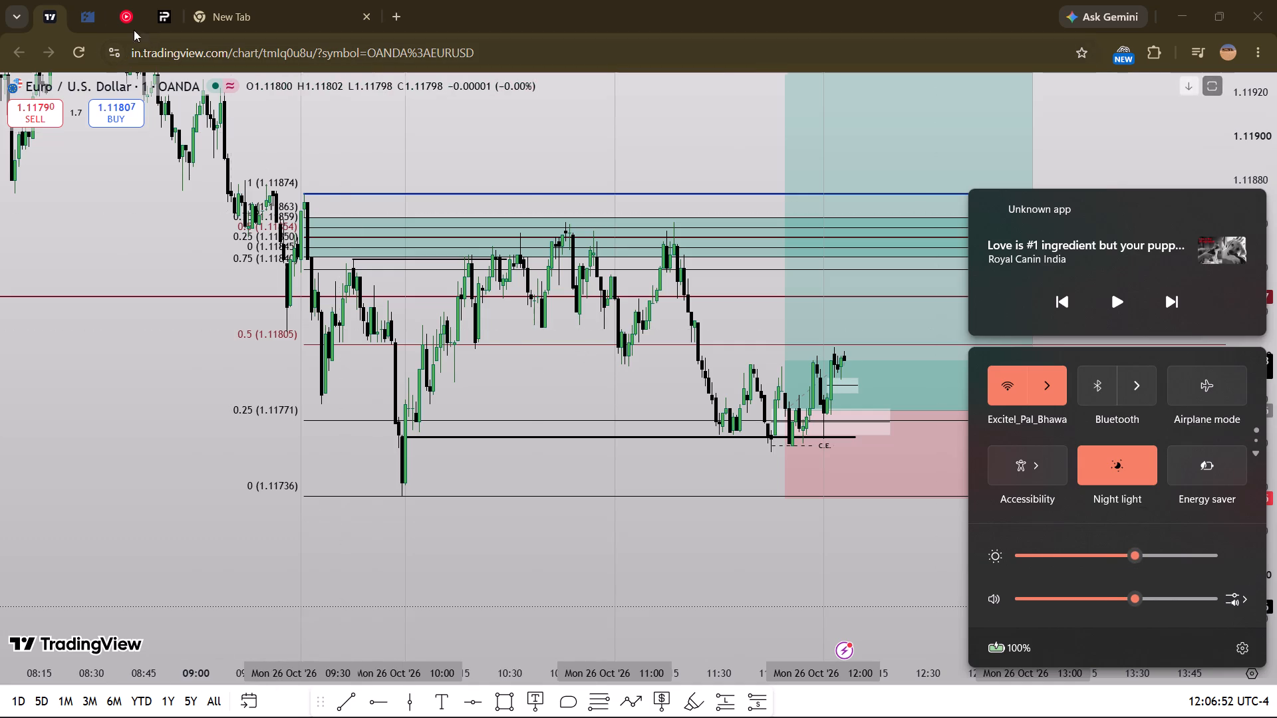
Switch to YouTube Music, start the Ishq X Tera Mera Rishta mashup queue, and play its Yeh Kahani Meri : Feel Pain Mashup track.
click(125, 23)
click(35, 168)
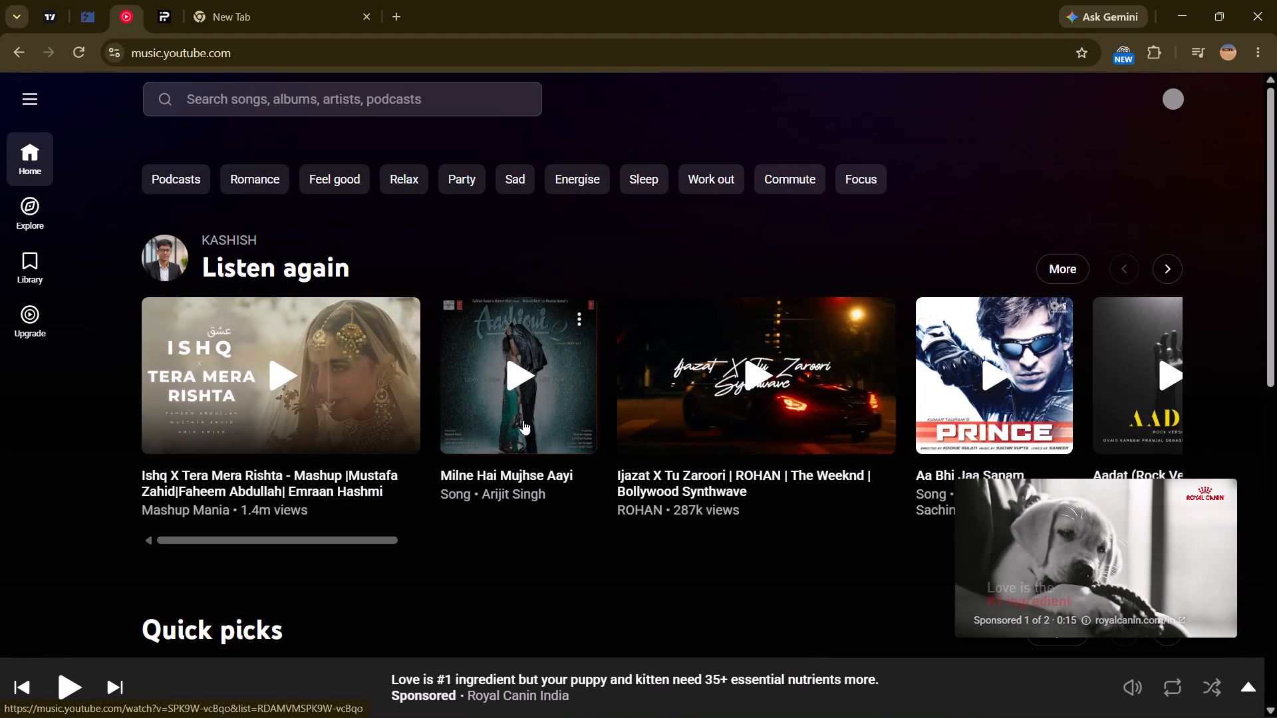
click(293, 376)
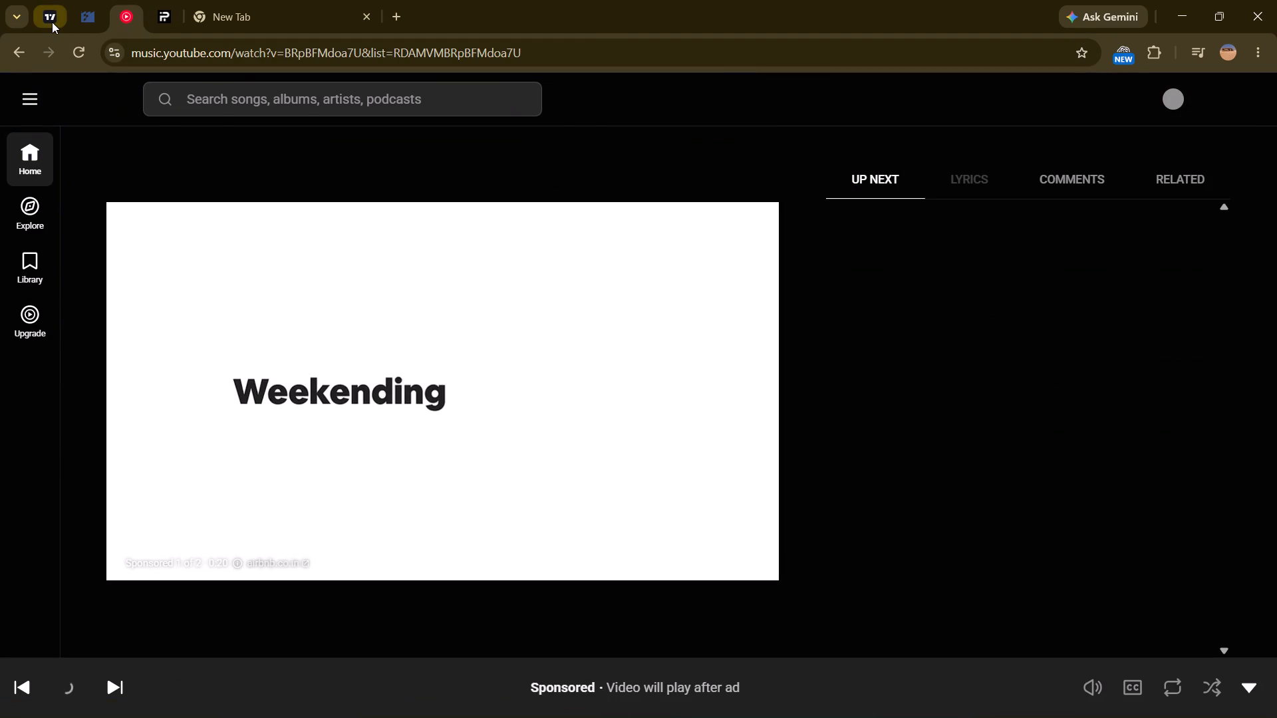
click(843, 397)
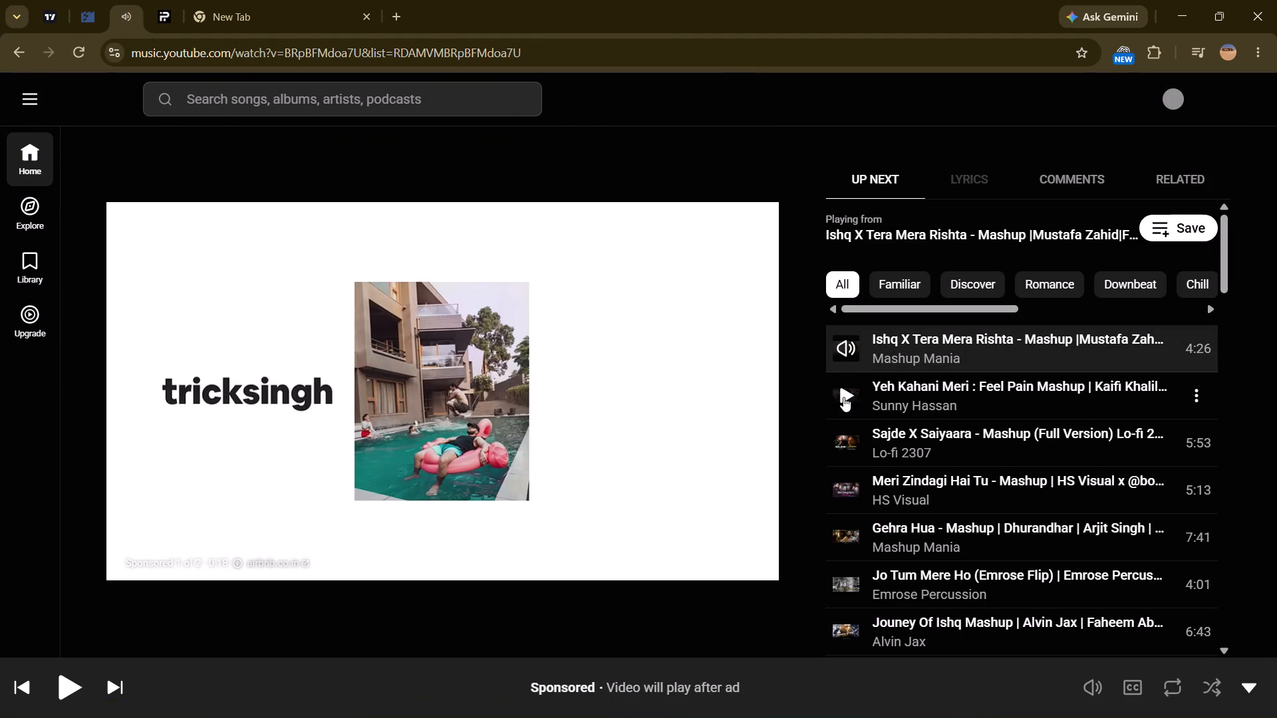
click(847, 345)
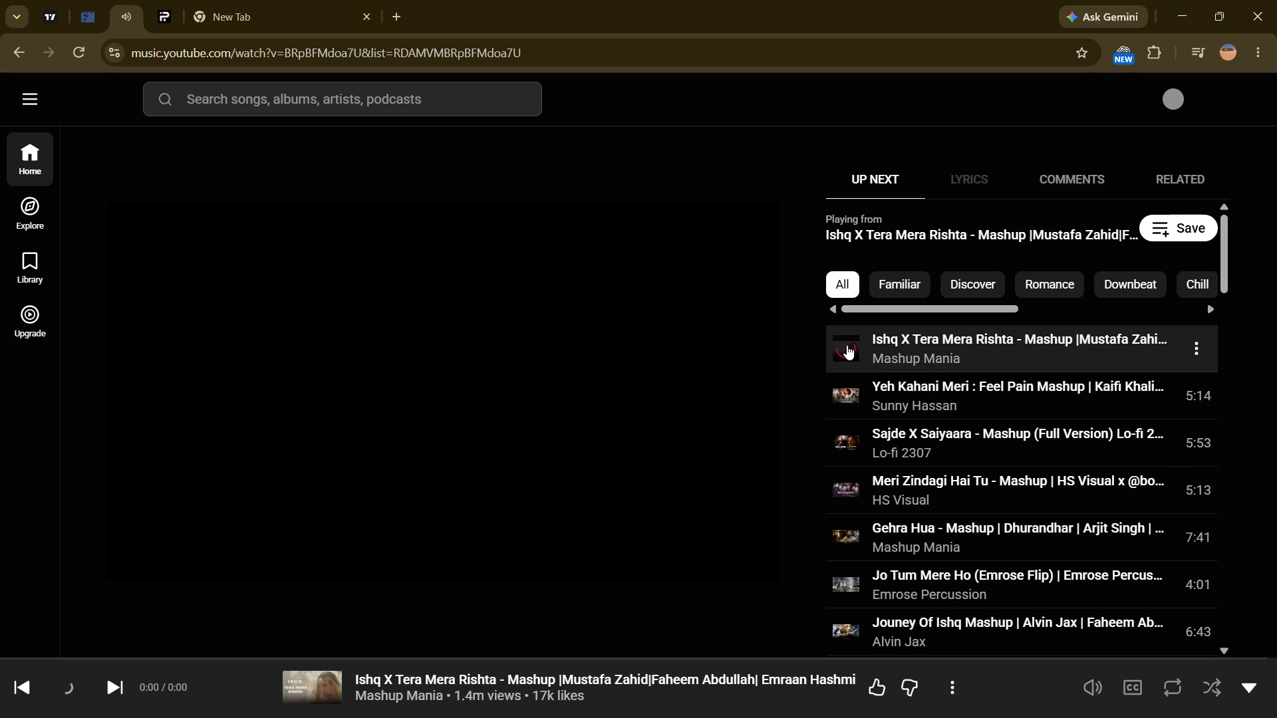
click(849, 389)
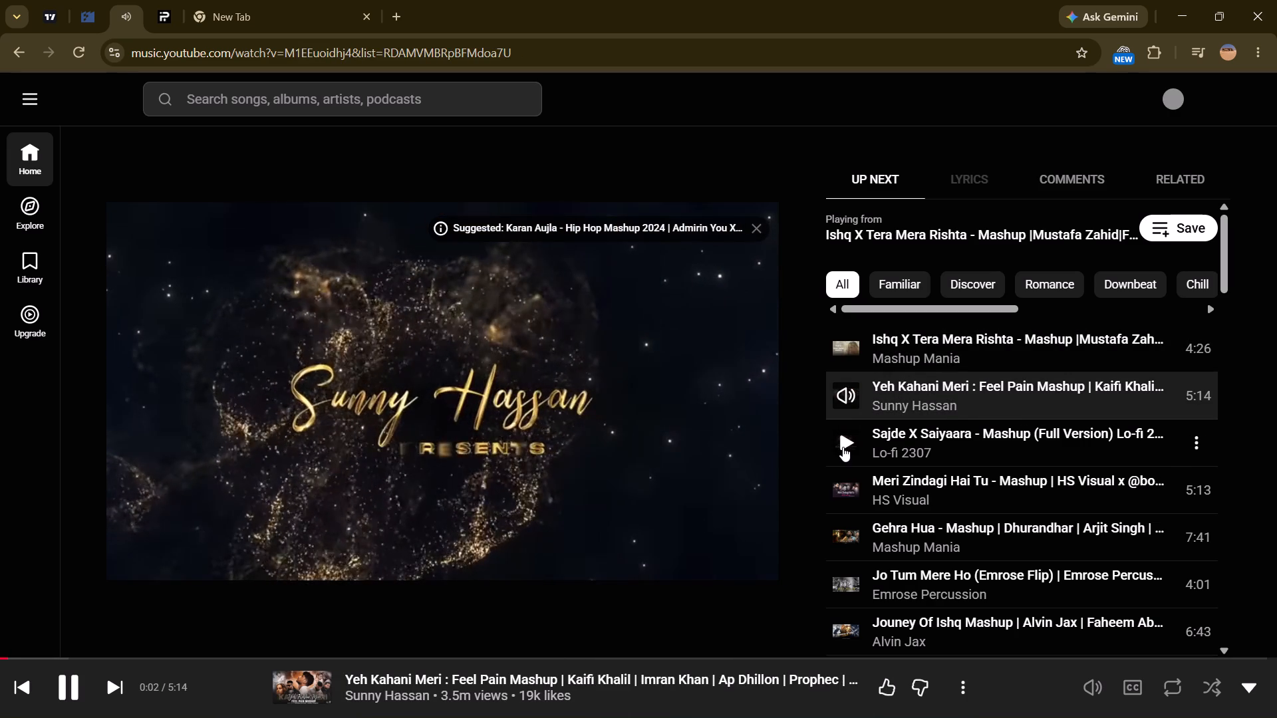
Play the Sajde X Saiyaara mashup from the YouTube Music queue.
click(843, 447)
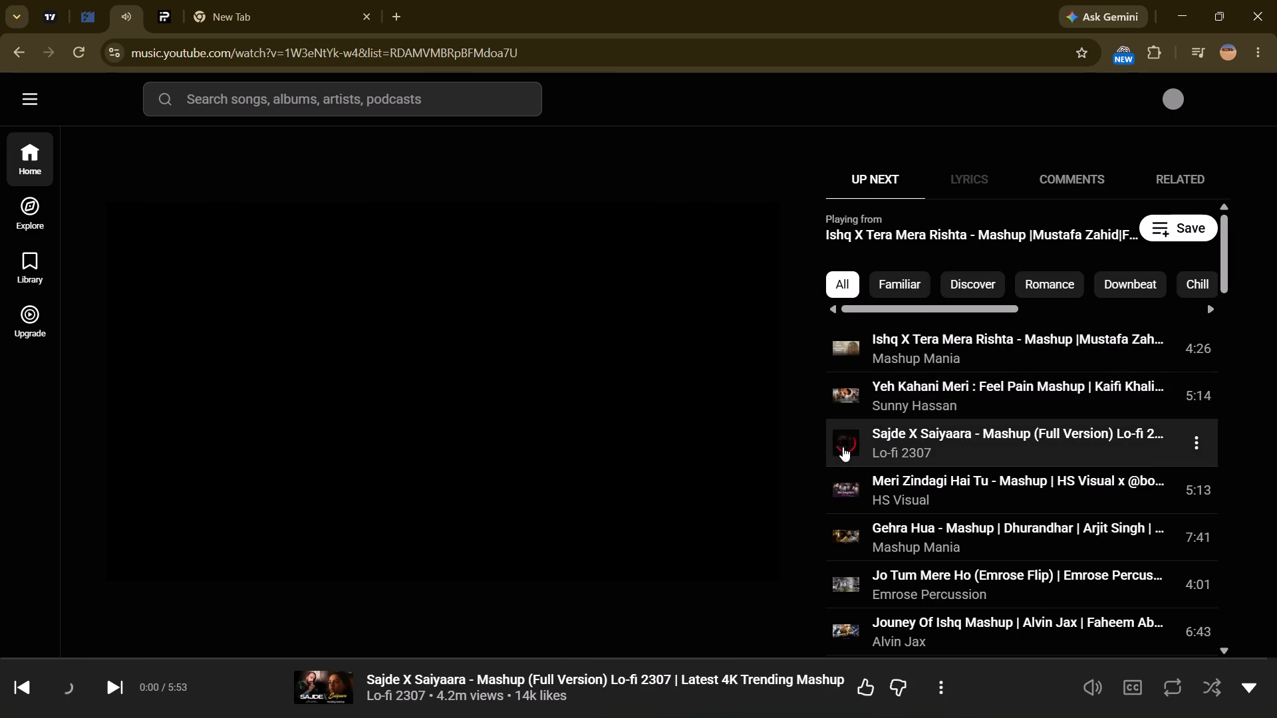
Return to the EUR/USD chart in TradingView and put the browser in full screen.
click(44, 22)
click(1254, 58)
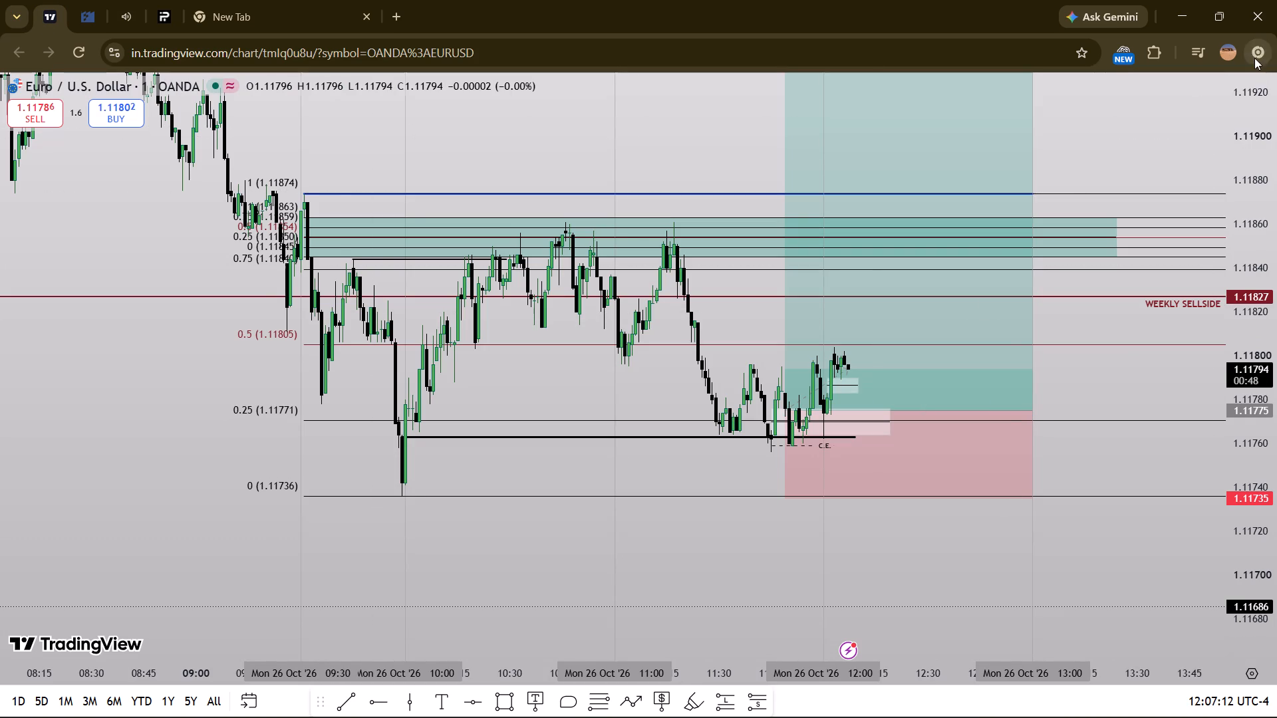
click(1254, 380)
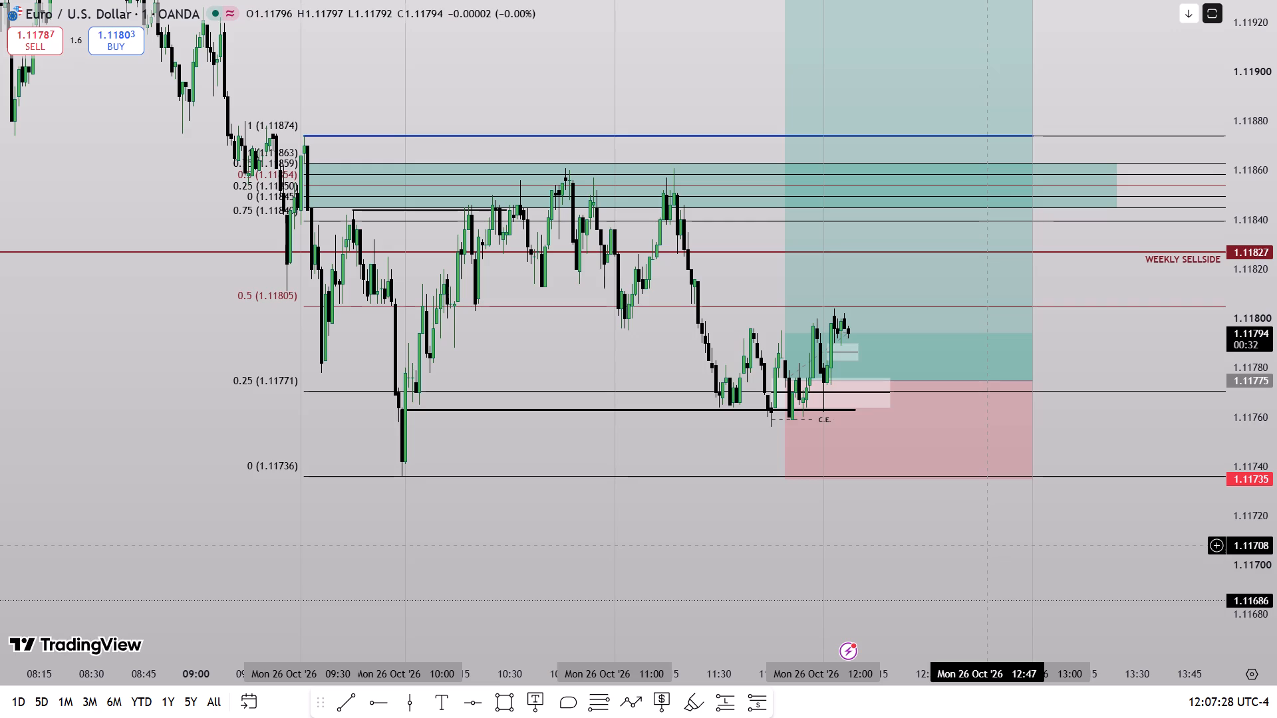
Draw a Fib retracement over the lower white box, from 1.11764 at about 11:45 up to 1.11776.
drag(937, 557, 1000, 532)
drag(1276, 553, 1276, 512)
scroll(1108, 551, up, 1)
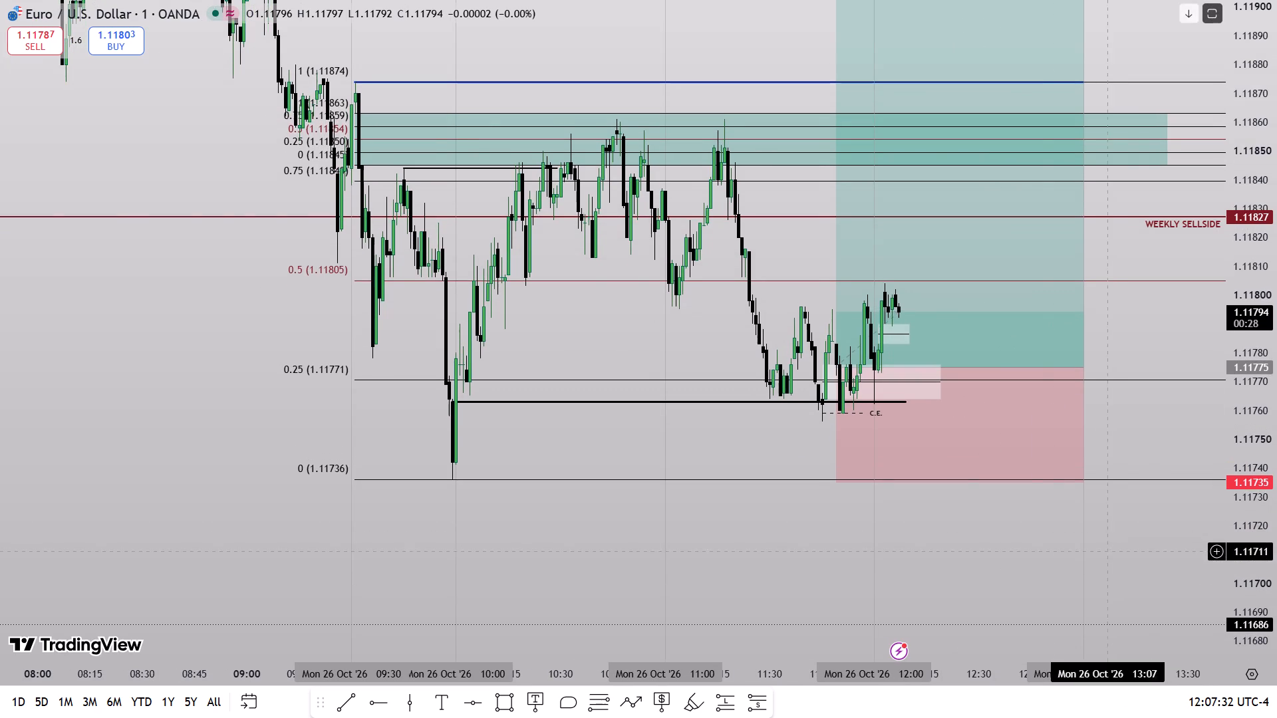
scroll(1108, 551, up, 2)
drag(912, 553, 1054, 513)
drag(1276, 605, 1254, 483)
scroll(937, 654, up, 3)
drag(911, 615, 922, 570)
drag(1276, 604, 1266, 495)
drag(1276, 405, 1273, 356)
scroll(994, 421, up, 2)
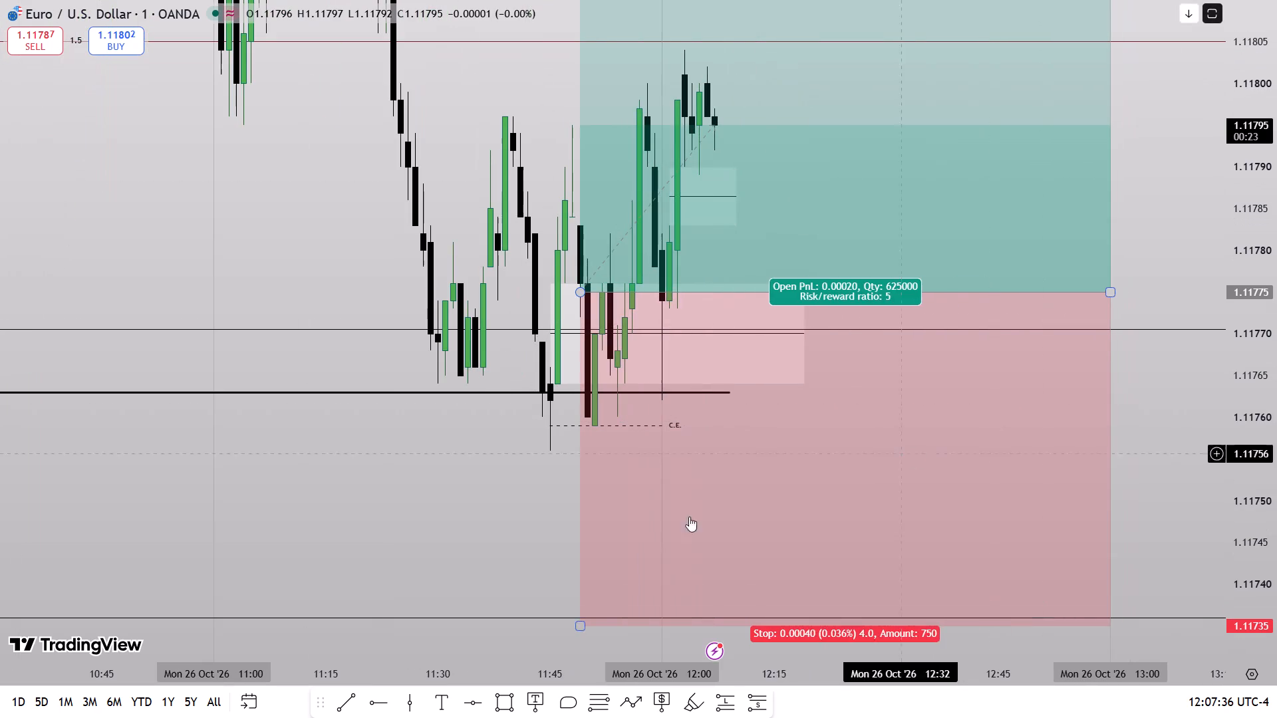
click(600, 696)
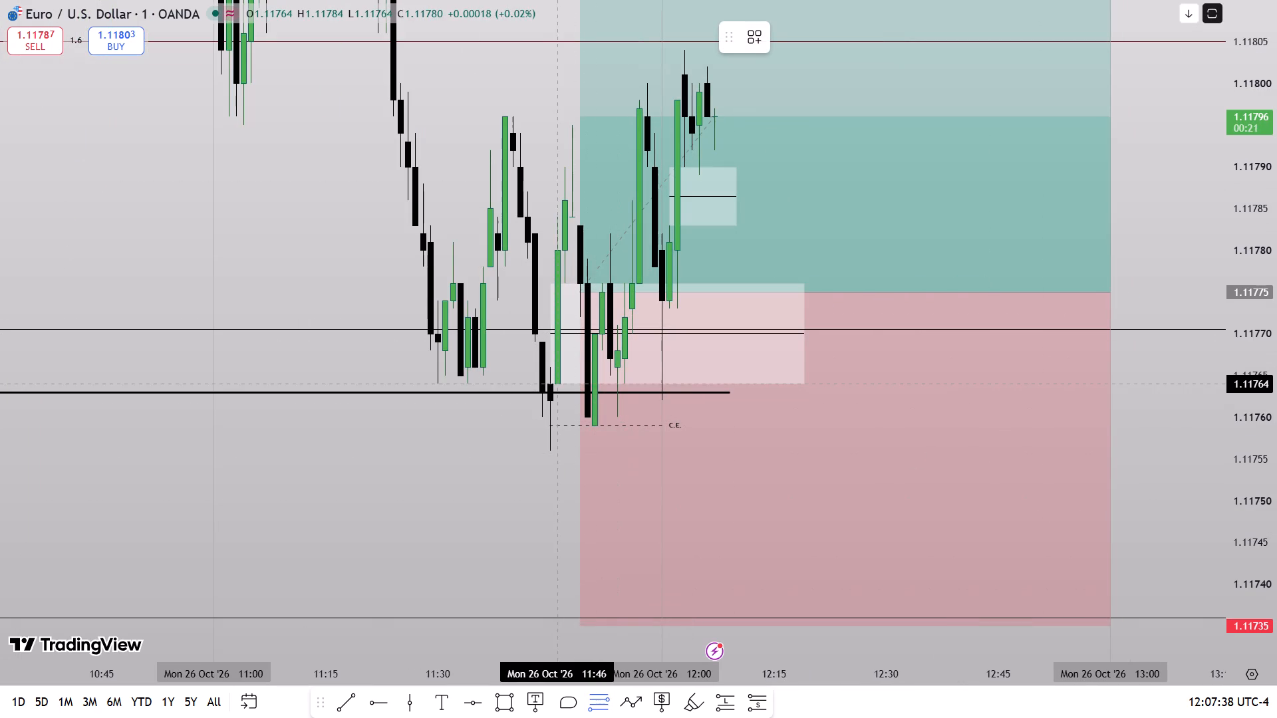
click(551, 381)
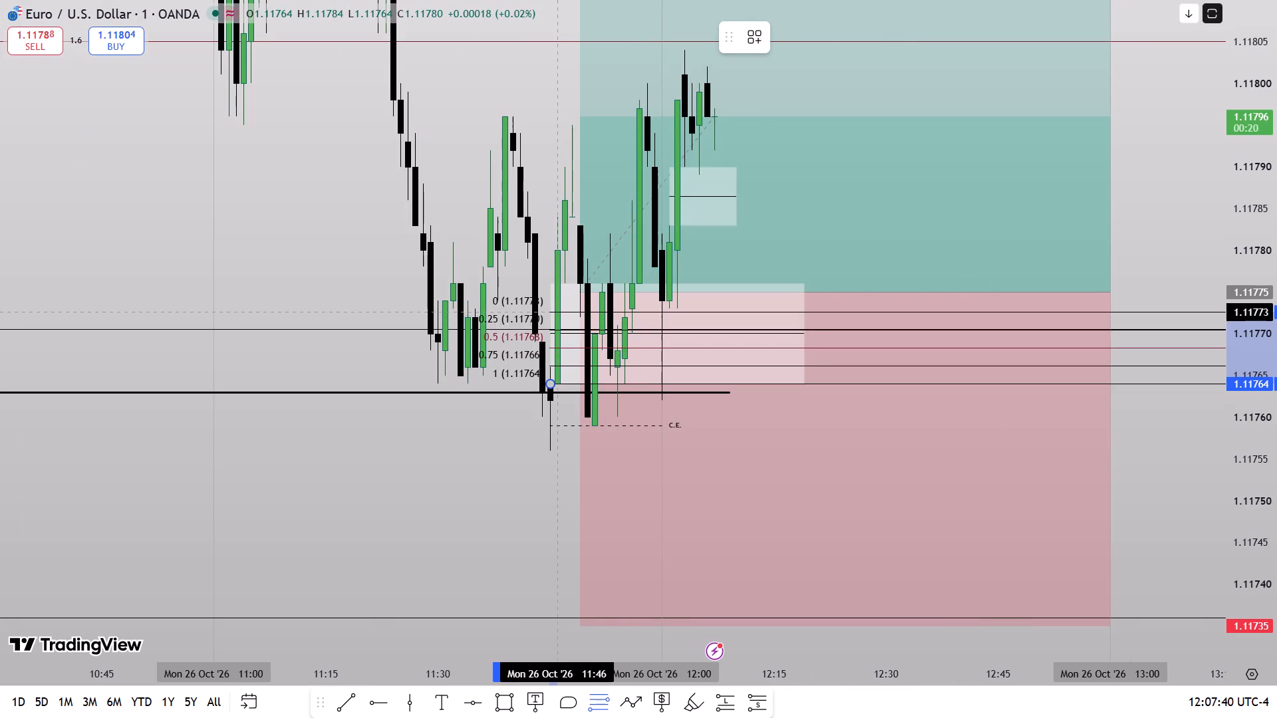
click(563, 309)
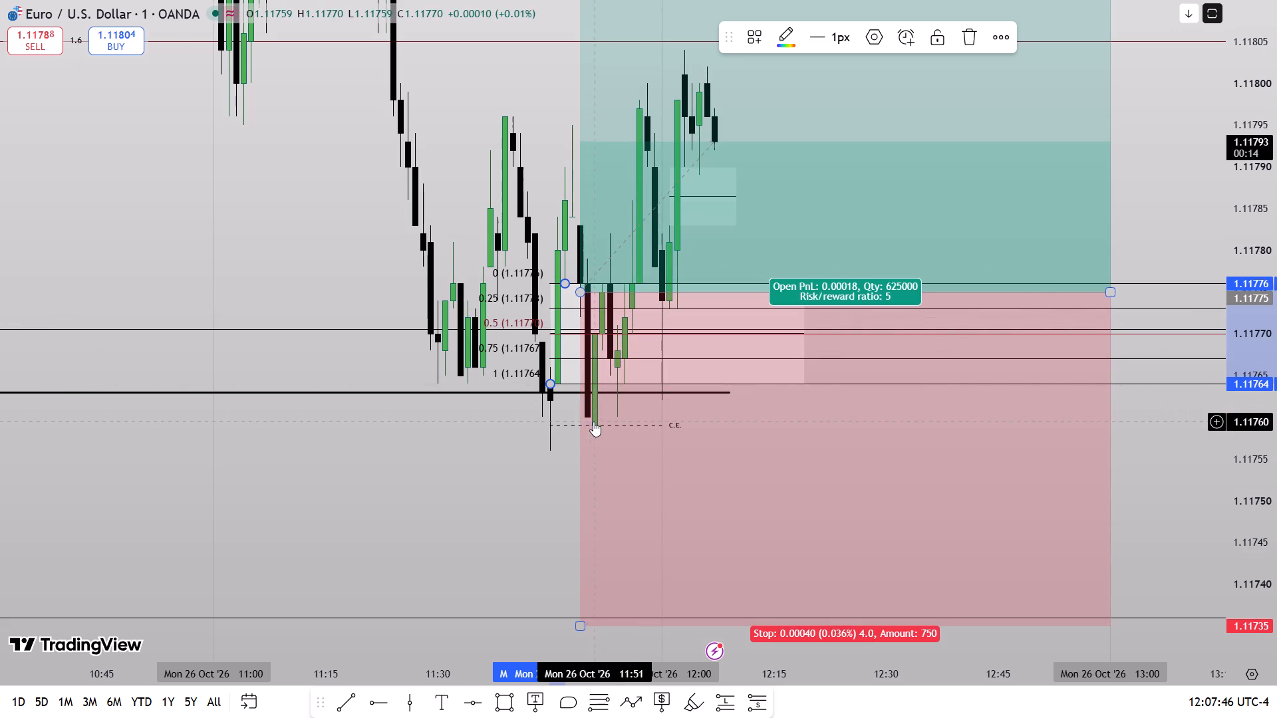
Delete the Fib retracement drawn over the lower white box between 1.11764 and 1.11776.
click(551, 422)
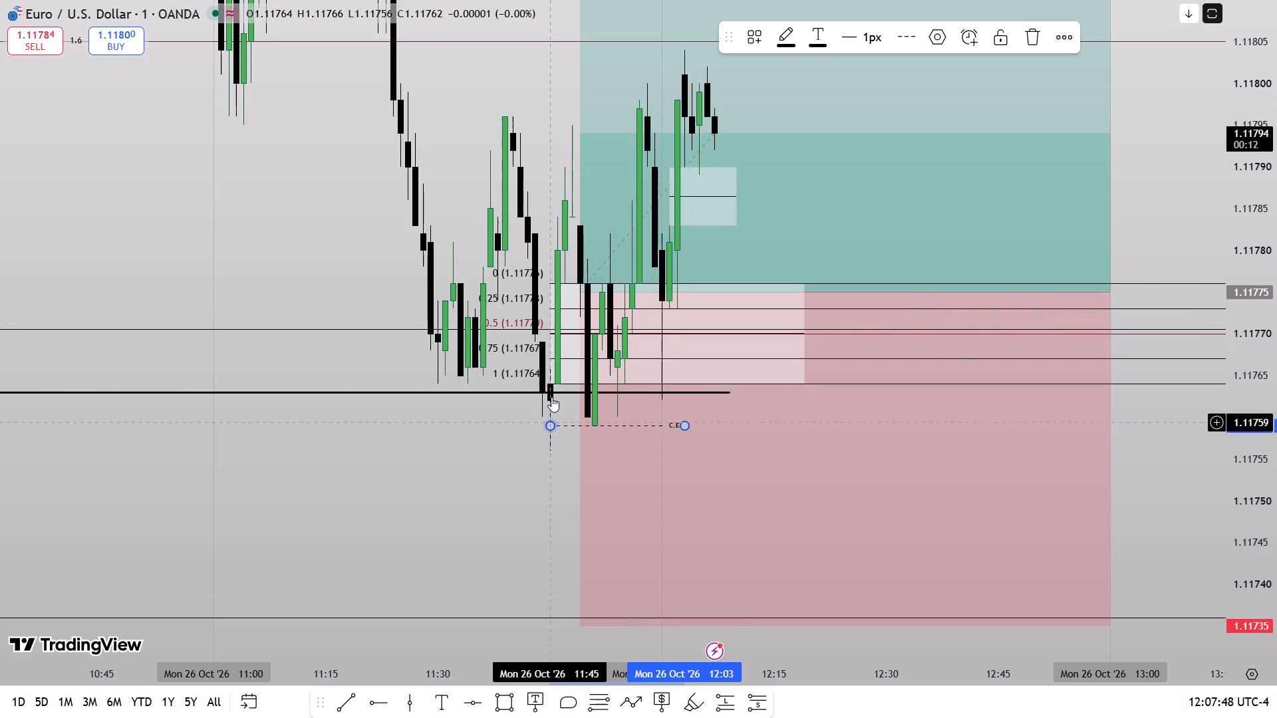
scroll(529, 455, down, 3)
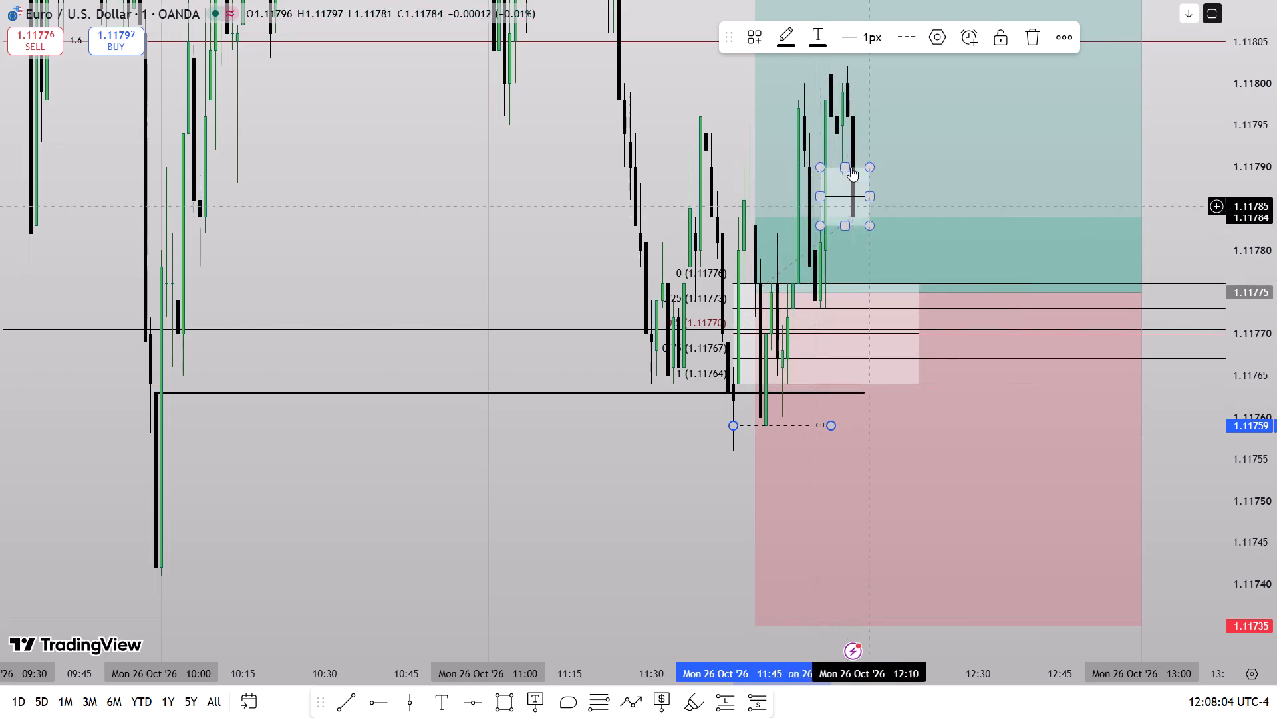
click(684, 277)
click(972, 42)
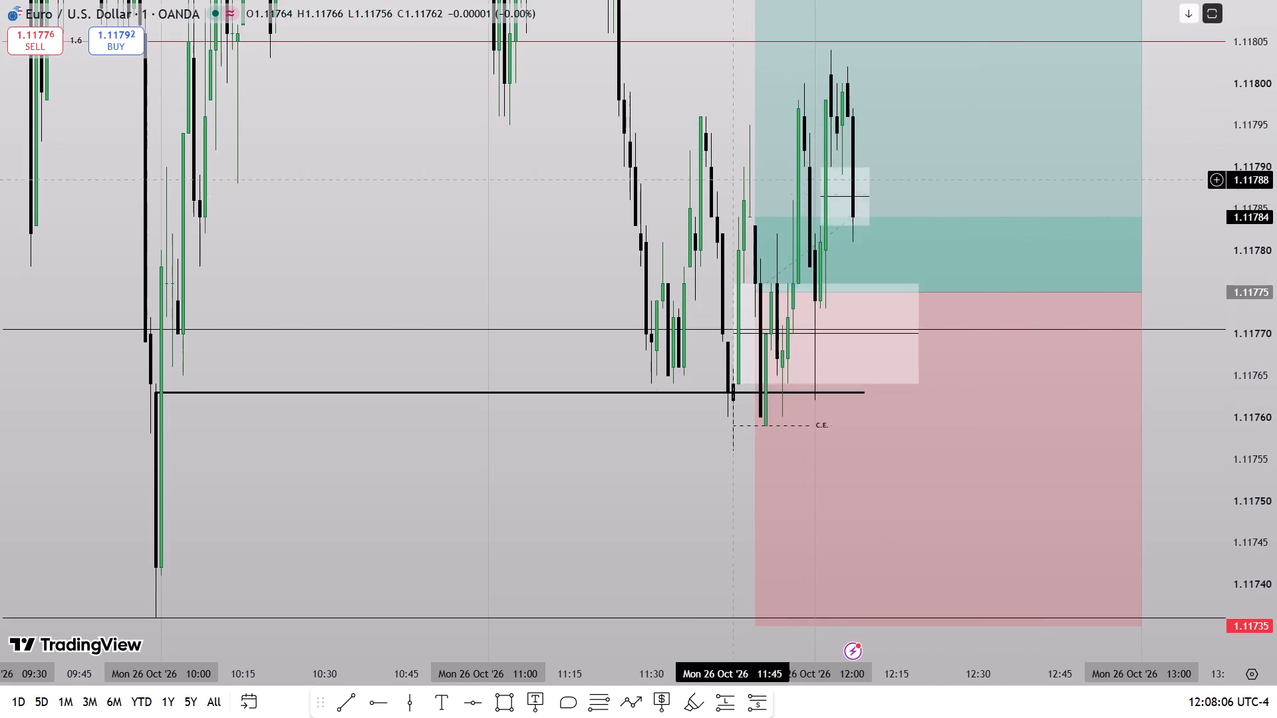
Delete the long position drawing with its entry at 1.11775 from the EUR/USD chart.
drag(572, 184, 511, 245)
drag(1276, 262, 1275, 459)
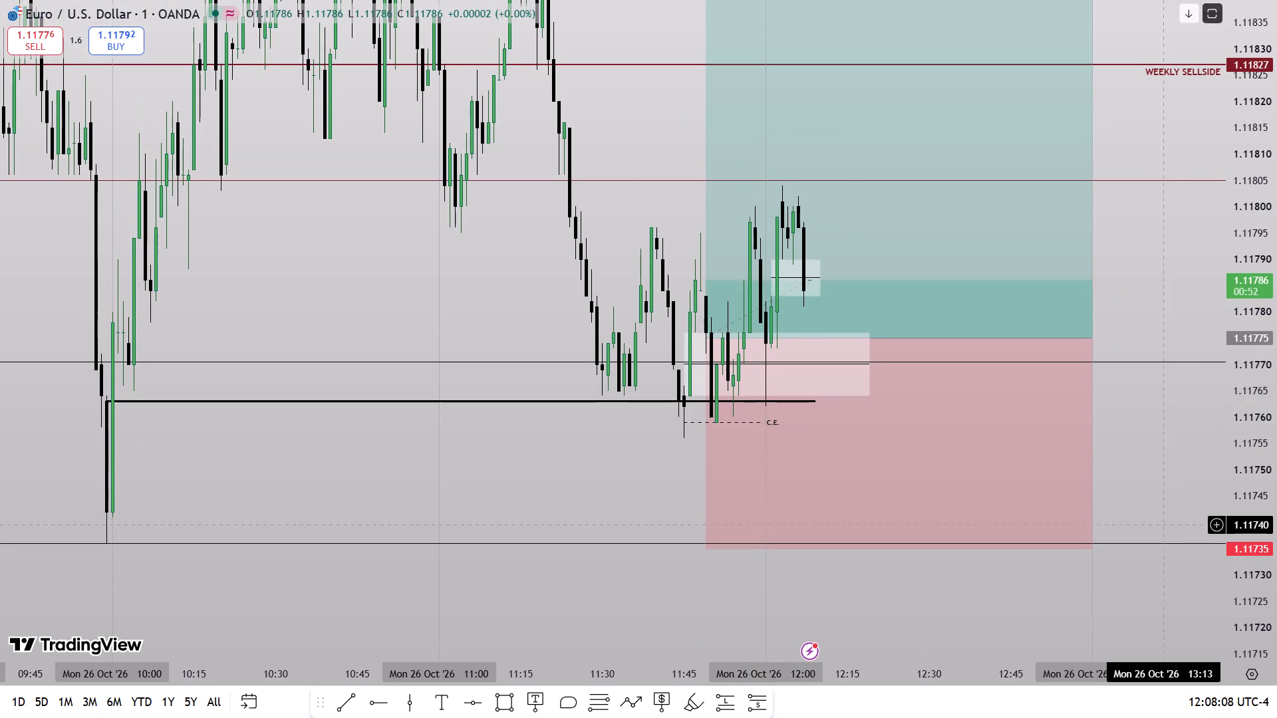
drag(1138, 453, 1108, 485)
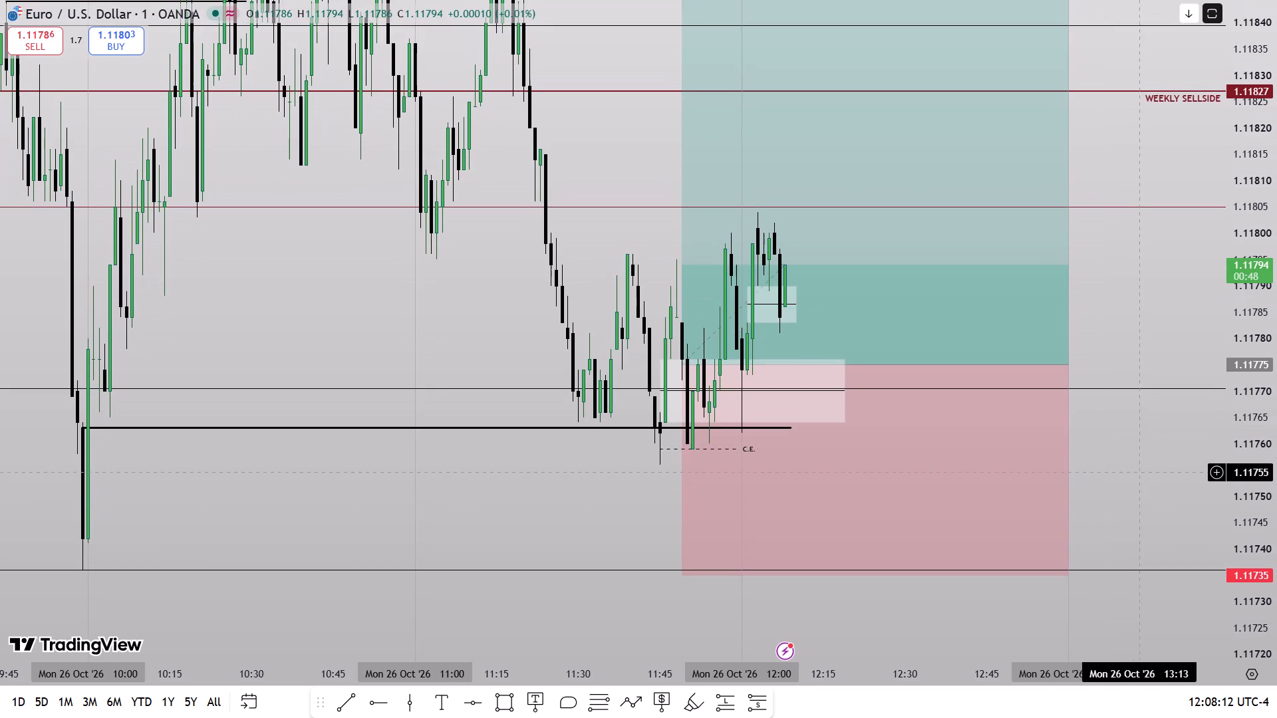
scroll(1086, 472, up, 3)
drag(1276, 481, 1276, 346)
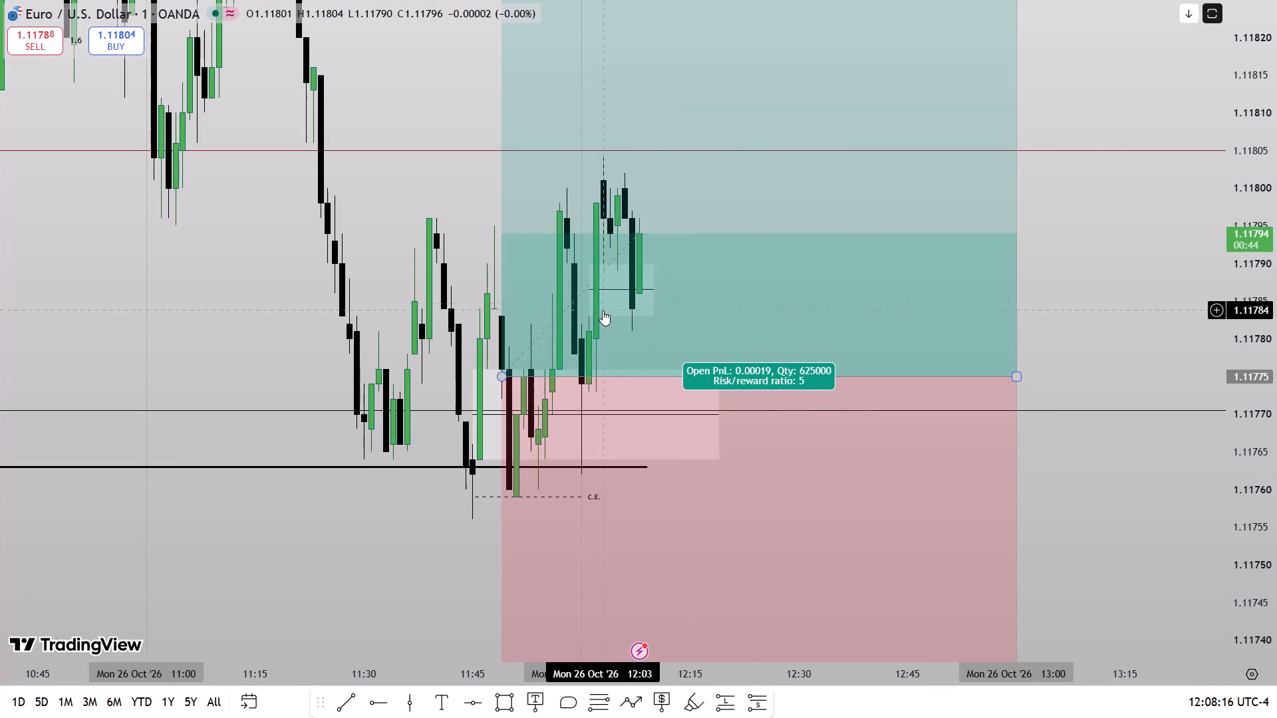
click(838, 330)
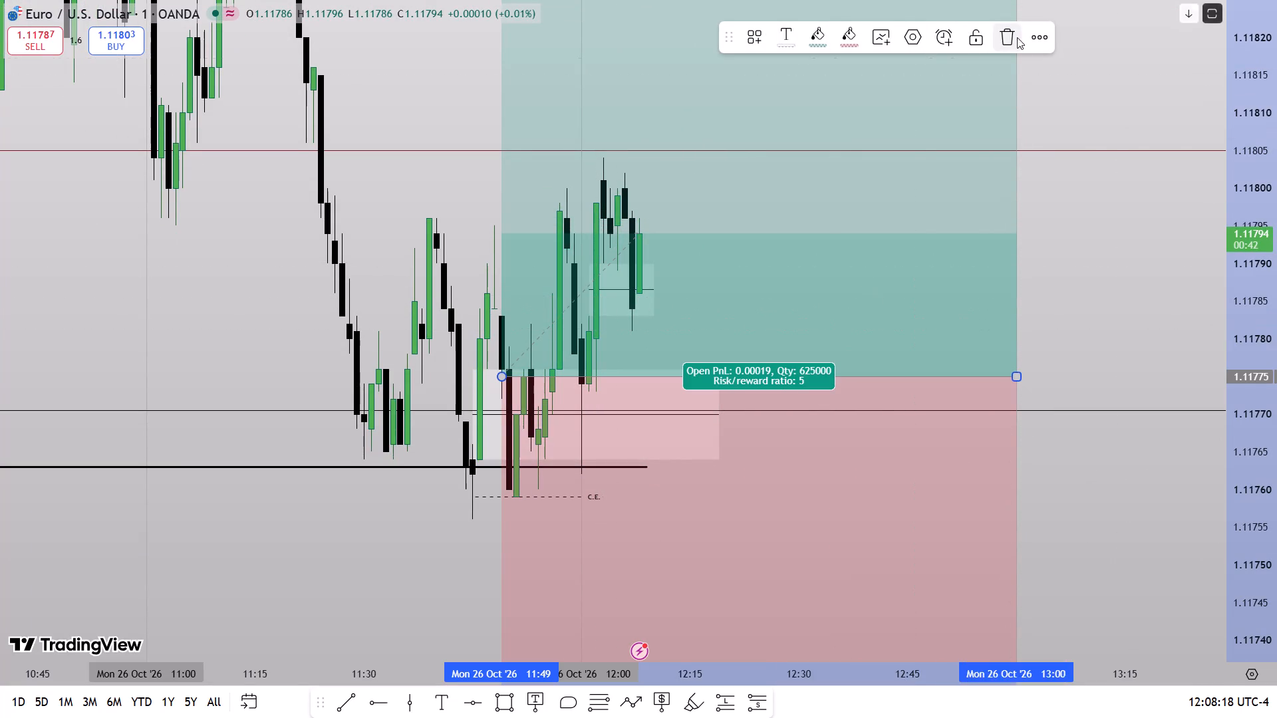
click(1017, 37)
Delete the vertical time marker at 11:00 from the EUR/USD chart.
drag(808, 221, 954, 232)
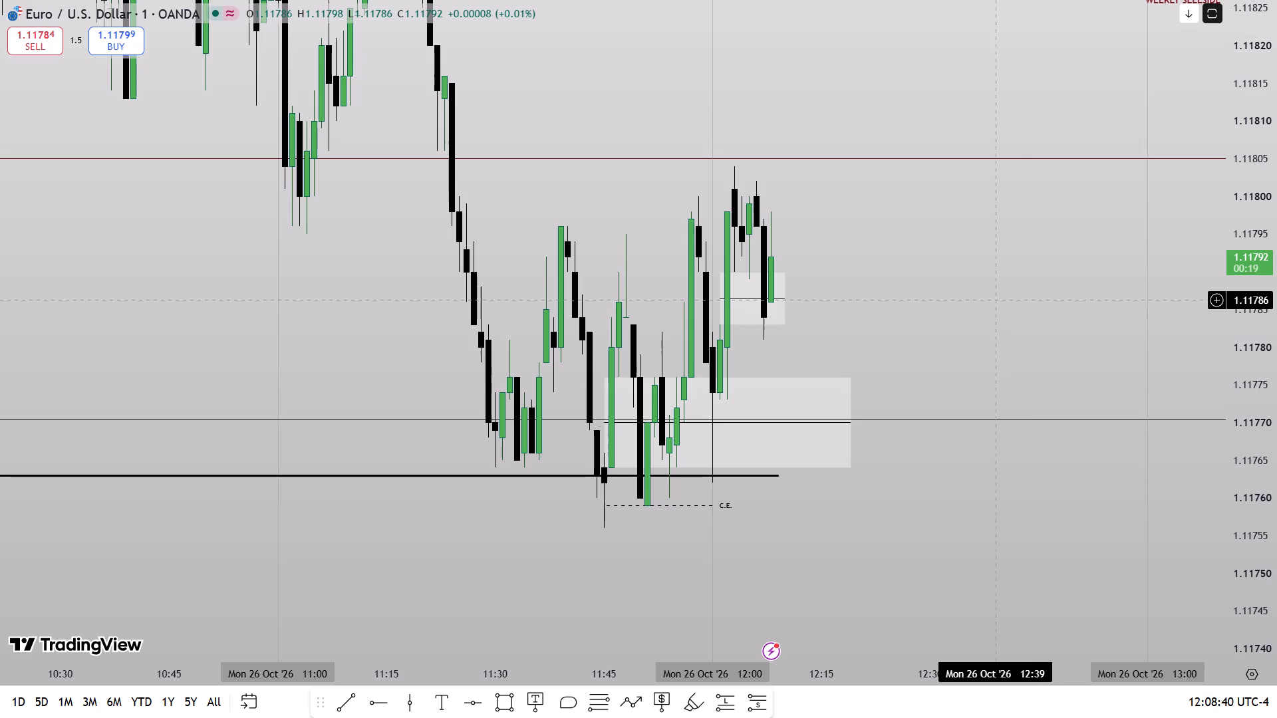
drag(1276, 320, 1268, 473)
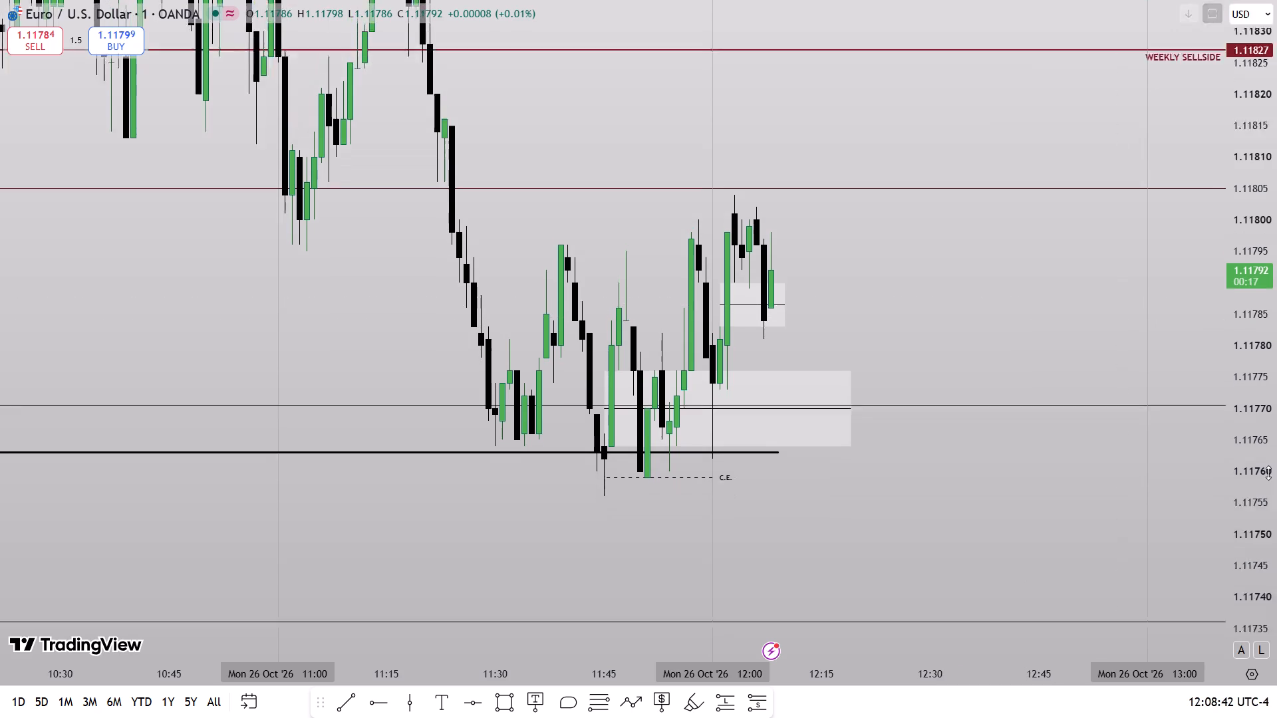
drag(1268, 473, 1248, 499)
scroll(1010, 510, down, 4)
drag(994, 459, 980, 529)
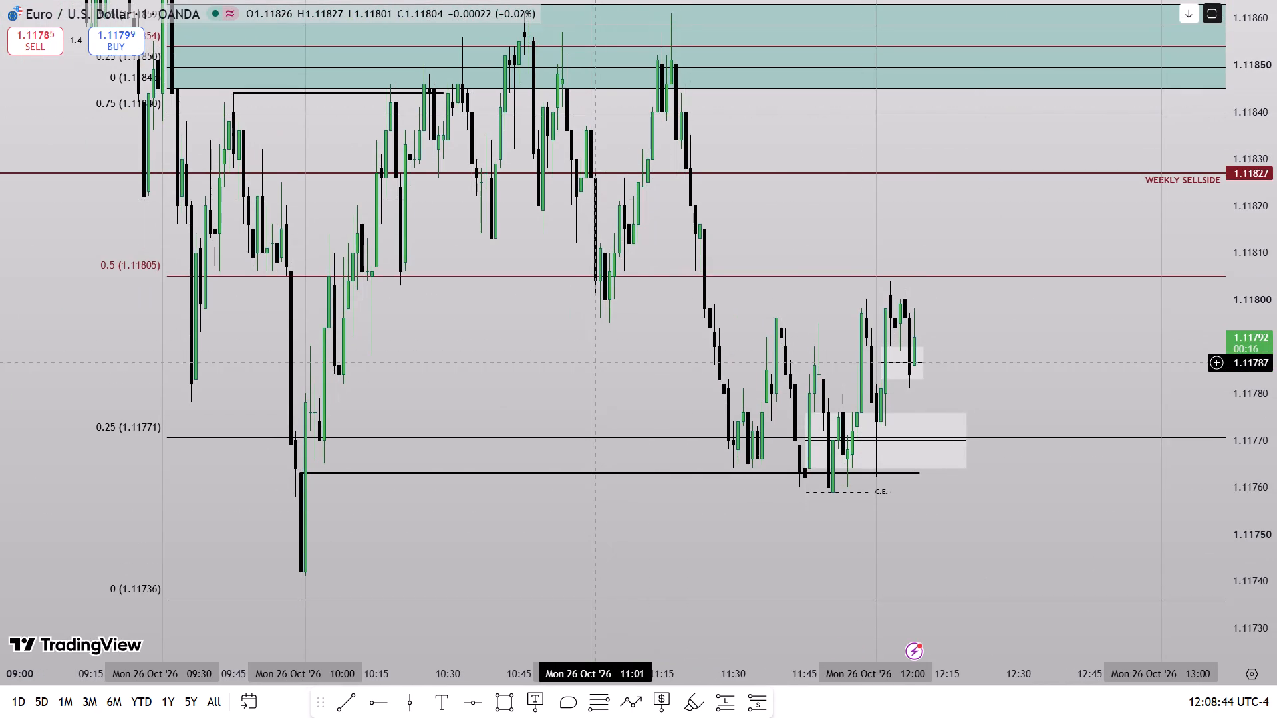
click(594, 364)
click(594, 367)
click(593, 374)
click(1030, 43)
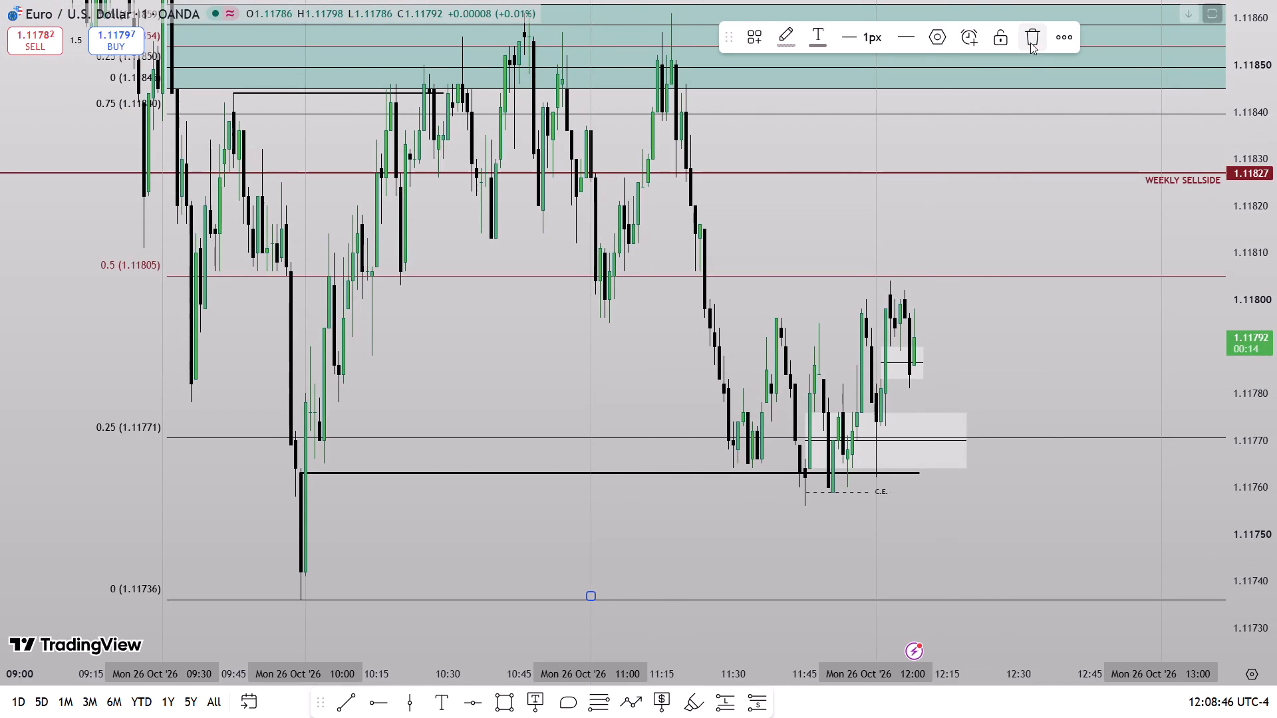
Leave full screen and play the Ishq X Tera Mera Rishta mashup from the YouTube Music queue.
drag(1044, 315, 1017, 371)
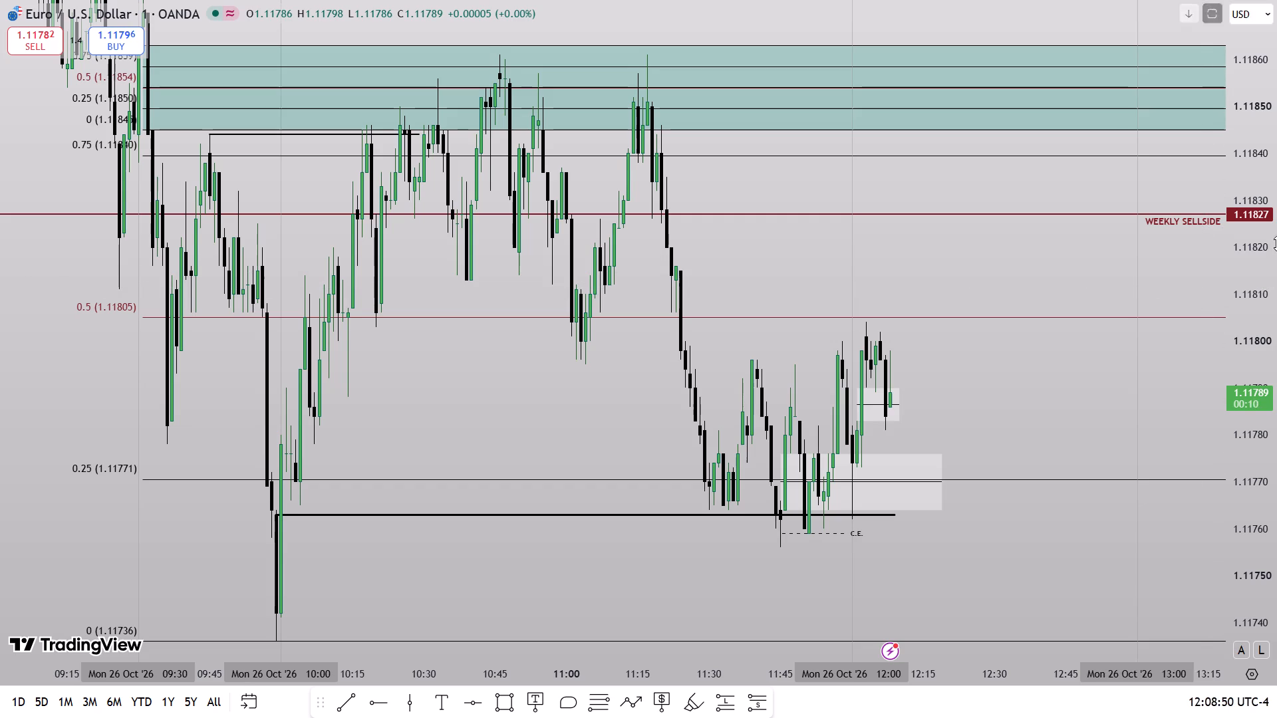
drag(1276, 243, 1274, 320)
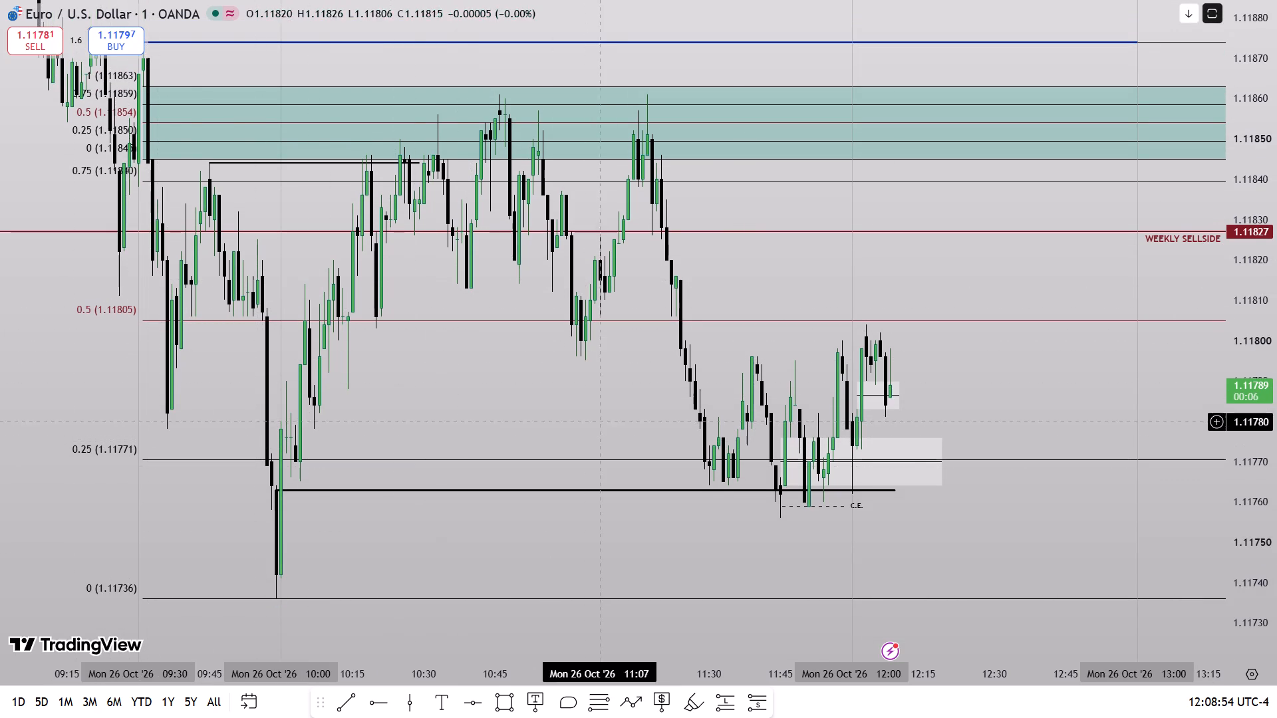
click(633, 61)
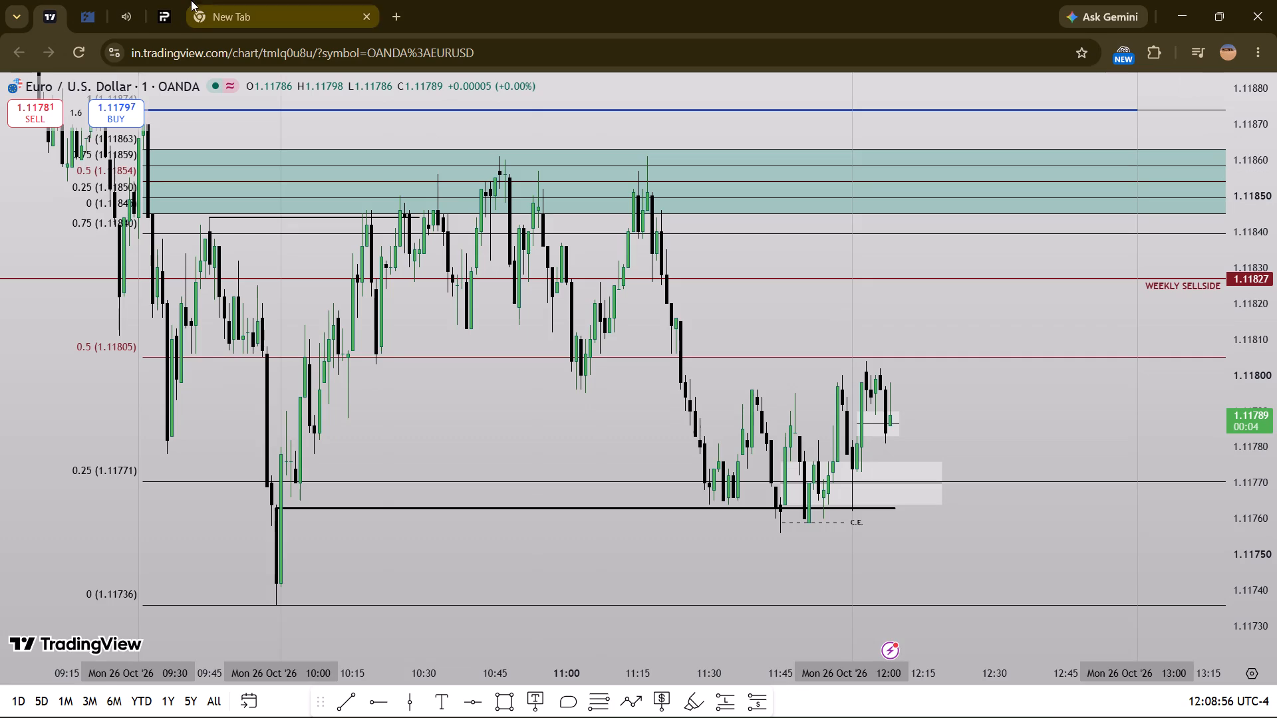
click(141, 13)
click(113, 693)
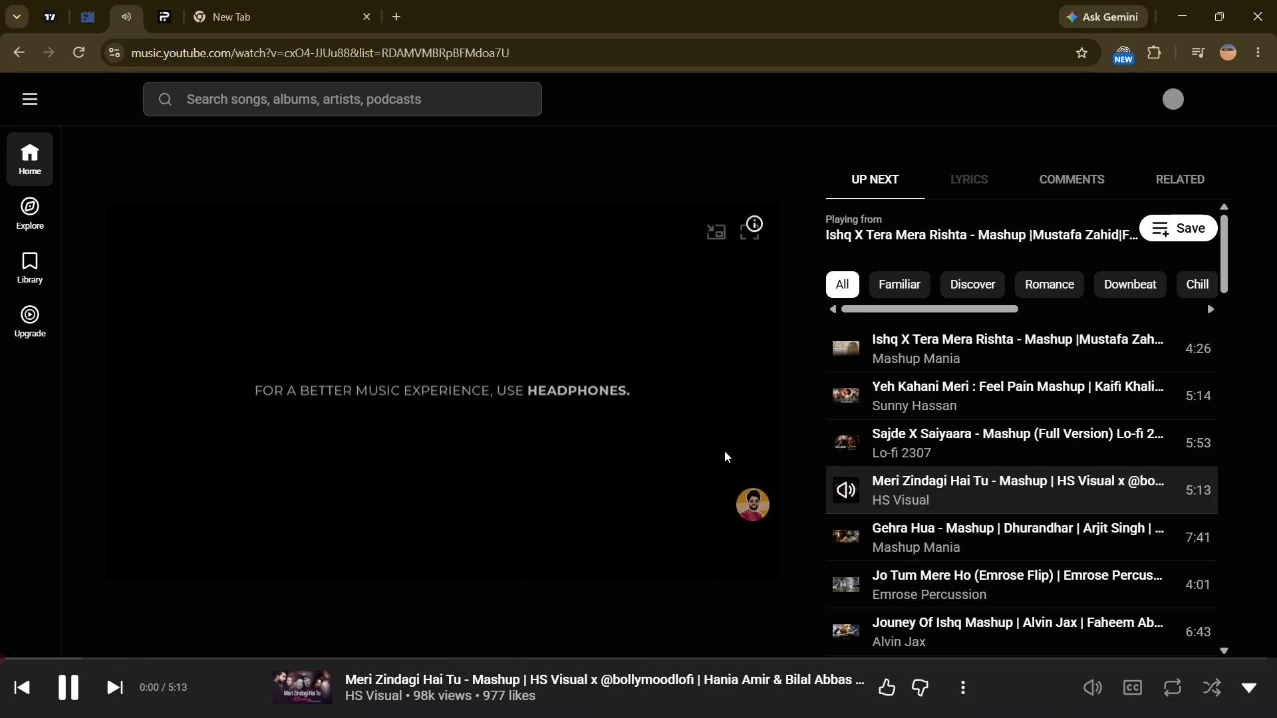
click(846, 362)
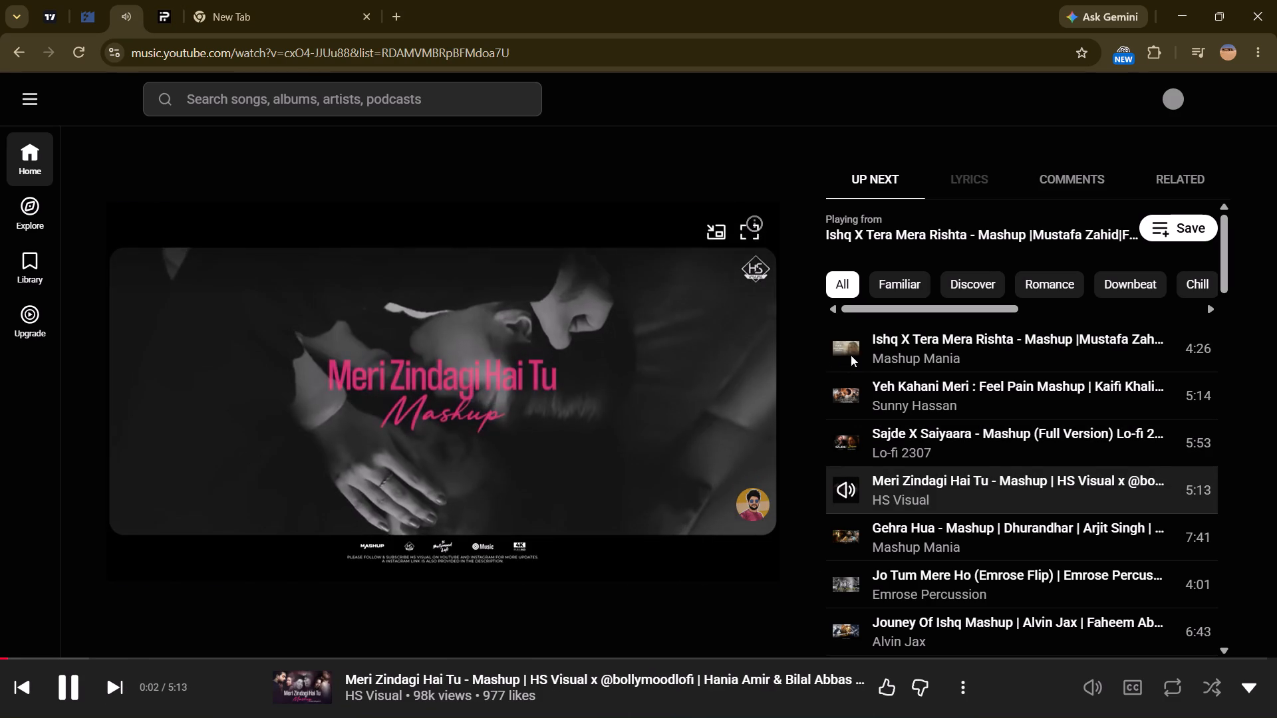
click(838, 352)
Return to the EUR/USD chart in TradingView and put the browser in full screen.
click(59, 20)
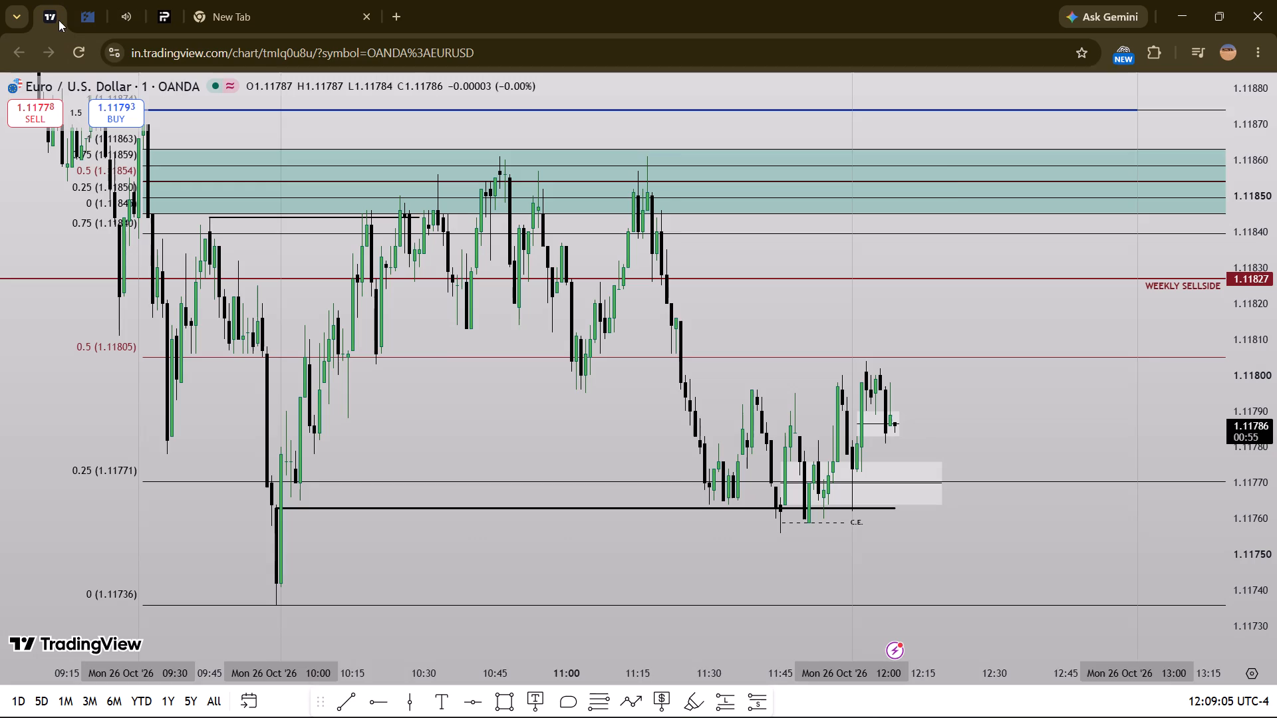
click(1252, 57)
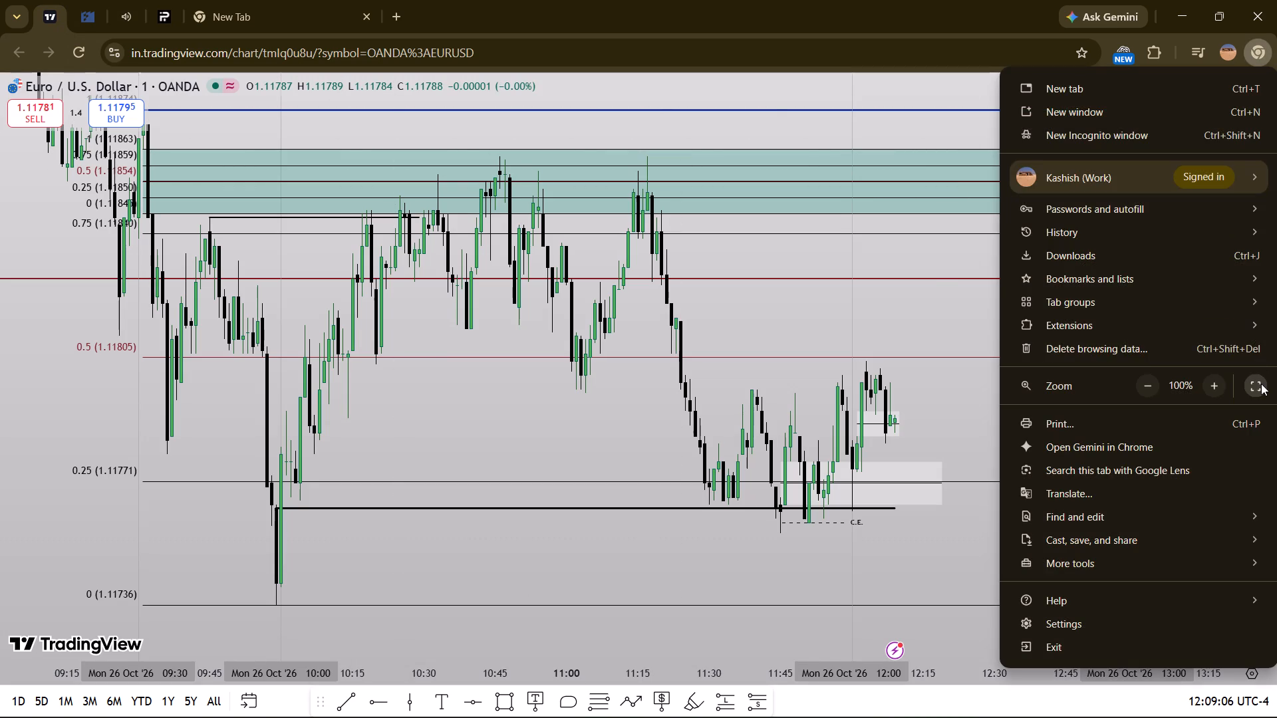
click(1261, 384)
Extend the upper white box, spanning 1.11783 to 1.11790, forward to about 12:16.
drag(998, 399, 1046, 332)
drag(1276, 438, 1244, 187)
scroll(1123, 364, up, 2)
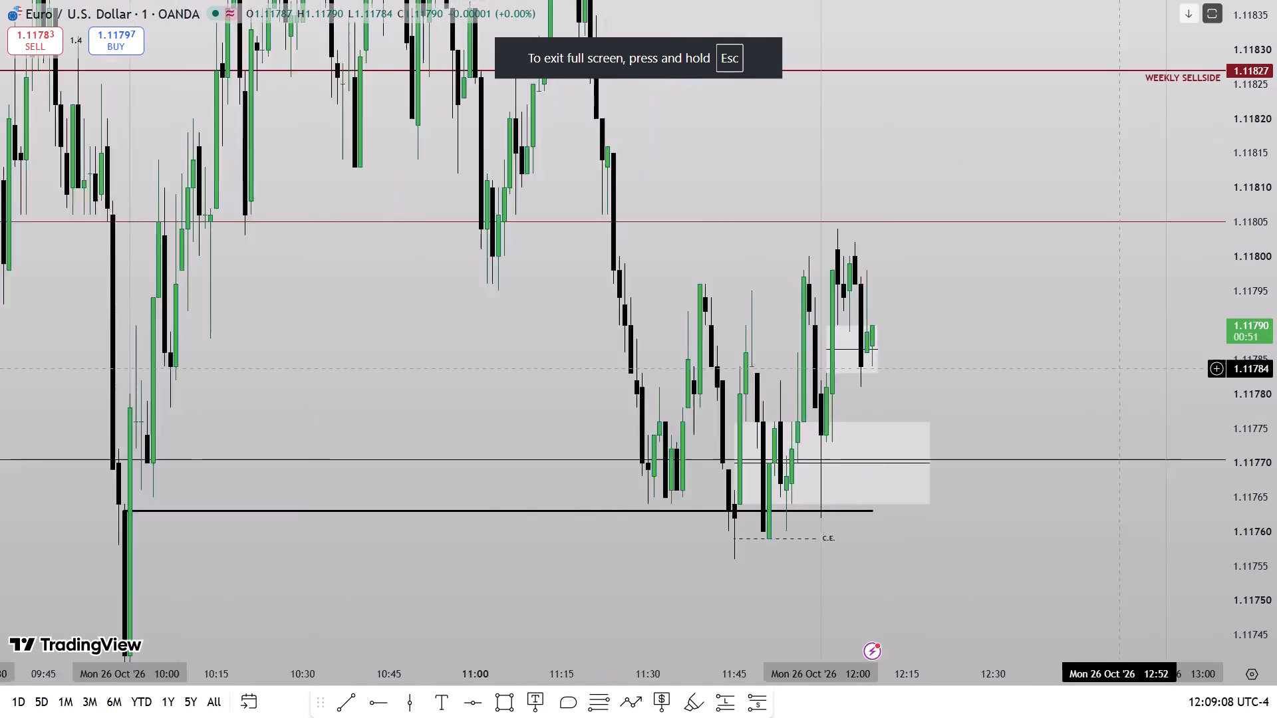
scroll(1121, 370, up, 5)
drag(809, 354, 902, 337)
drag(1276, 445, 1225, 267)
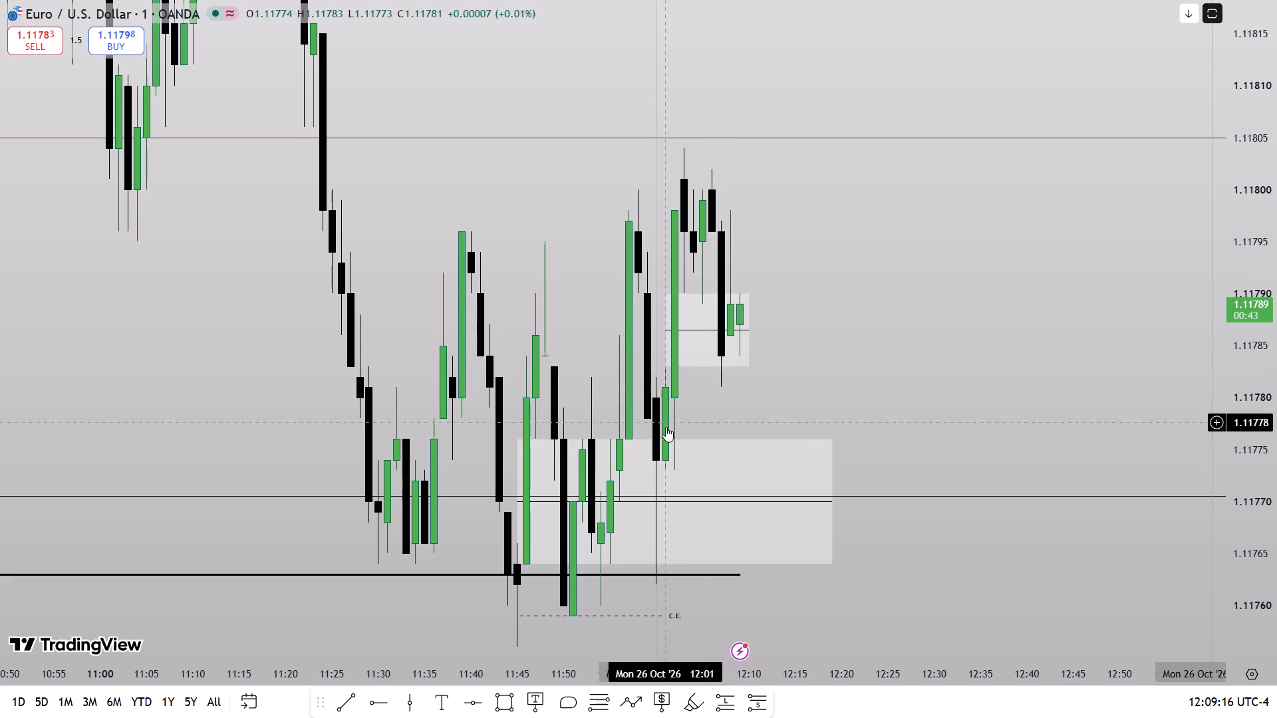
drag(1276, 463, 1267, 398)
scroll(875, 416, up, 1)
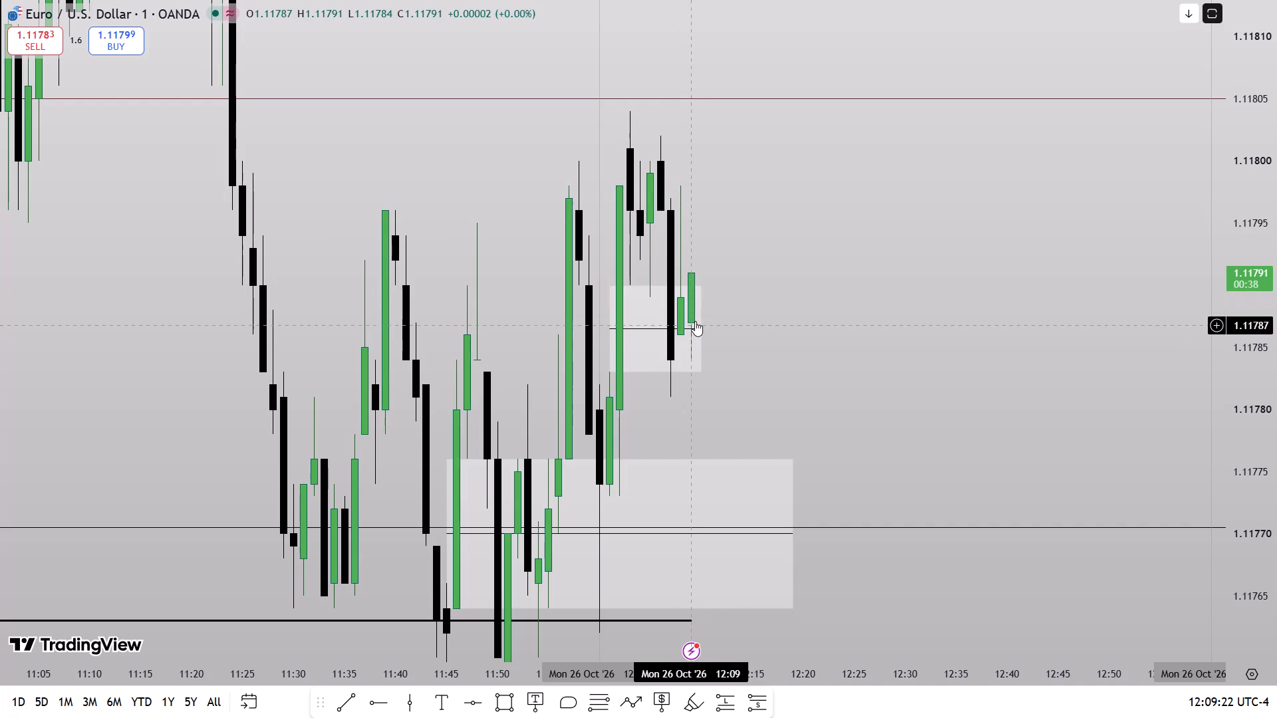
drag(702, 329, 758, 343)
click(831, 364)
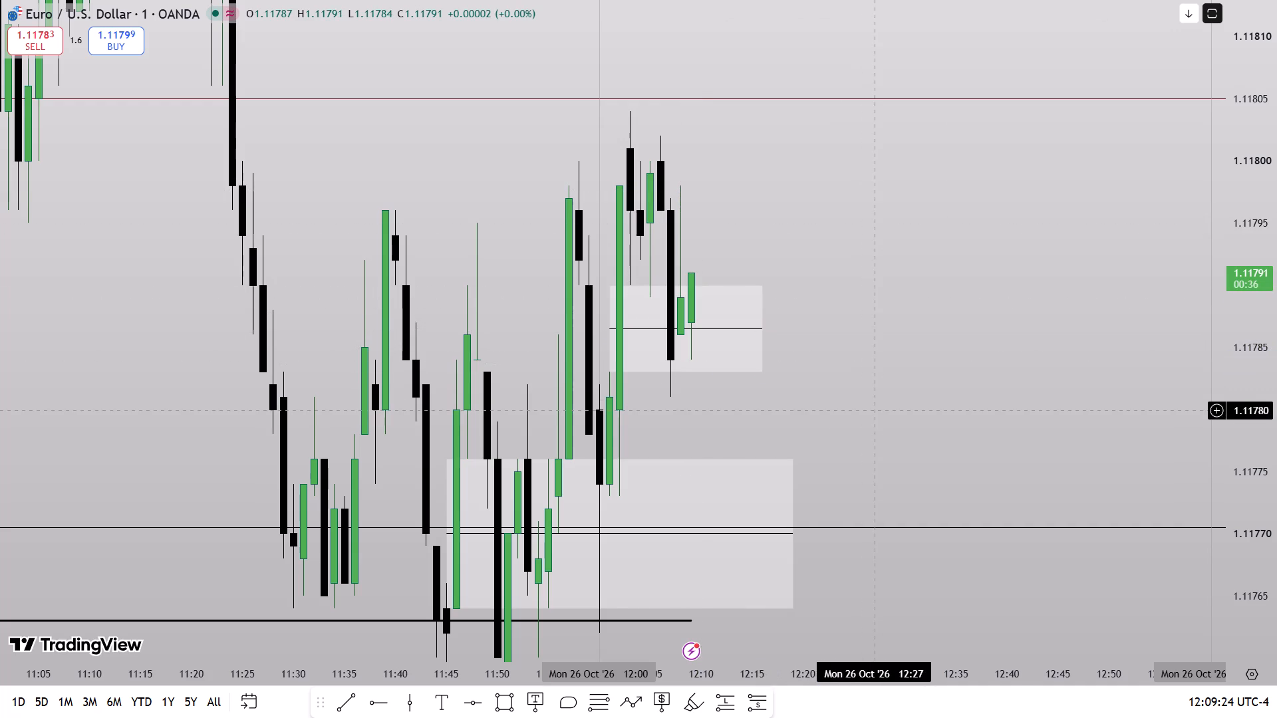
Draw a rectangle from 1.11807 at 09:56 down to 1.11772 and extend it forward to 12:26.
drag(938, 419, 918, 309)
drag(1276, 277, 1276, 326)
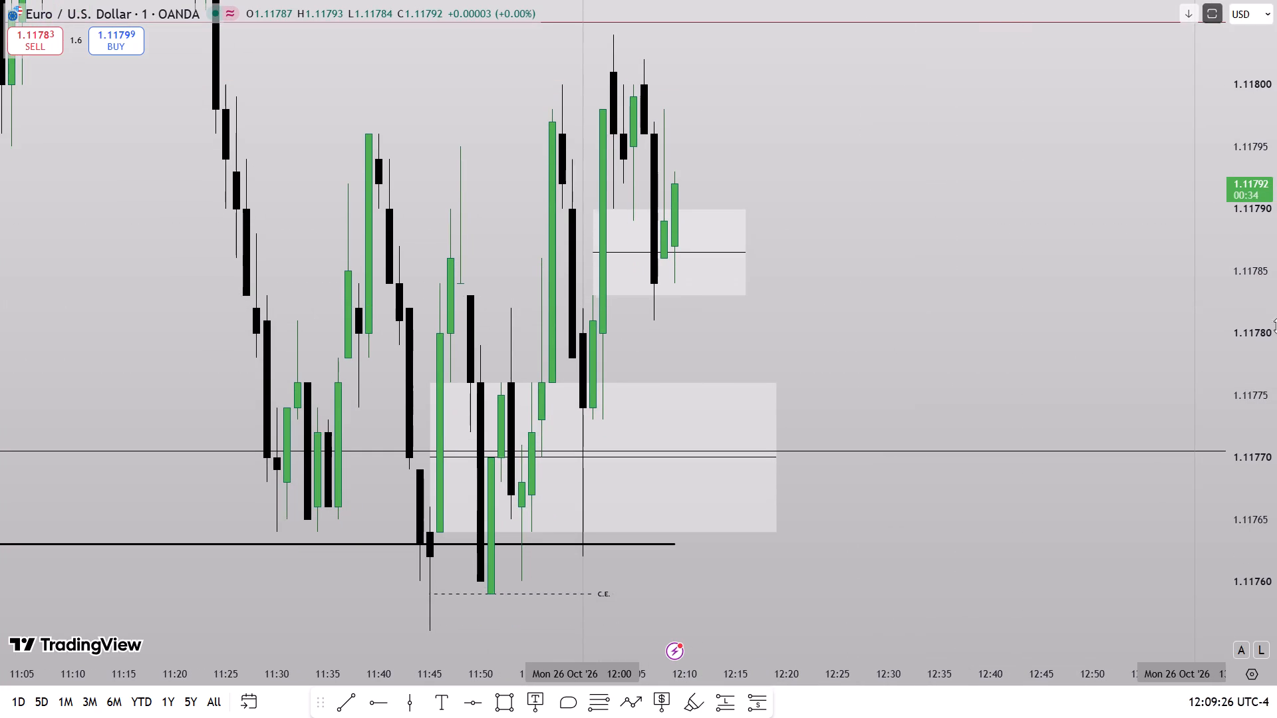
drag(1276, 326, 1262, 430)
scroll(1038, 469, down, 3)
drag(1010, 318, 1013, 392)
scroll(993, 406, down, 2)
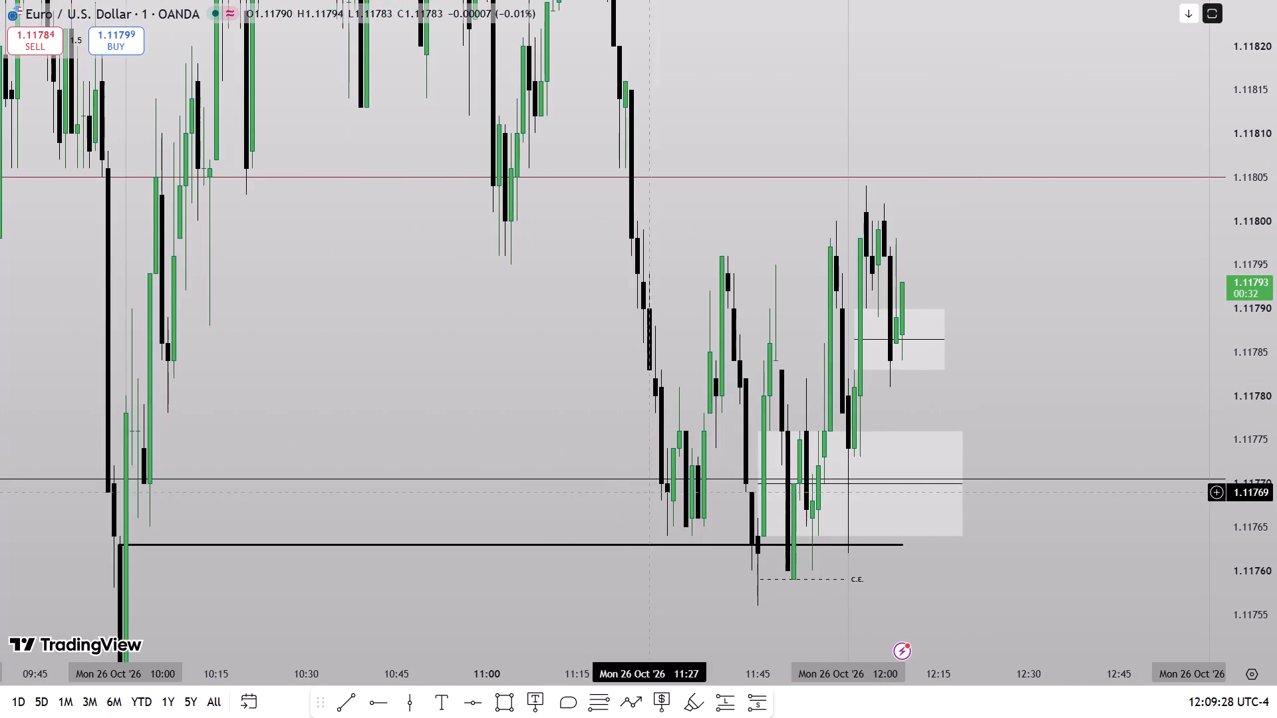
click(517, 706)
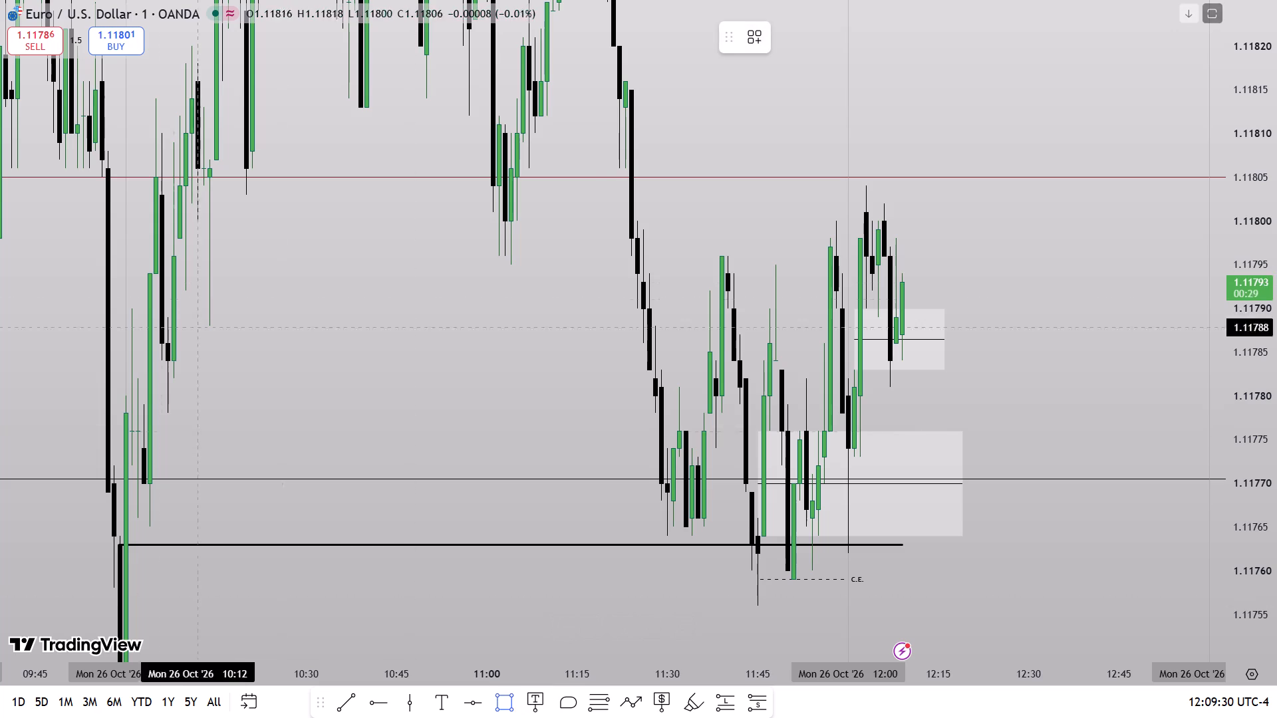
click(103, 168)
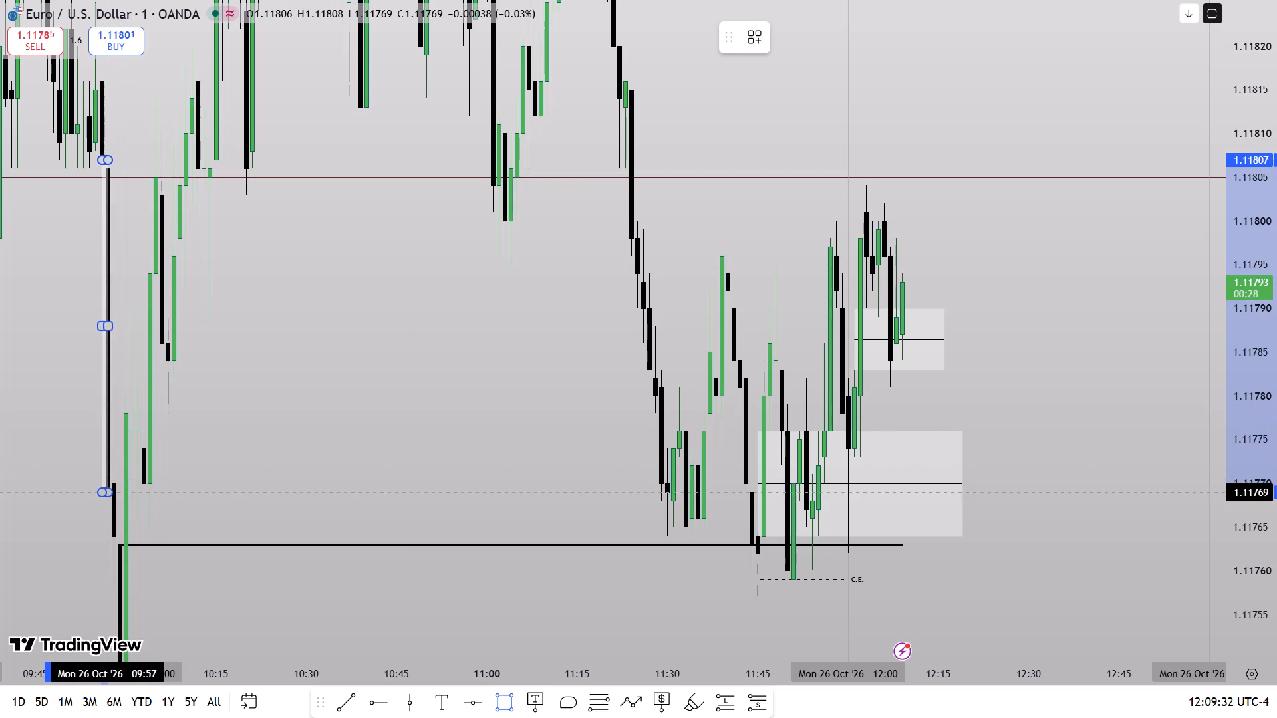
click(107, 461)
drag(107, 496, 114, 473)
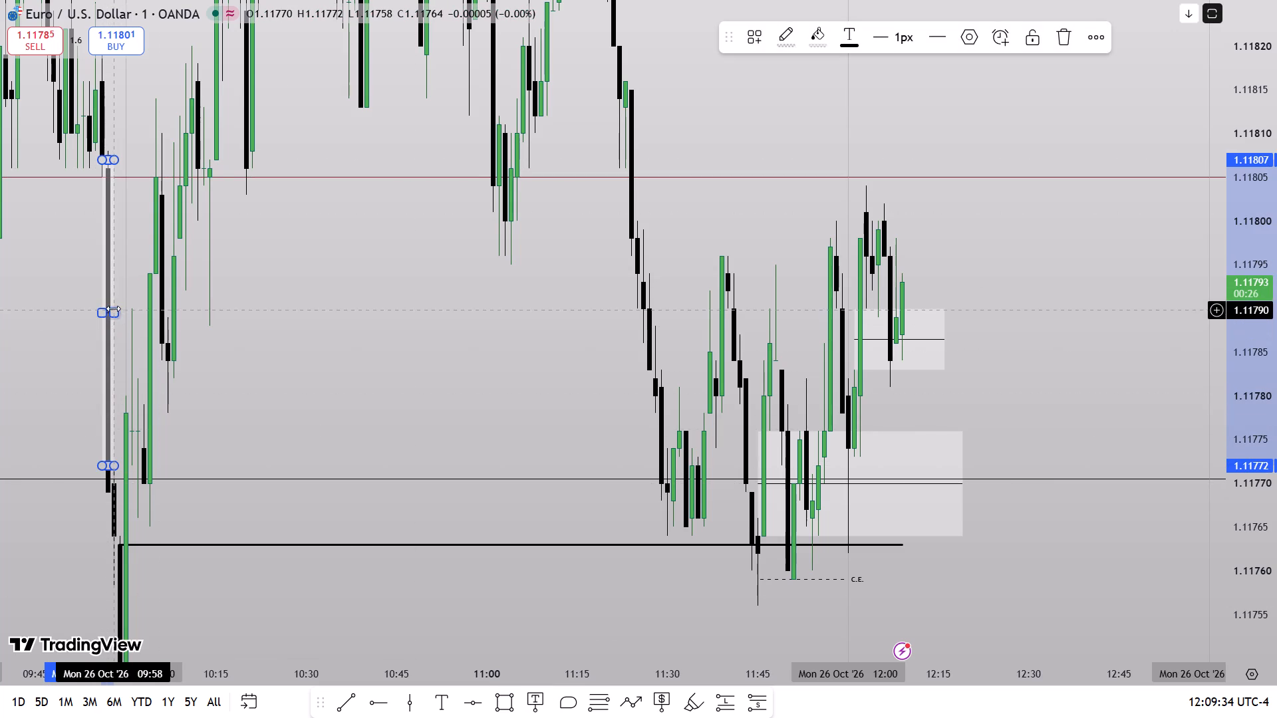
drag(116, 310, 1004, 344)
Set both the border and the fill of the new 1.11807–1.11772 rectangle to orange.
click(789, 29)
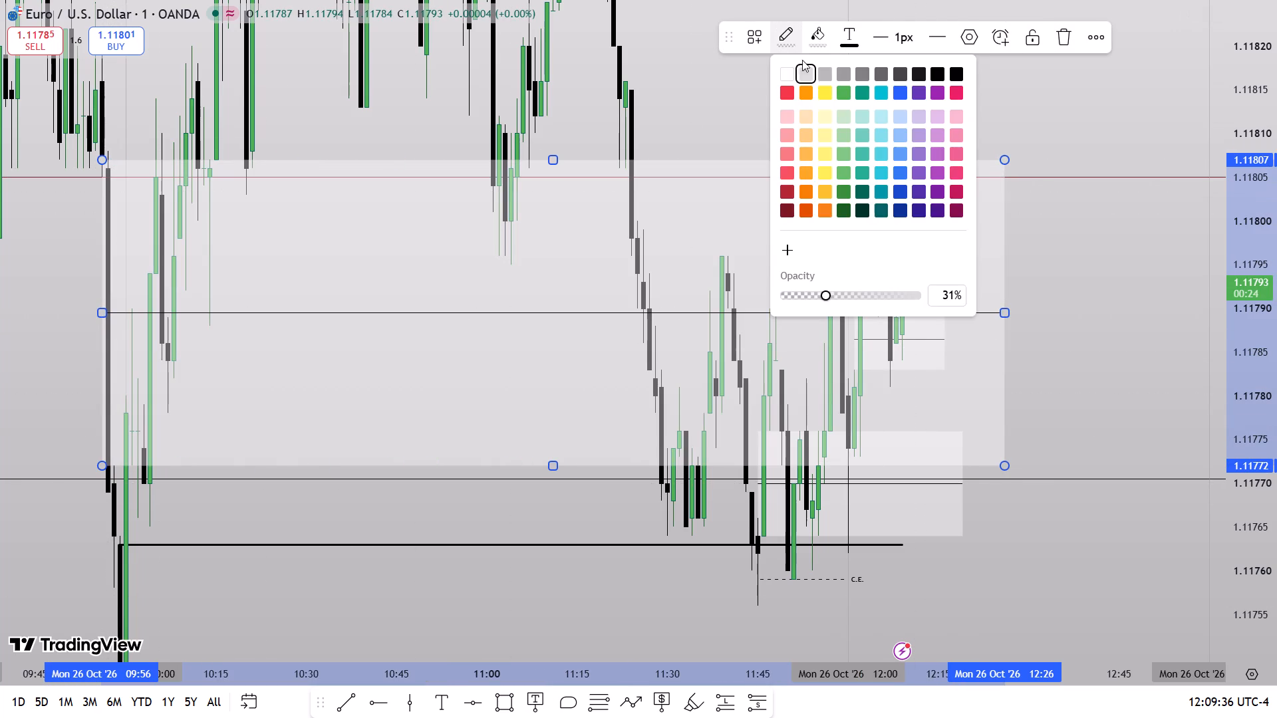
click(808, 88)
click(822, 34)
click(835, 87)
click(750, 96)
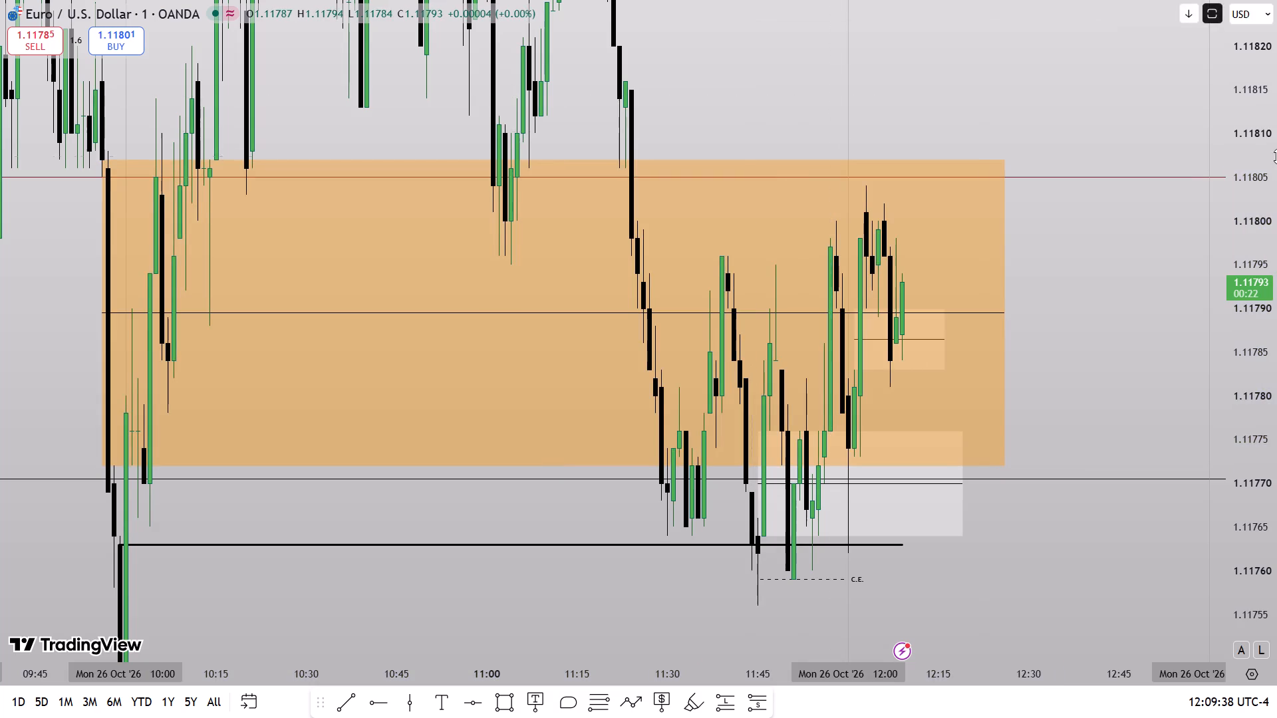
Set the orange rectangle's fill opacity to 27%.
drag(1276, 162, 1266, 289)
click(1006, 316)
click(819, 39)
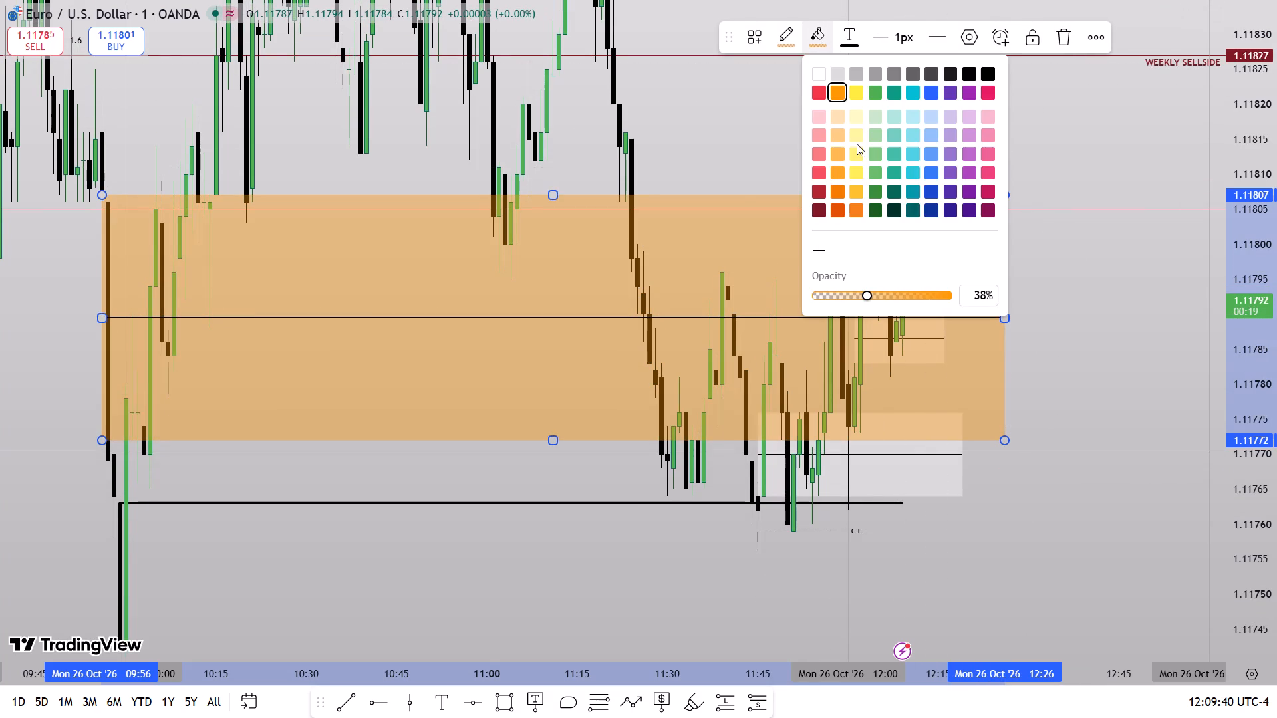
click(853, 297)
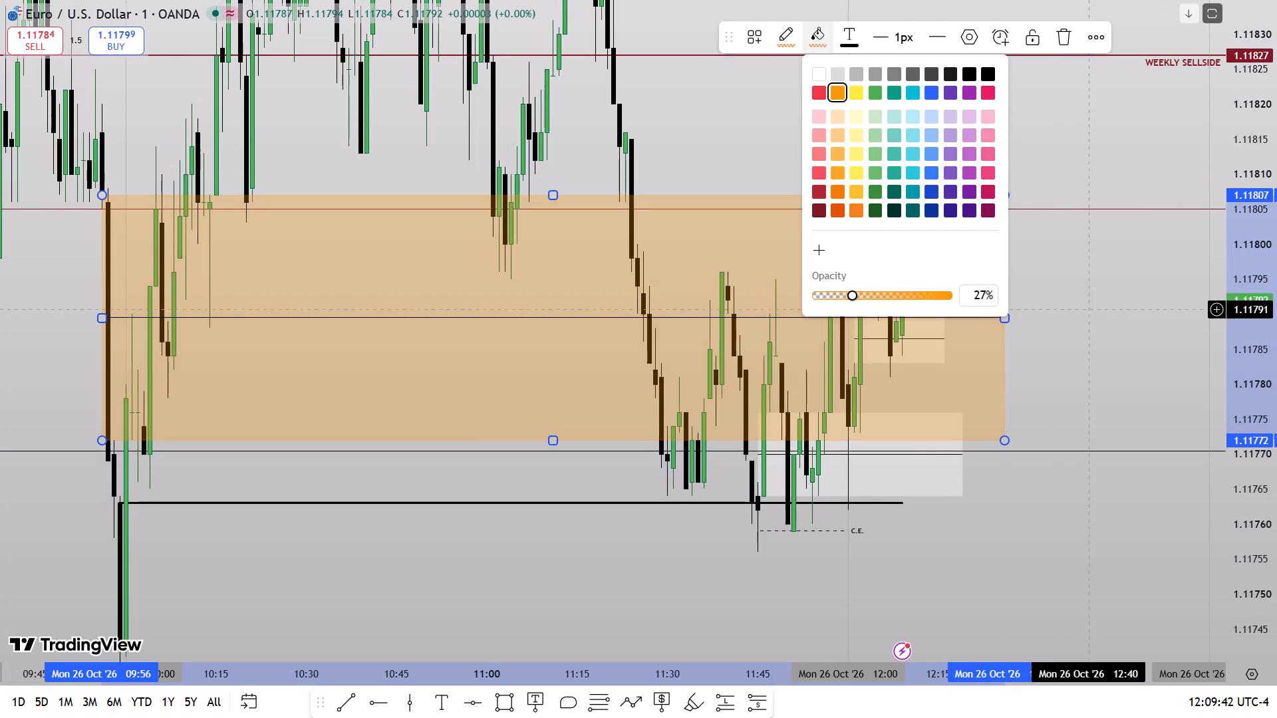
click(1087, 310)
Draw a Fib retracement over the orange rectangle, from 1.11807 at about 09:56 down to 1.11772 at 09:58.
drag(1276, 302, 1242, 402)
scroll(753, 464, down, 1)
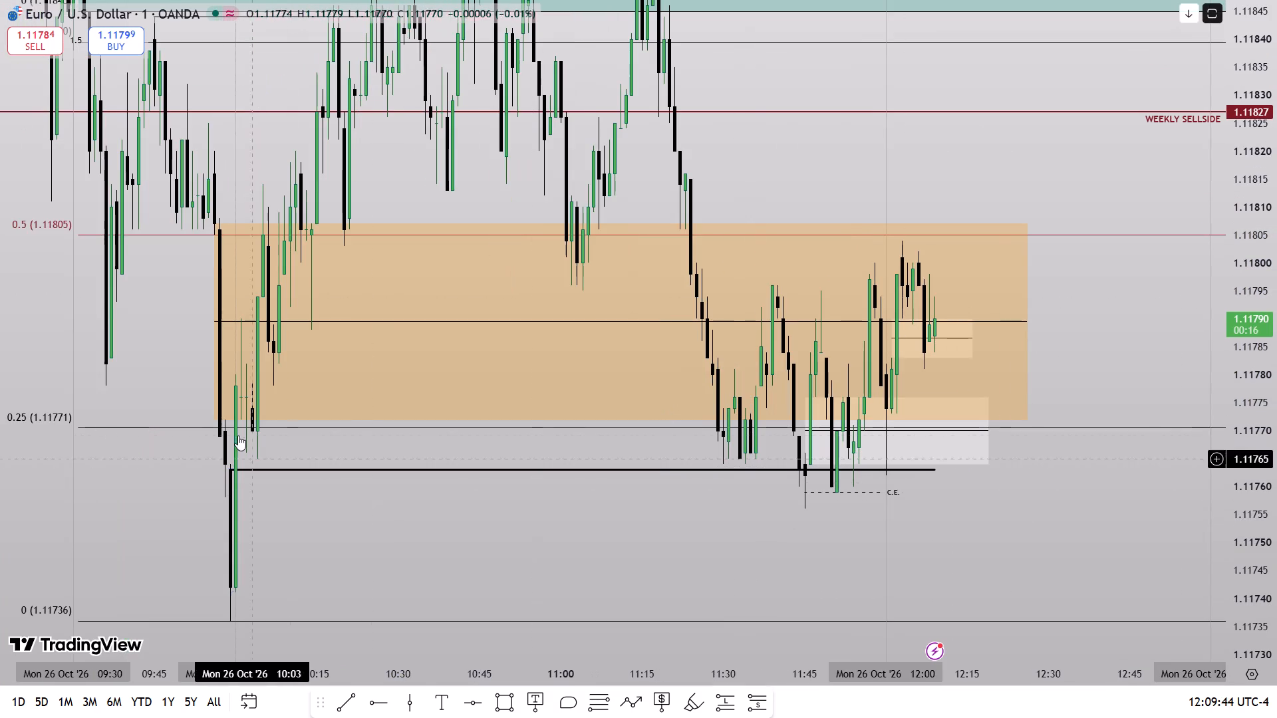
click(601, 703)
click(214, 227)
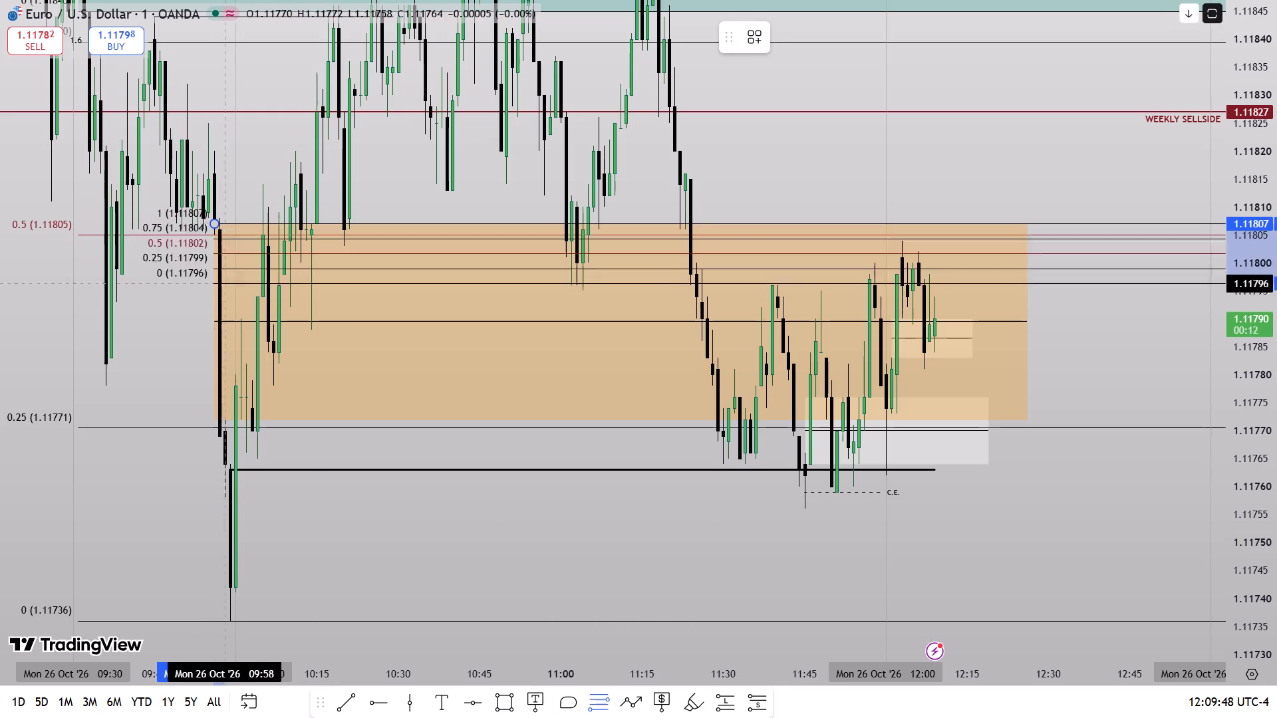
click(227, 406)
Delete the large Fib retracement that spans from 1.11874 at 09:31 down to 1.11736 at 09:59.
drag(1276, 349, 1238, 509)
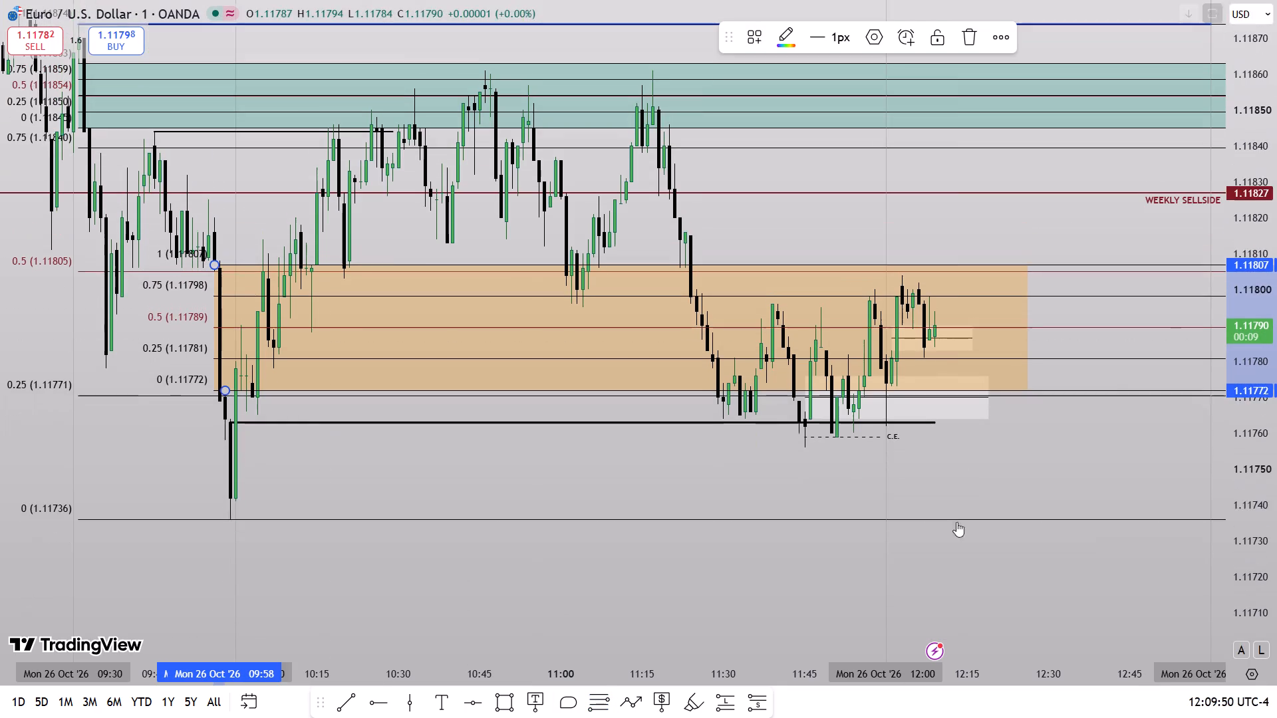
click(538, 475)
click(41, 265)
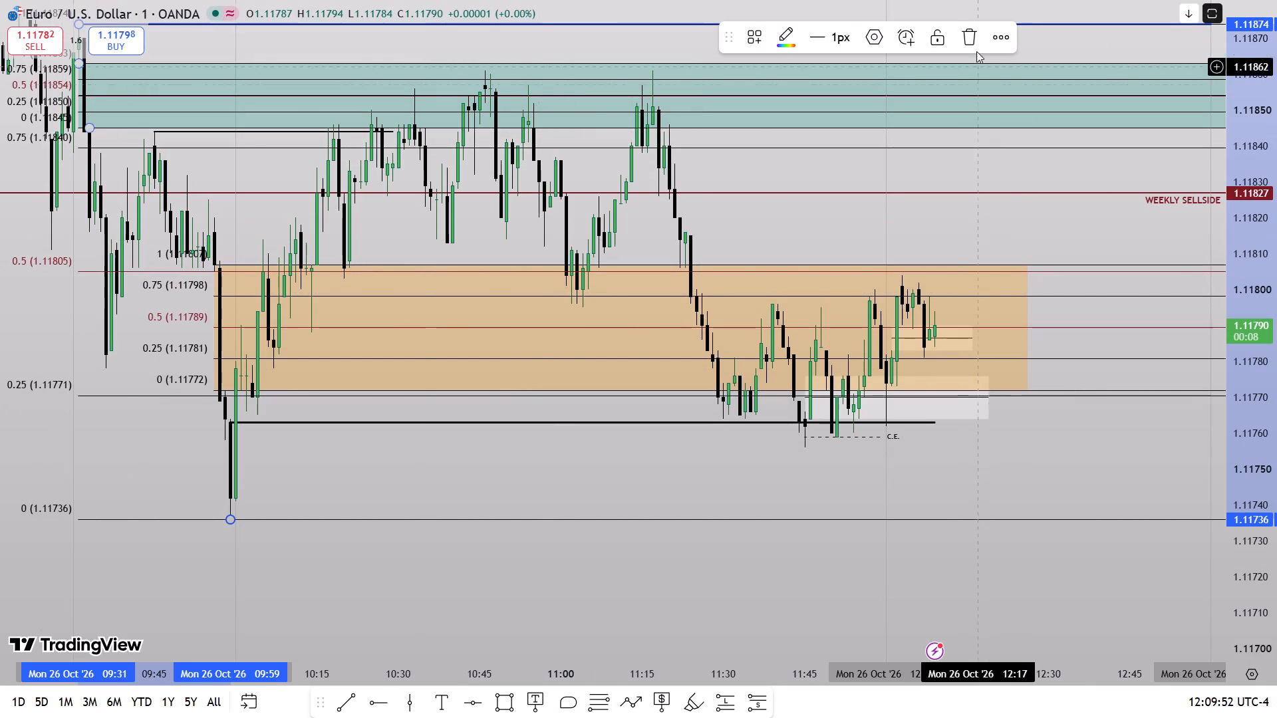
click(974, 42)
Extend the orange 1.11807–1.11772 rectangle's later edge forward in time to about 13:21.
drag(1276, 366, 1276, 240)
scroll(1141, 439, up, 2)
drag(1036, 516, 1092, 523)
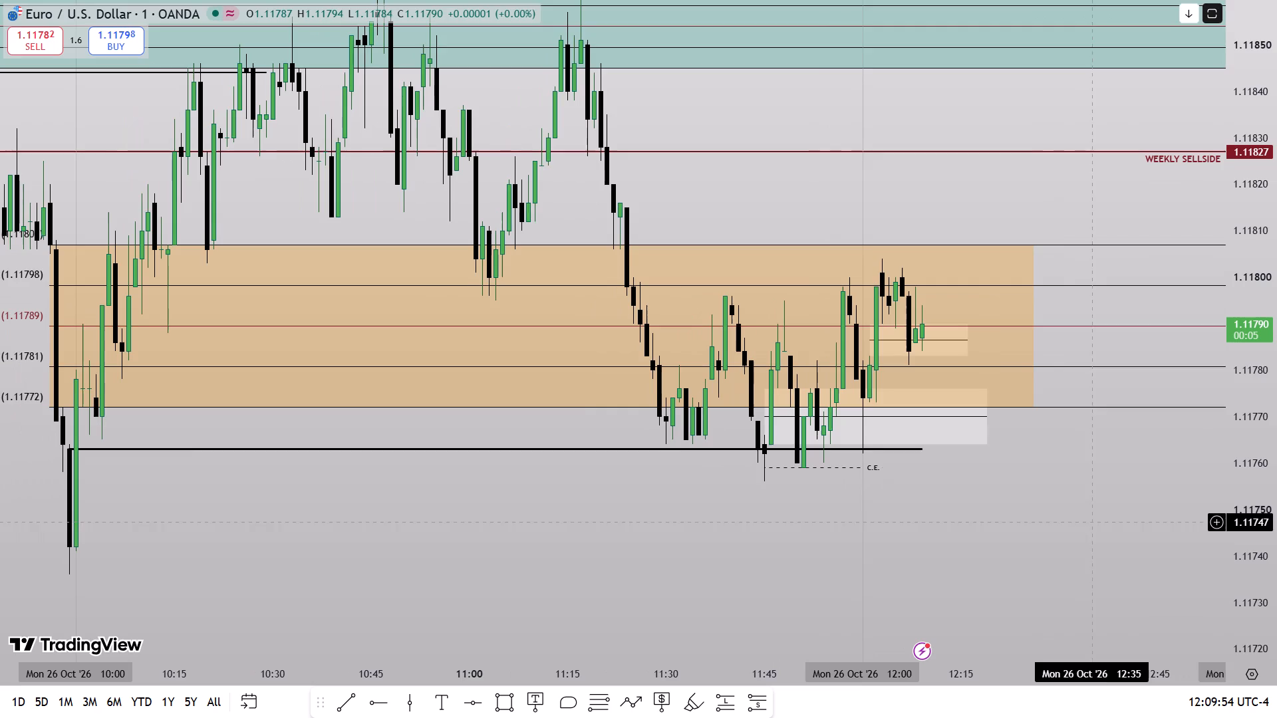
drag(1276, 537, 1268, 439)
drag(1036, 552, 1040, 517)
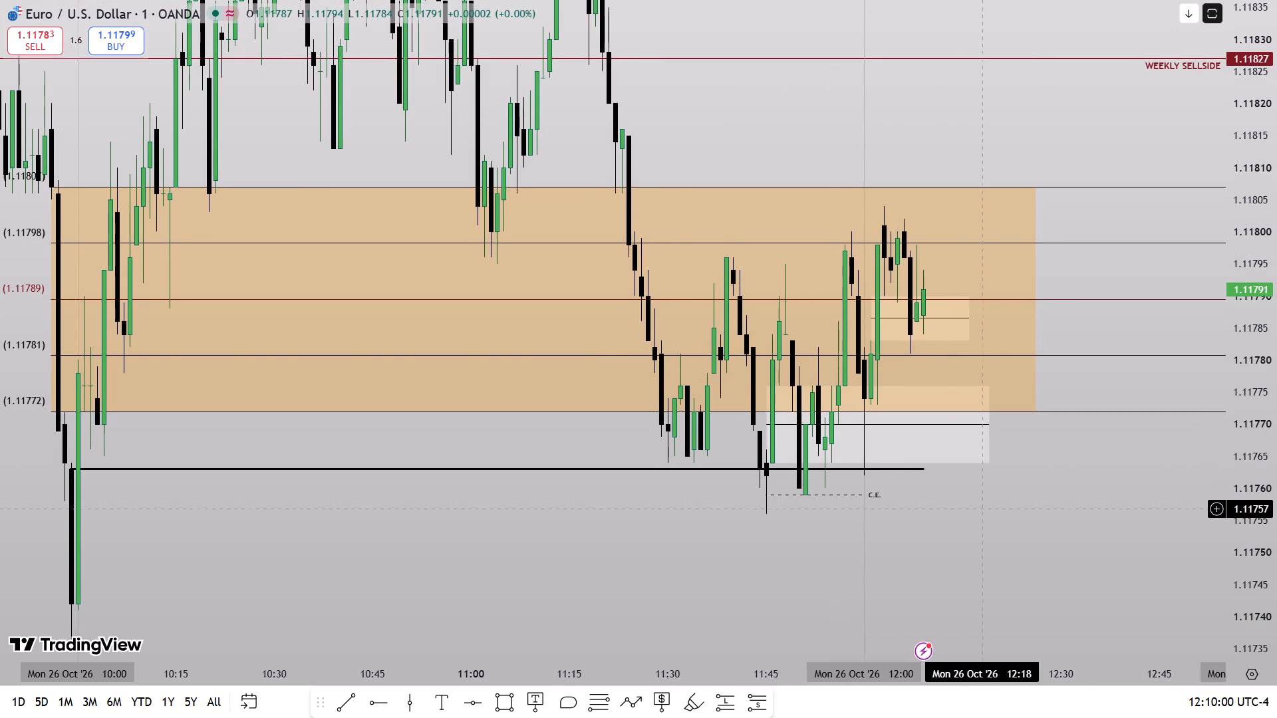
drag(1037, 299, 1276, 351)
click(1070, 533)
drag(1074, 541, 1065, 484)
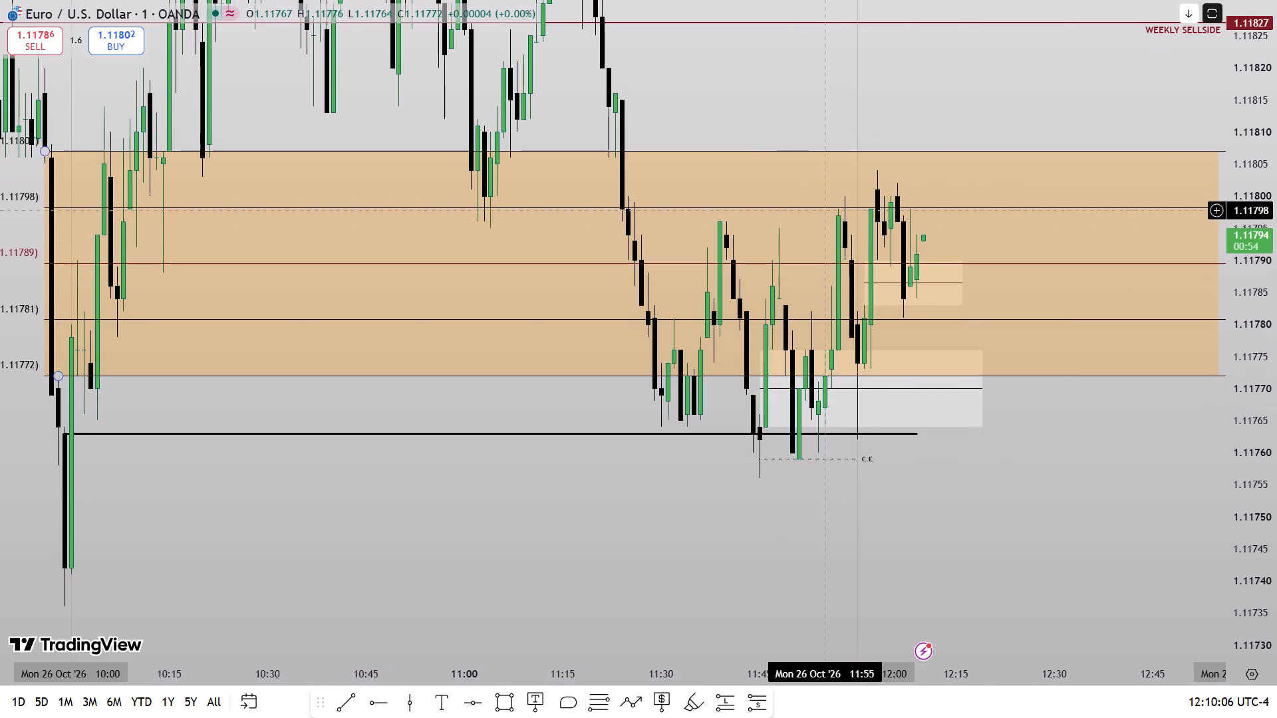
drag(1149, 570, 1042, 600)
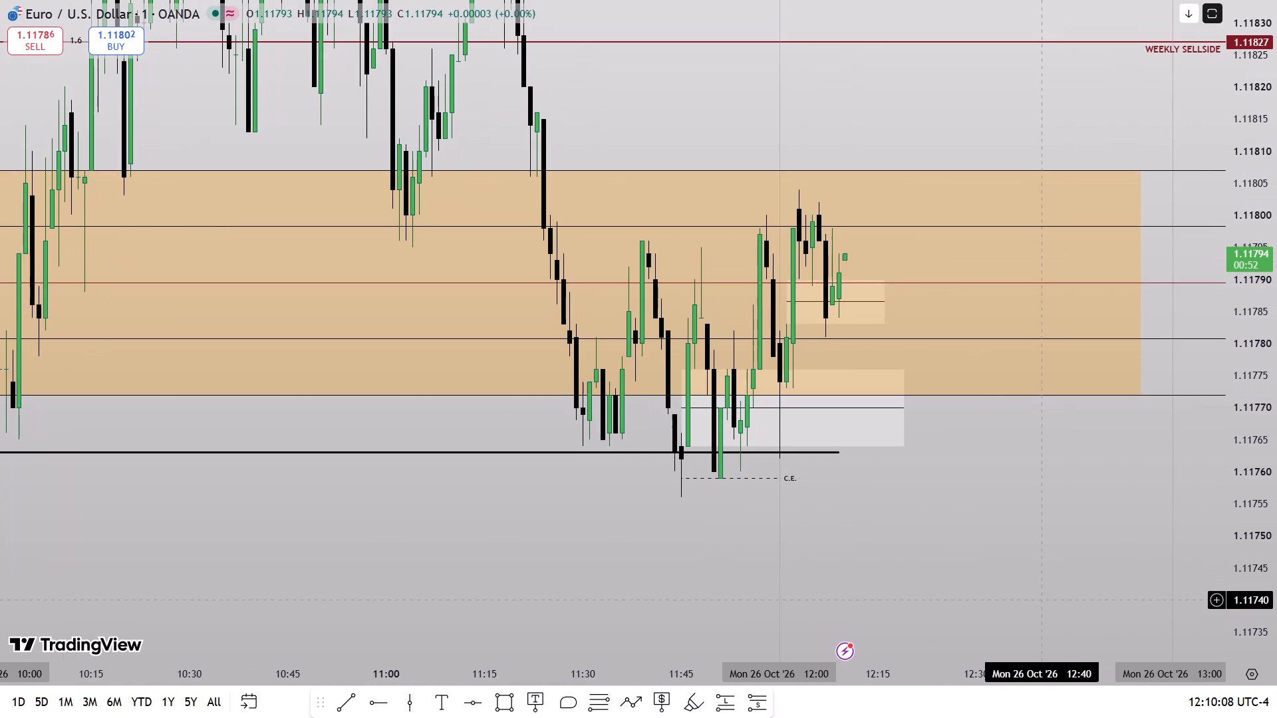
drag(1037, 551, 940, 591)
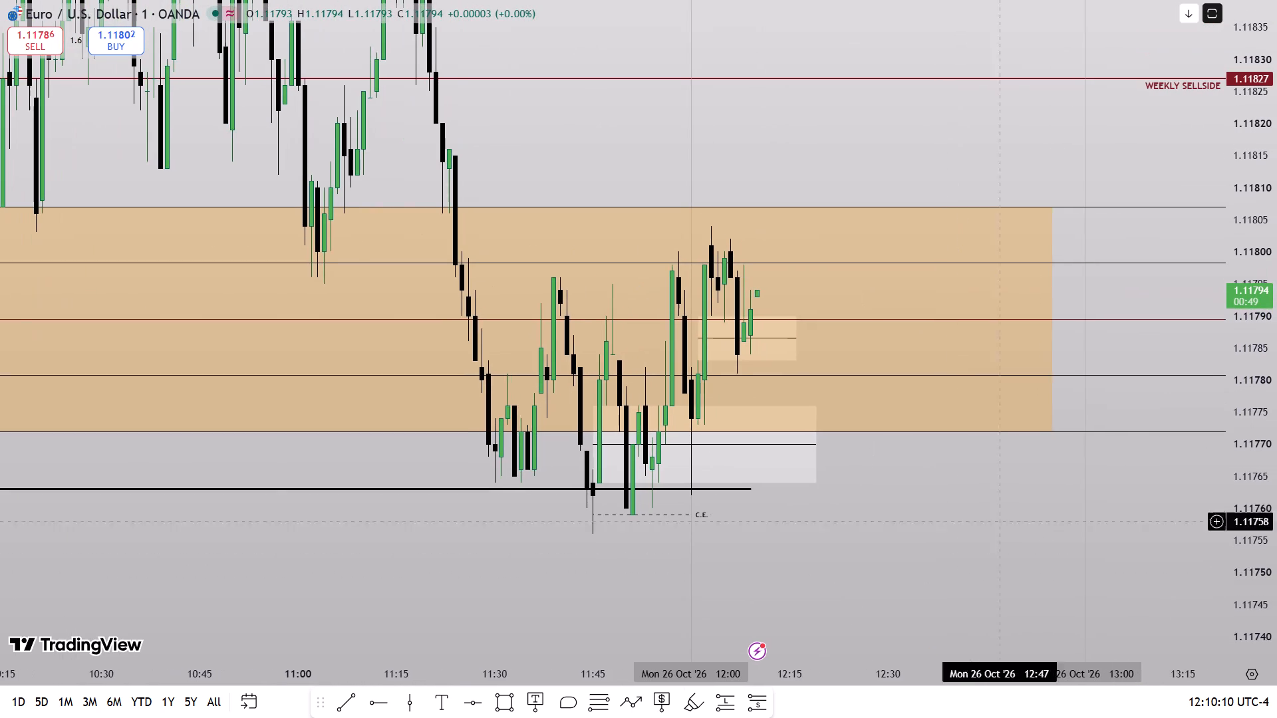
drag(1051, 320, 1276, 372)
click(944, 584)
Draw a Fib retracement from 1.11874 at 09:31 down to the swing low at 1.11736 around 09:59.
scroll(960, 581, down, 3)
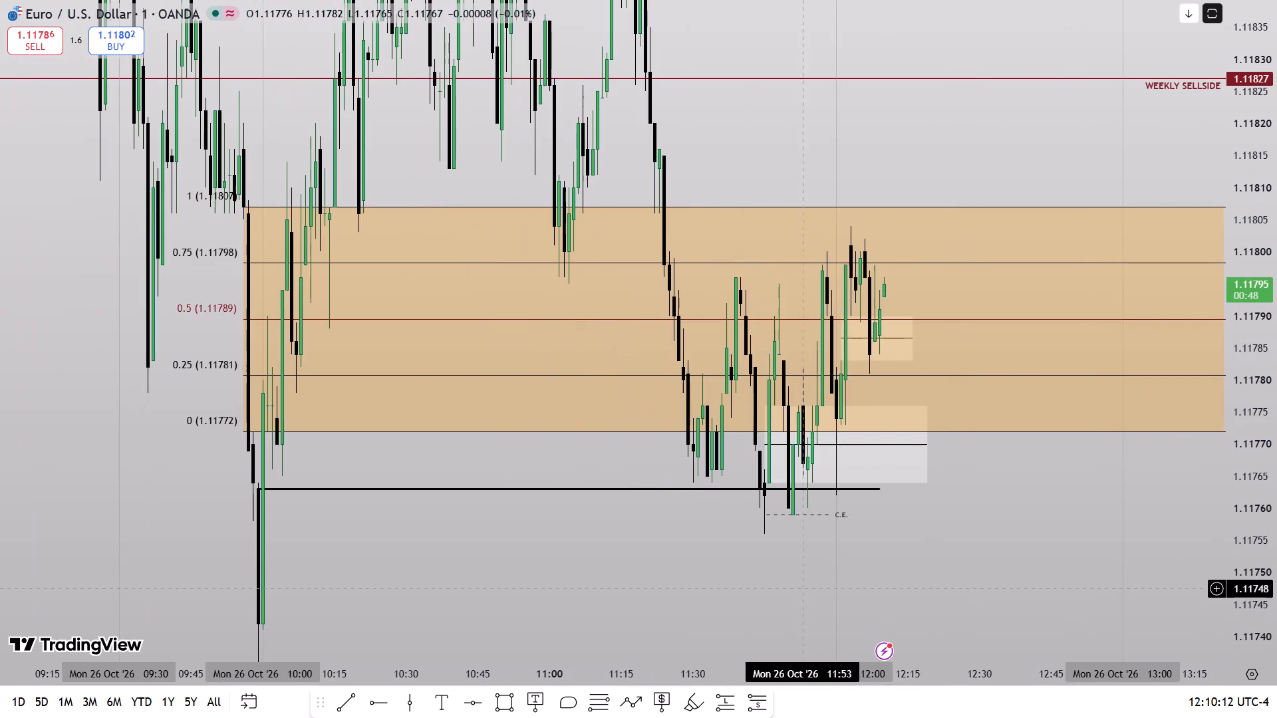
drag(1276, 410, 1248, 513)
click(599, 705)
drag(1276, 443, 1253, 521)
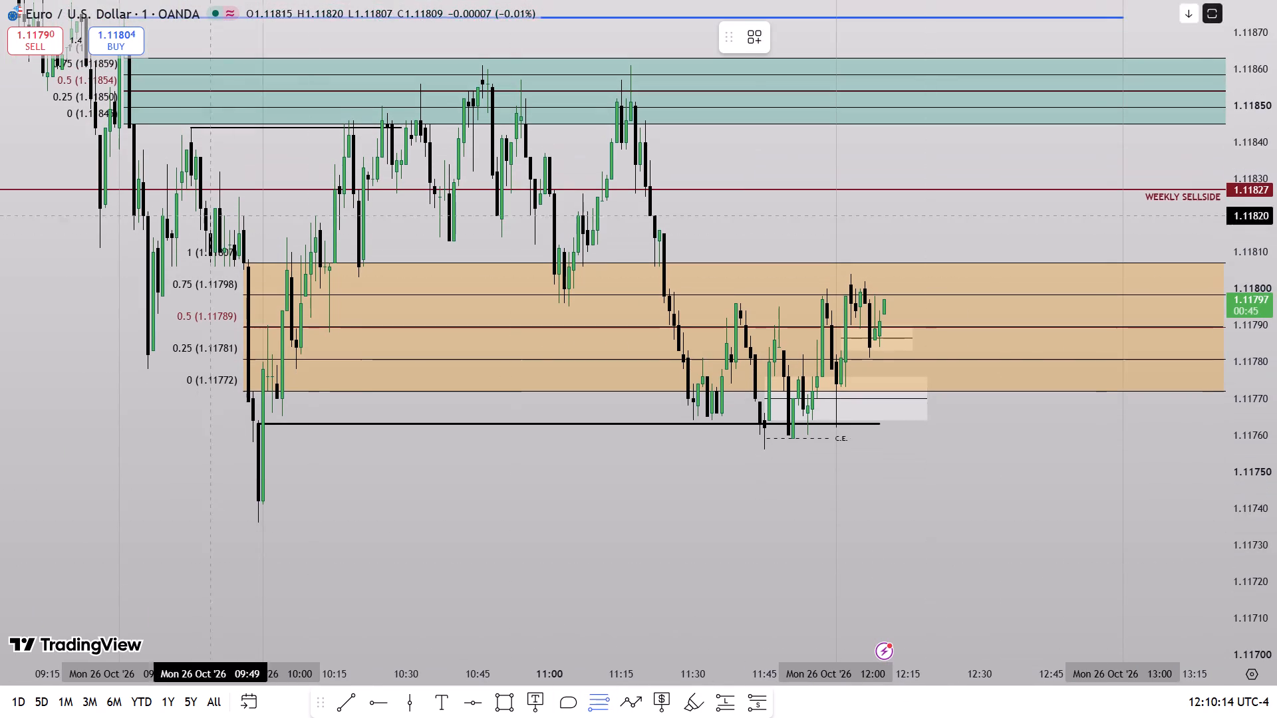
drag(1276, 252, 1230, 392)
click(128, 82)
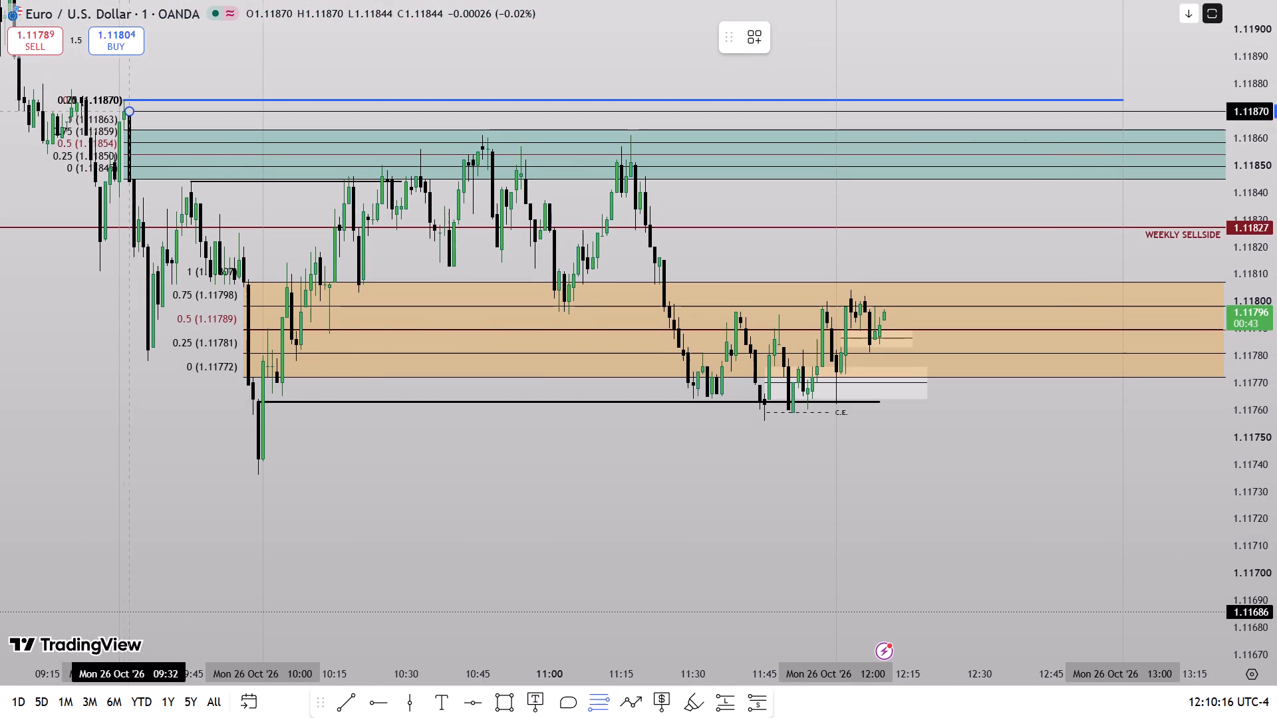
click(123, 84)
drag(132, 111, 254, 493)
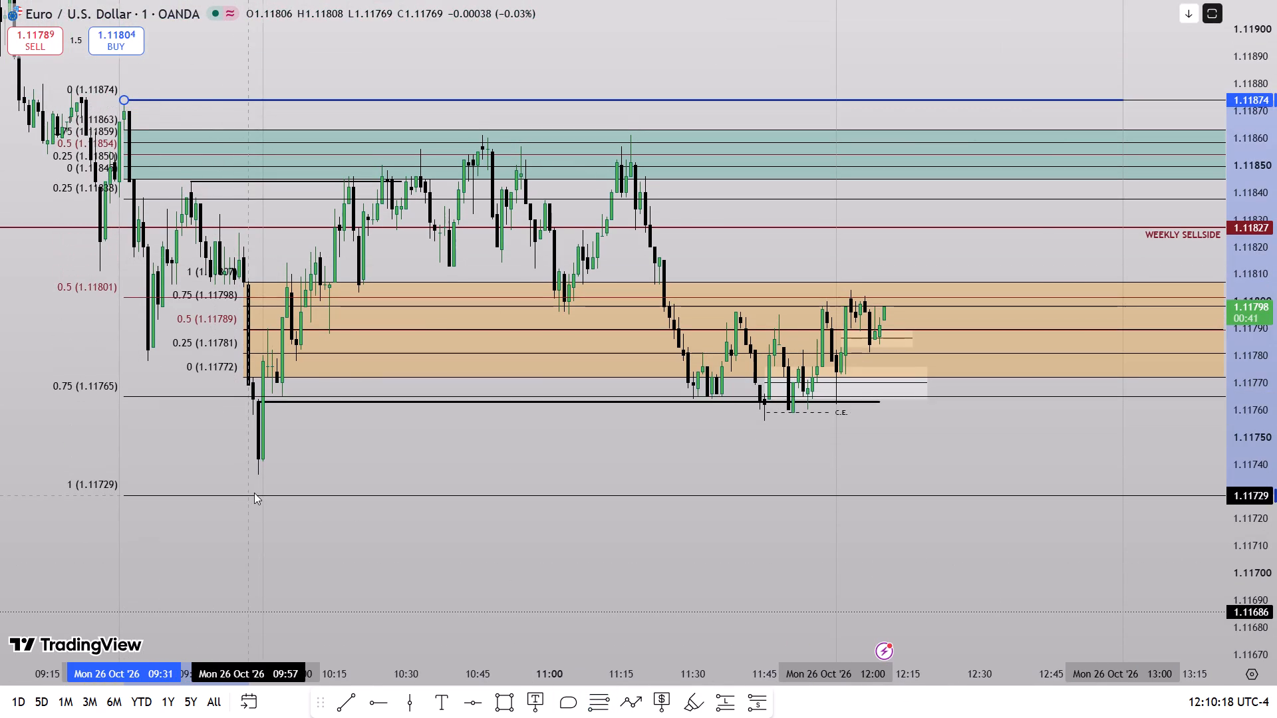
drag(254, 493, 258, 489)
click(456, 501)
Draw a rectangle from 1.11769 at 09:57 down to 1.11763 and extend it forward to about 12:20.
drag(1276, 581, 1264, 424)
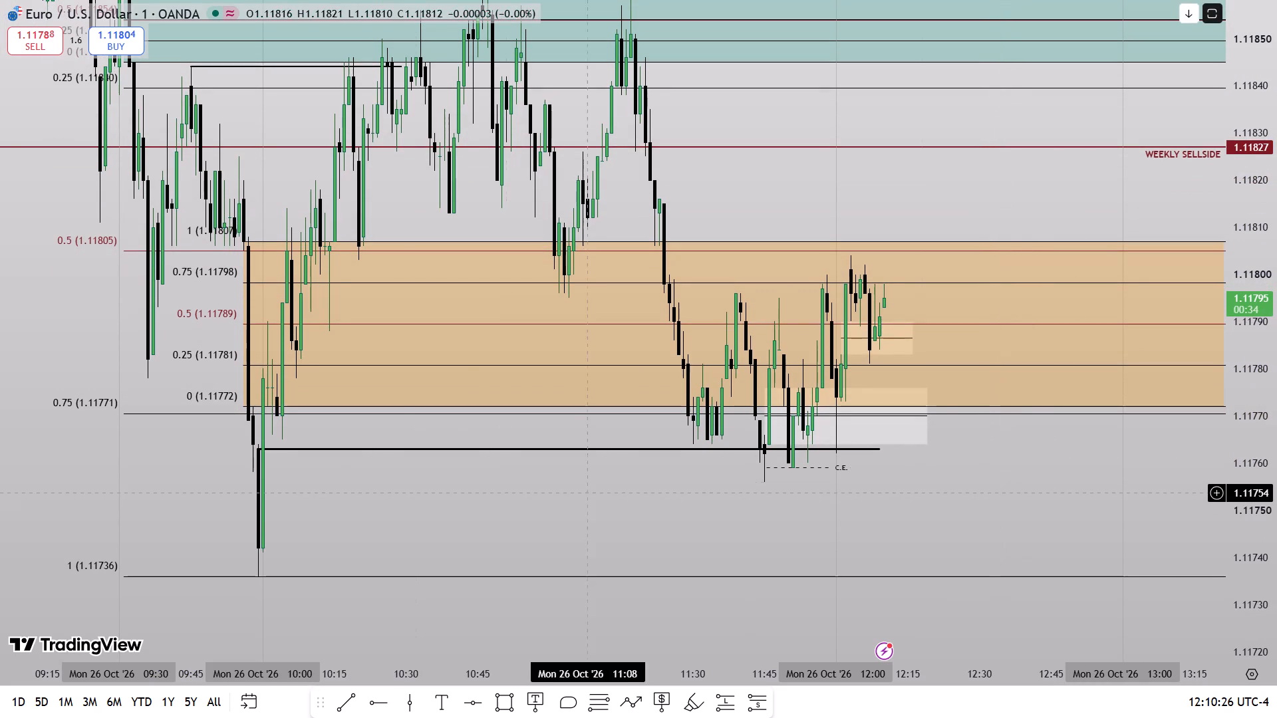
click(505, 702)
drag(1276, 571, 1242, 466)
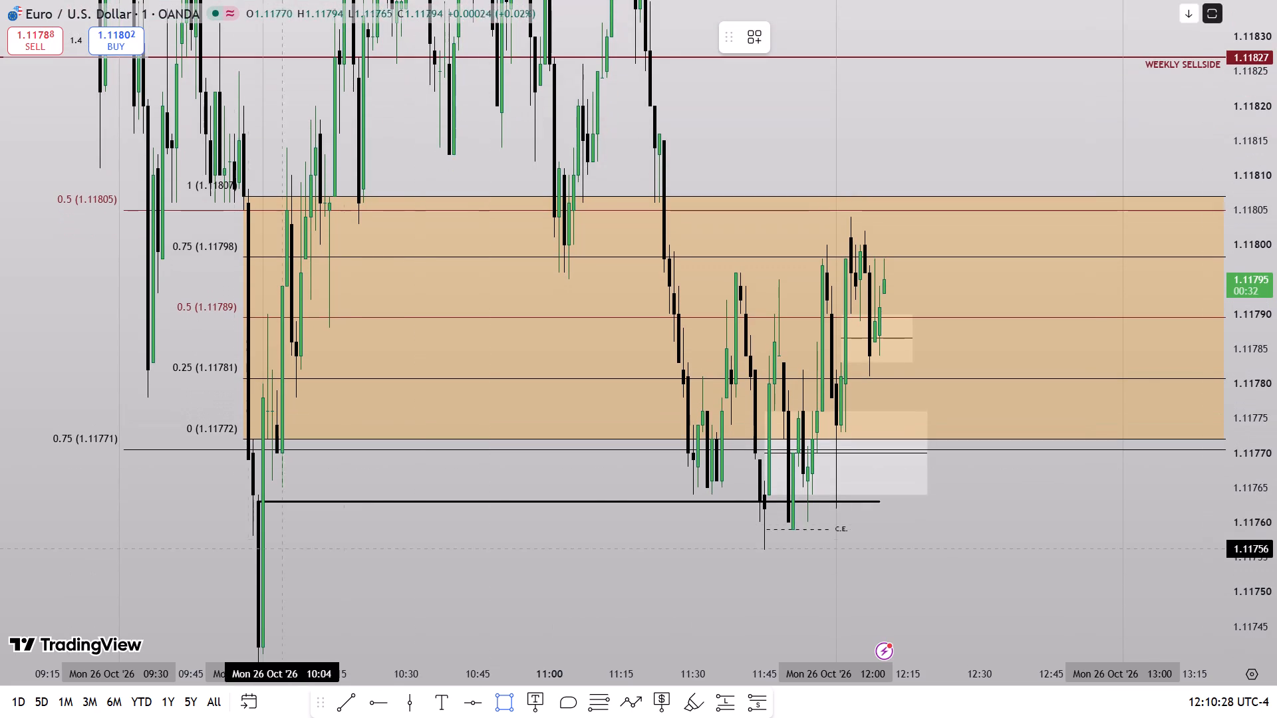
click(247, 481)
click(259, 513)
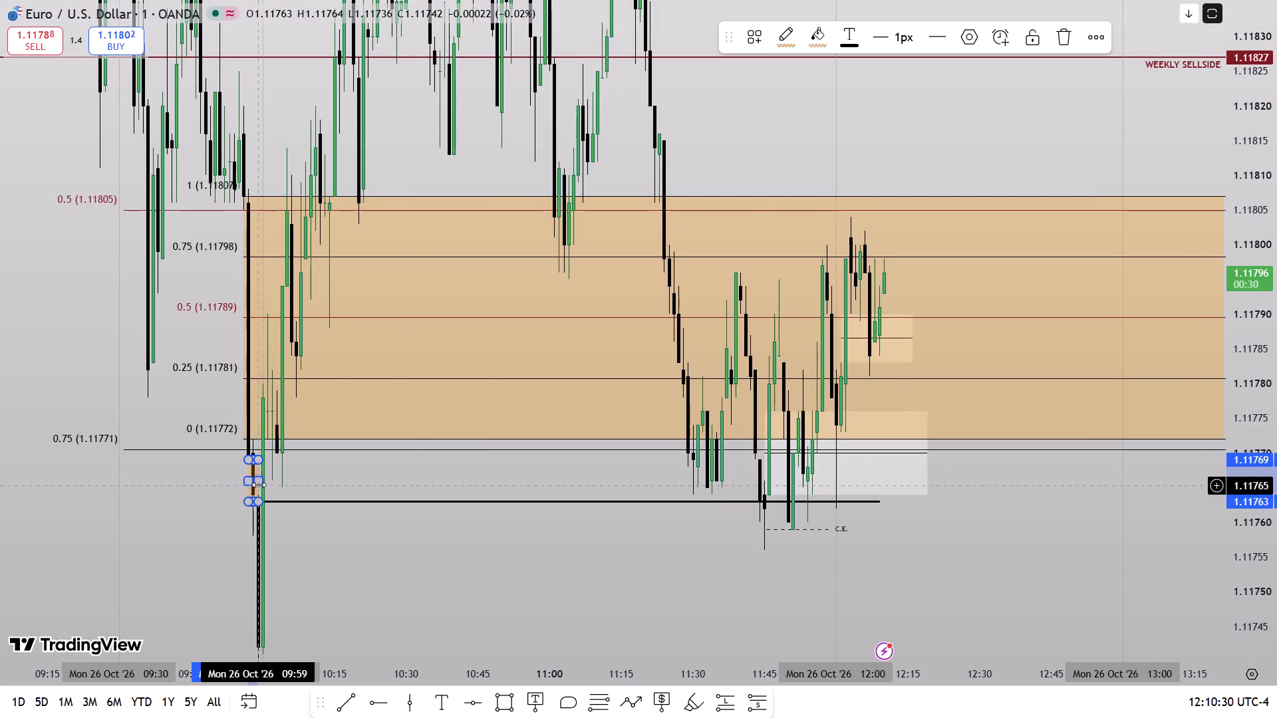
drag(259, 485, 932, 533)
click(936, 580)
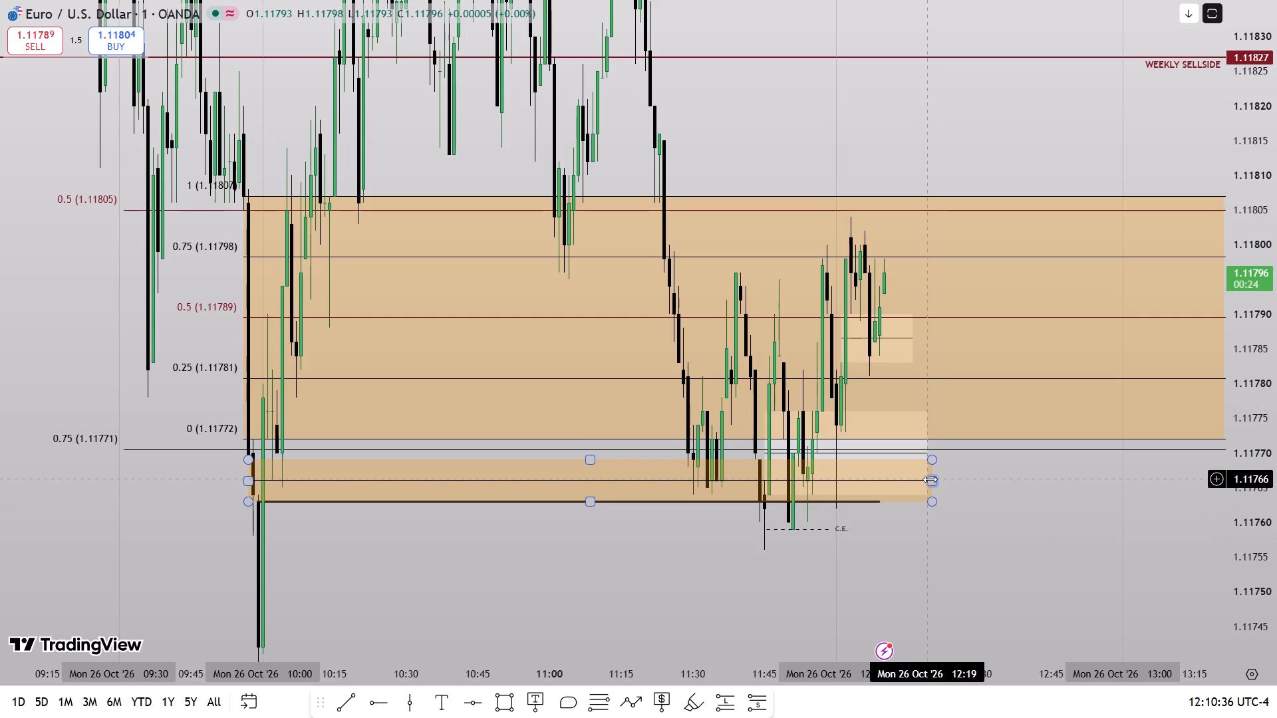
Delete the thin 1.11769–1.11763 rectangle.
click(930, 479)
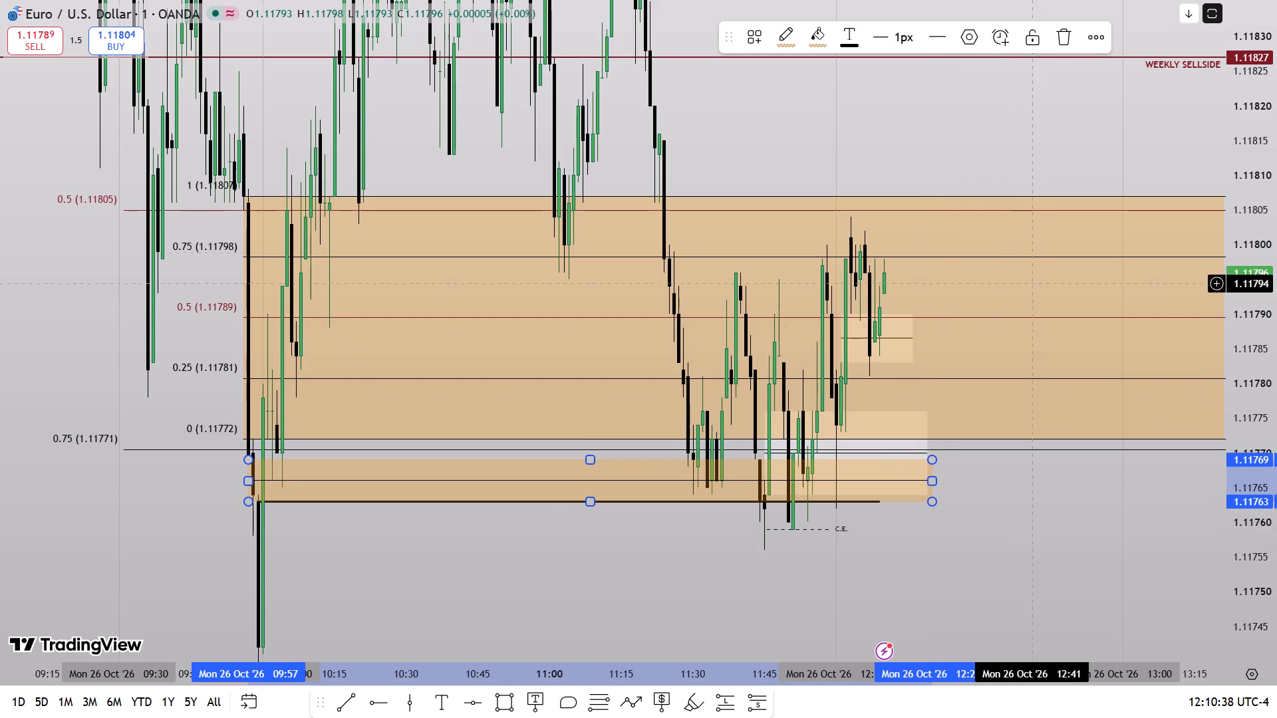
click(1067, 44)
Examine recent EUR/USD price action against the Fib levels, the orange zone and the small 1.11790–1.11783 box.
drag(987, 564, 952, 550)
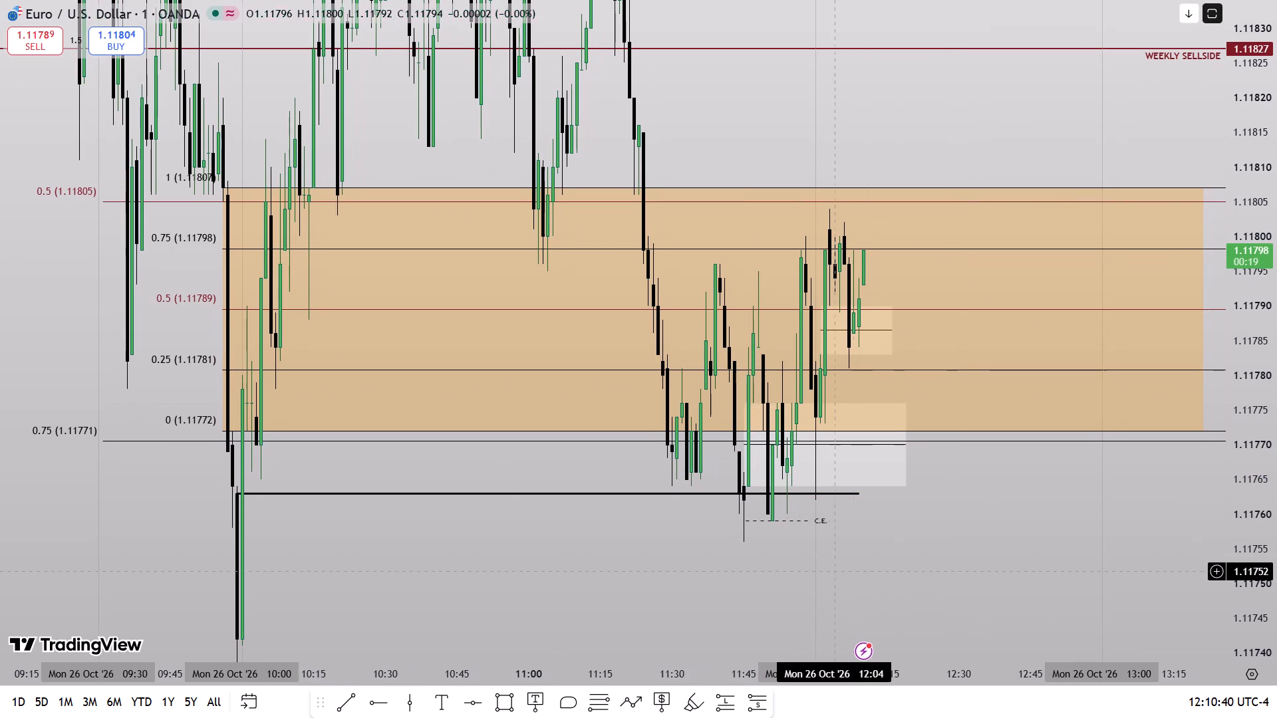
drag(1276, 354, 1267, 494)
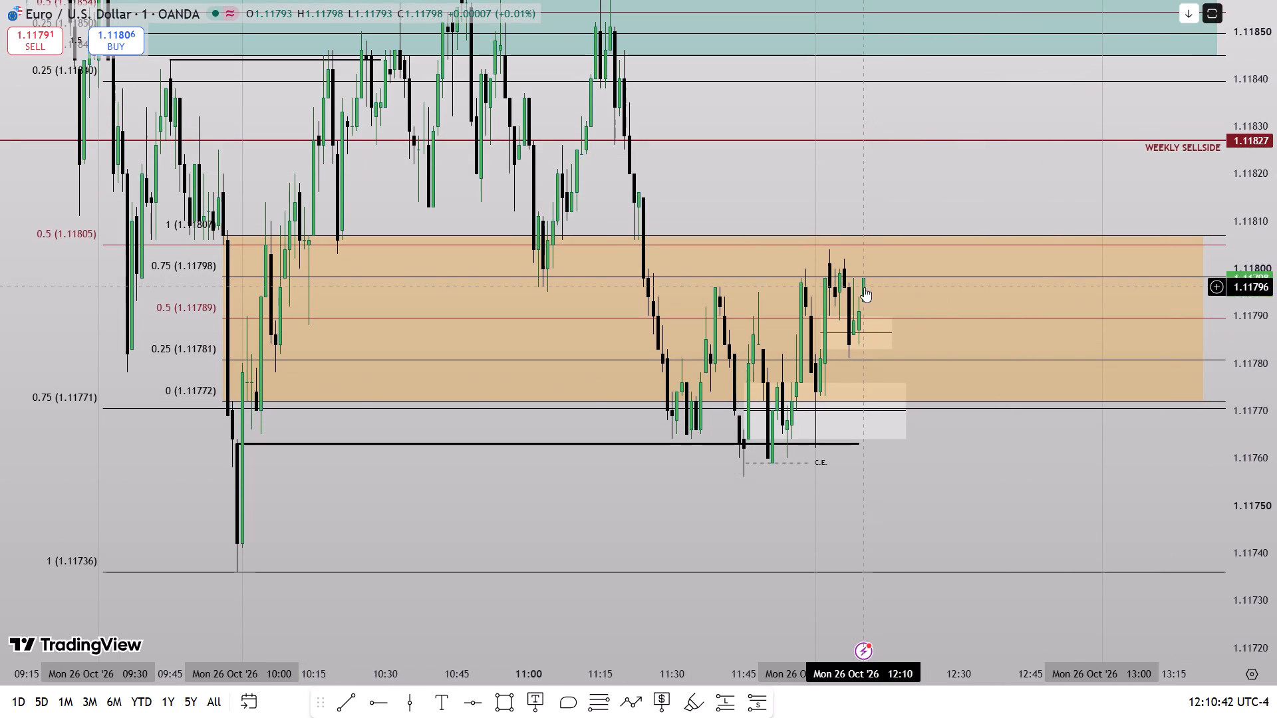
drag(1276, 241, 1272, 433)
scroll(1081, 461, down, 3)
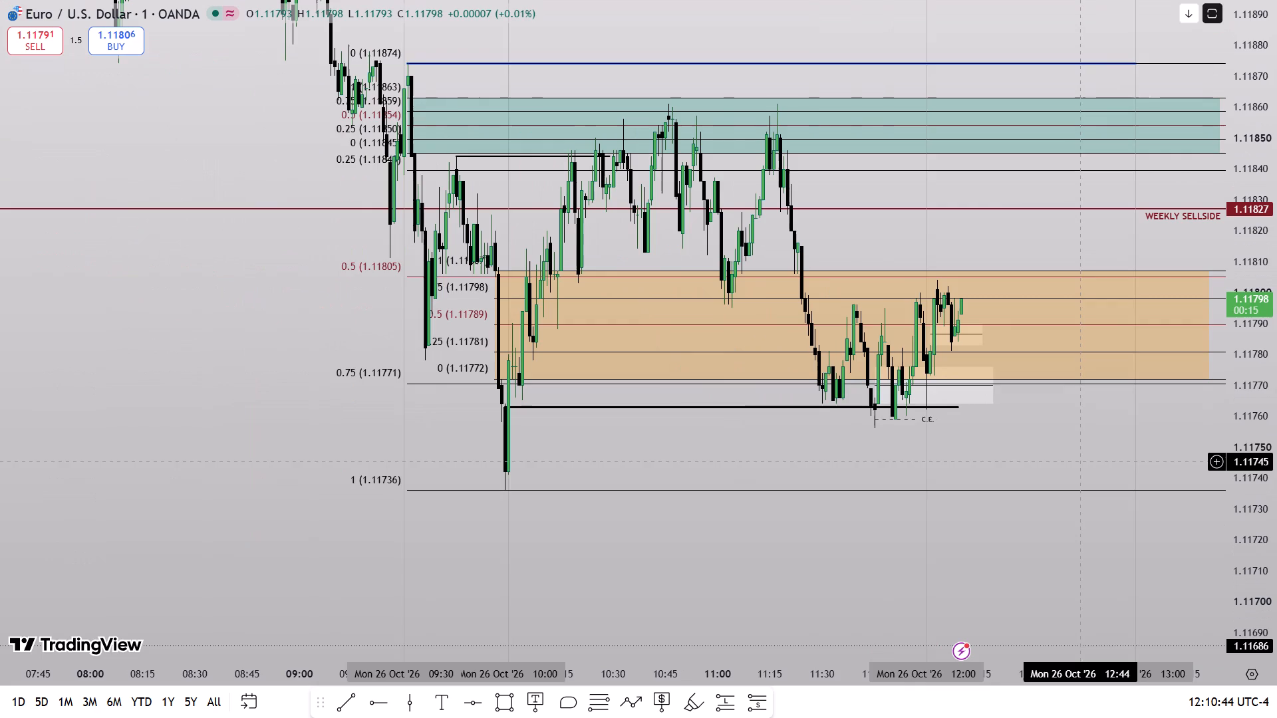
drag(1064, 447, 1008, 477)
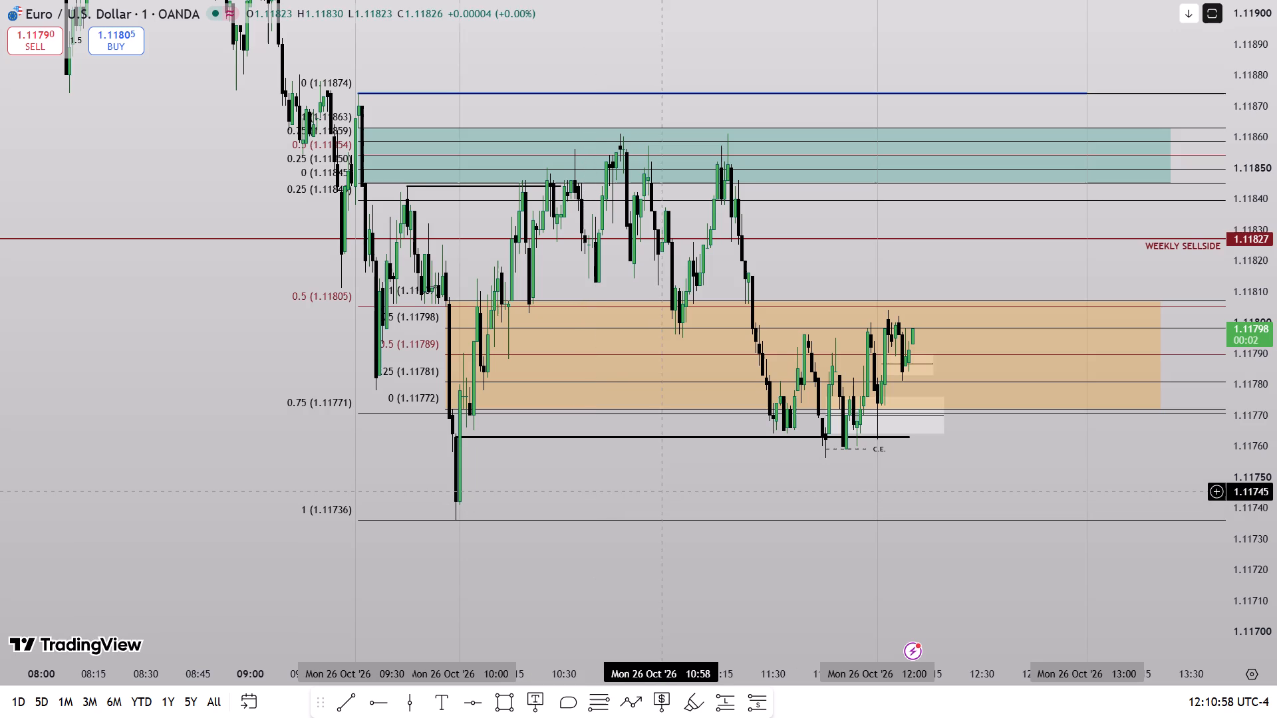
drag(1017, 485, 966, 508)
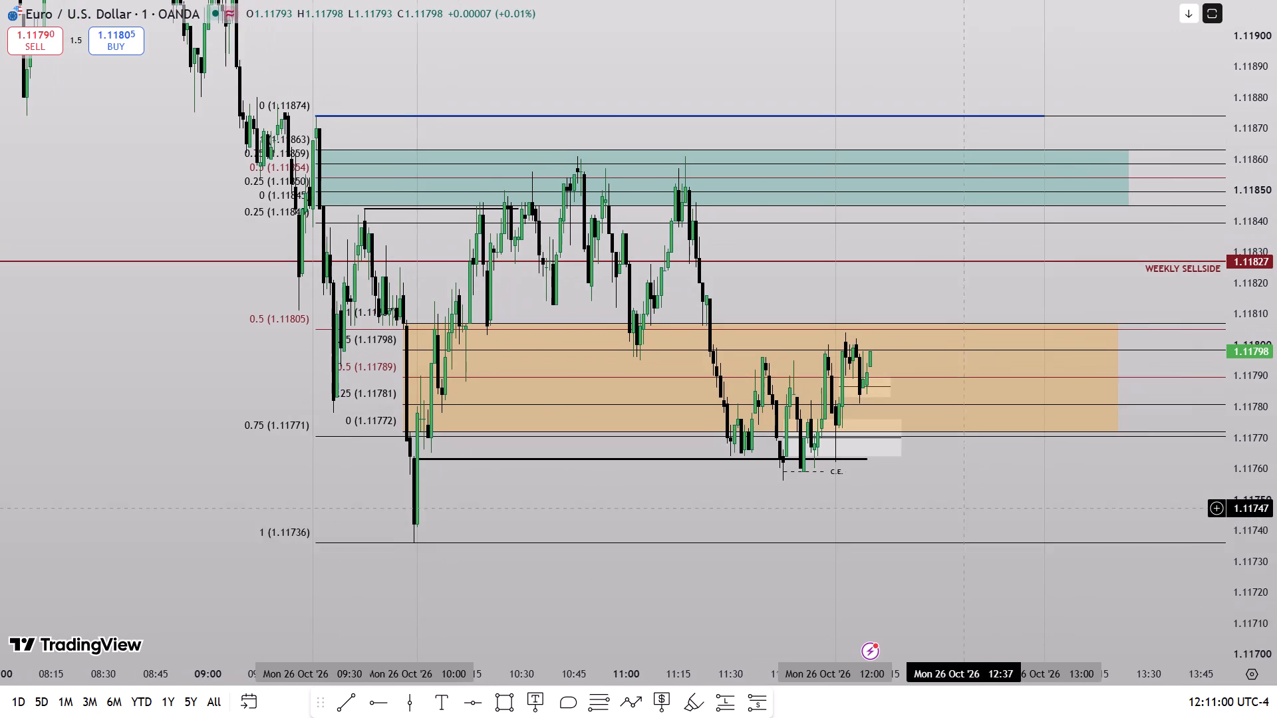
drag(1276, 348, 1259, 478)
scroll(1093, 507, down, 3)
scroll(832, 527, up, 2)
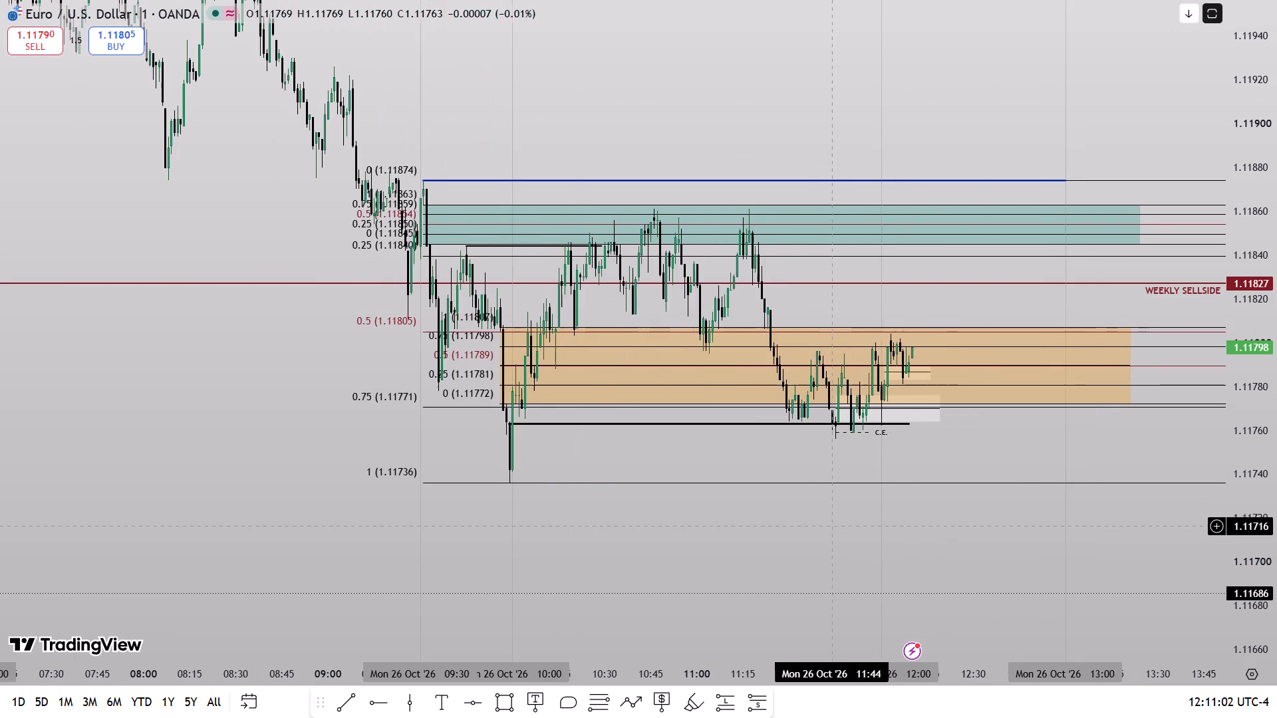
drag(682, 527, 702, 519)
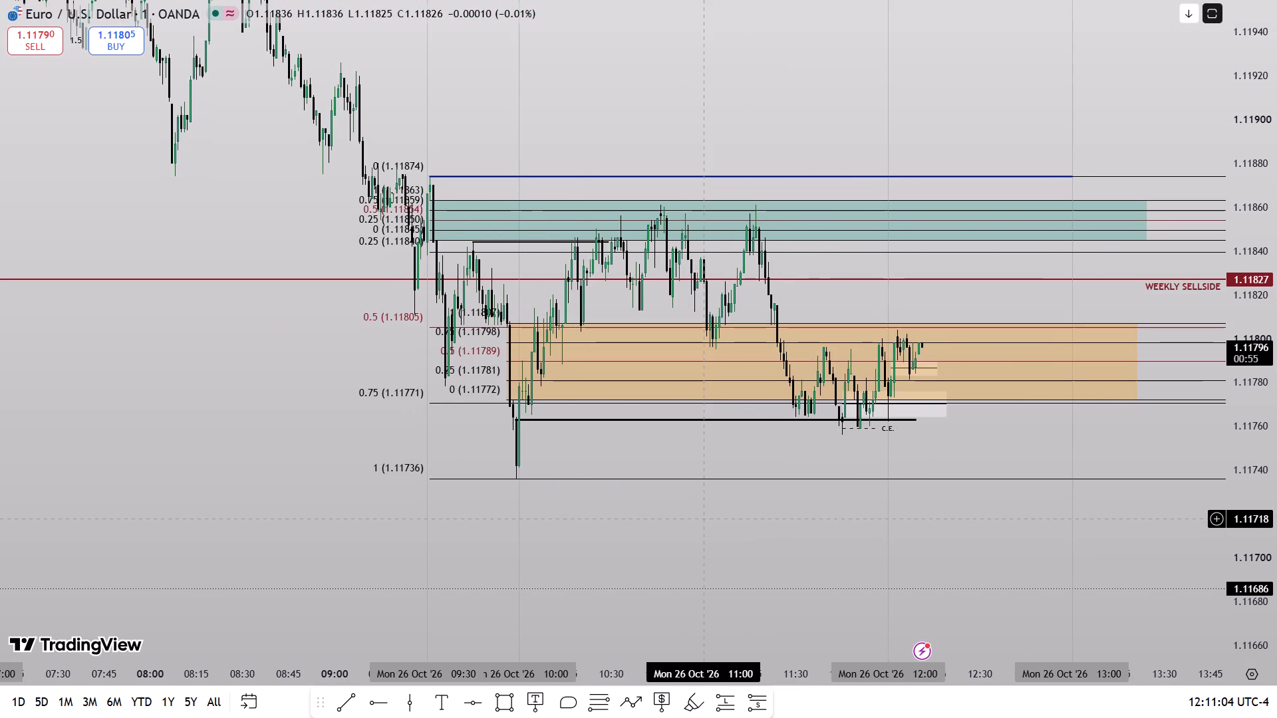
drag(1276, 509, 1254, 185)
scroll(1084, 468, up, 5)
drag(879, 541, 930, 522)
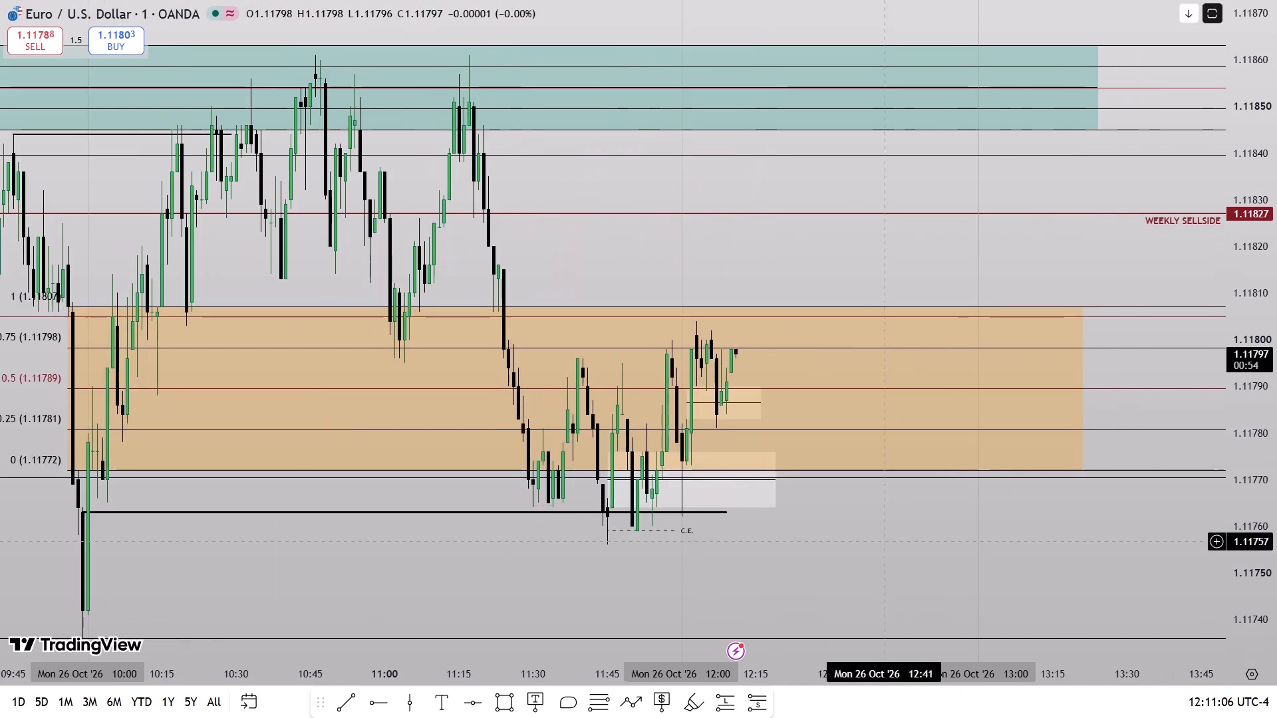
drag(930, 522, 1176, 431)
drag(1276, 491, 1252, 188)
scroll(1163, 491, up, 5)
drag(1061, 478, 1014, 621)
drag(1276, 560, 1262, 491)
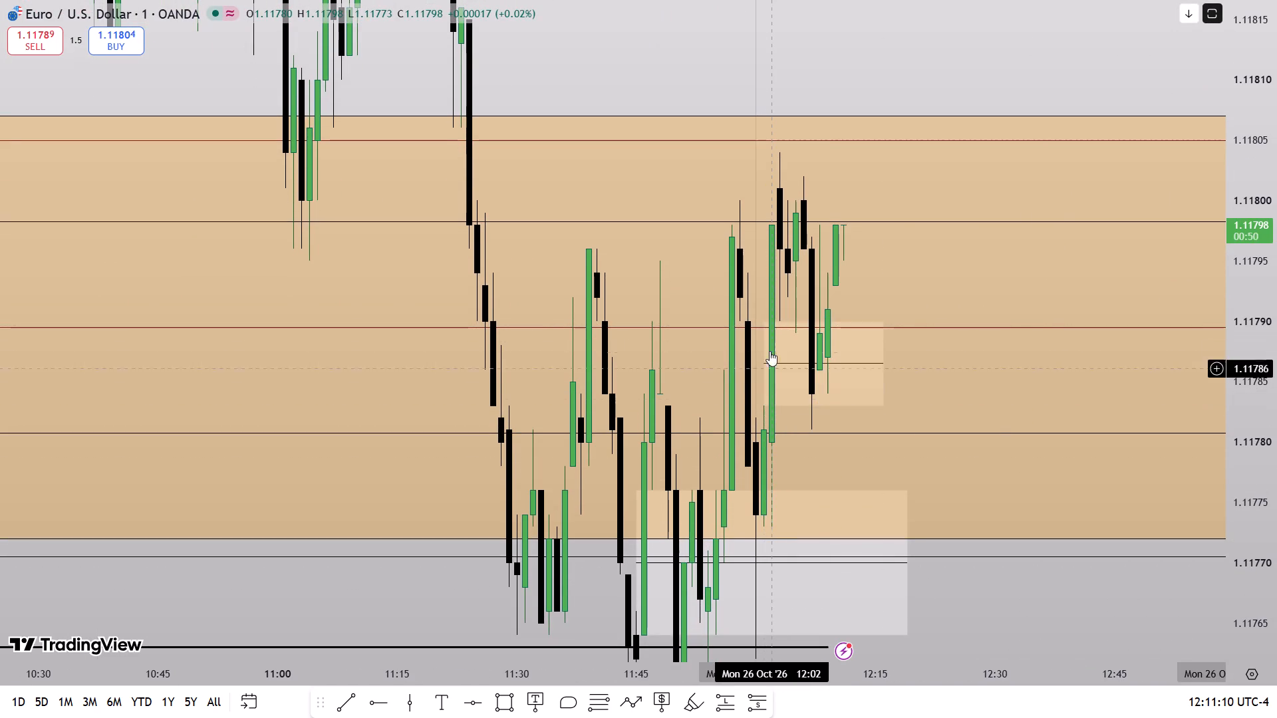
click(766, 321)
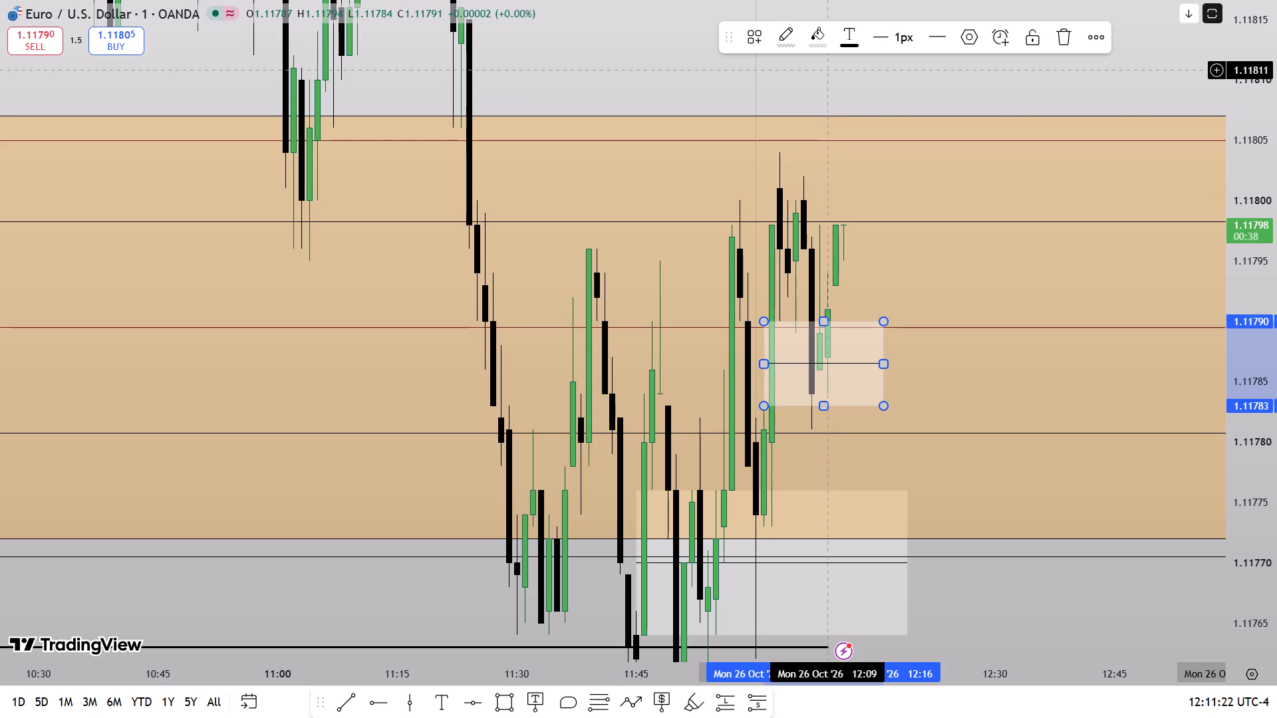
click(631, 95)
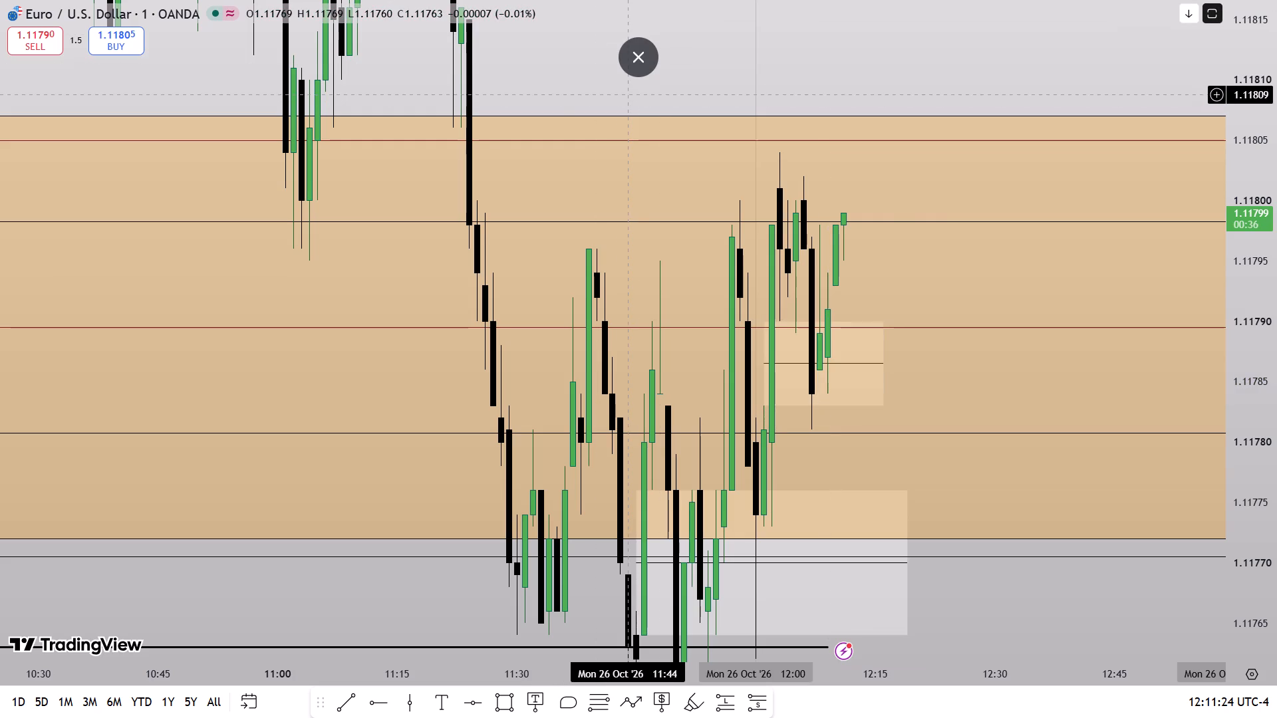
Switch the chart to British Pound / U.S. Dollar on the one-minute timeframe.
key(space)
drag(1276, 301, 1272, 458)
key(space)
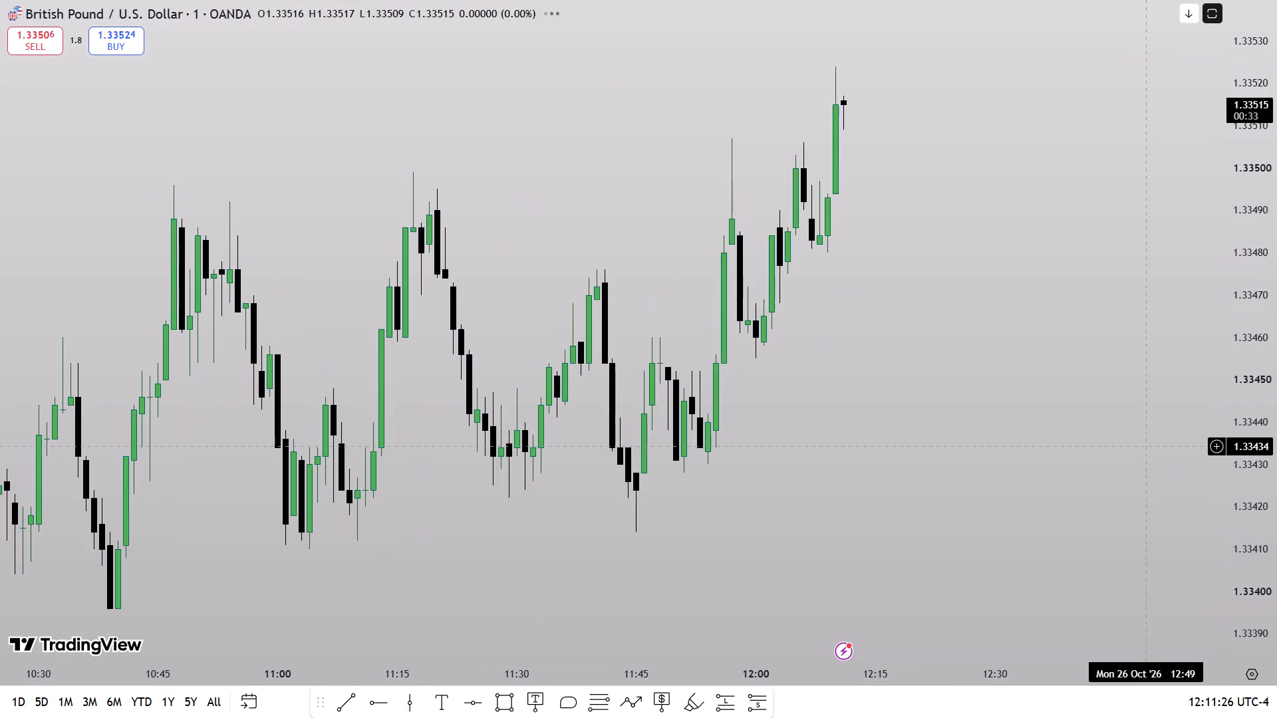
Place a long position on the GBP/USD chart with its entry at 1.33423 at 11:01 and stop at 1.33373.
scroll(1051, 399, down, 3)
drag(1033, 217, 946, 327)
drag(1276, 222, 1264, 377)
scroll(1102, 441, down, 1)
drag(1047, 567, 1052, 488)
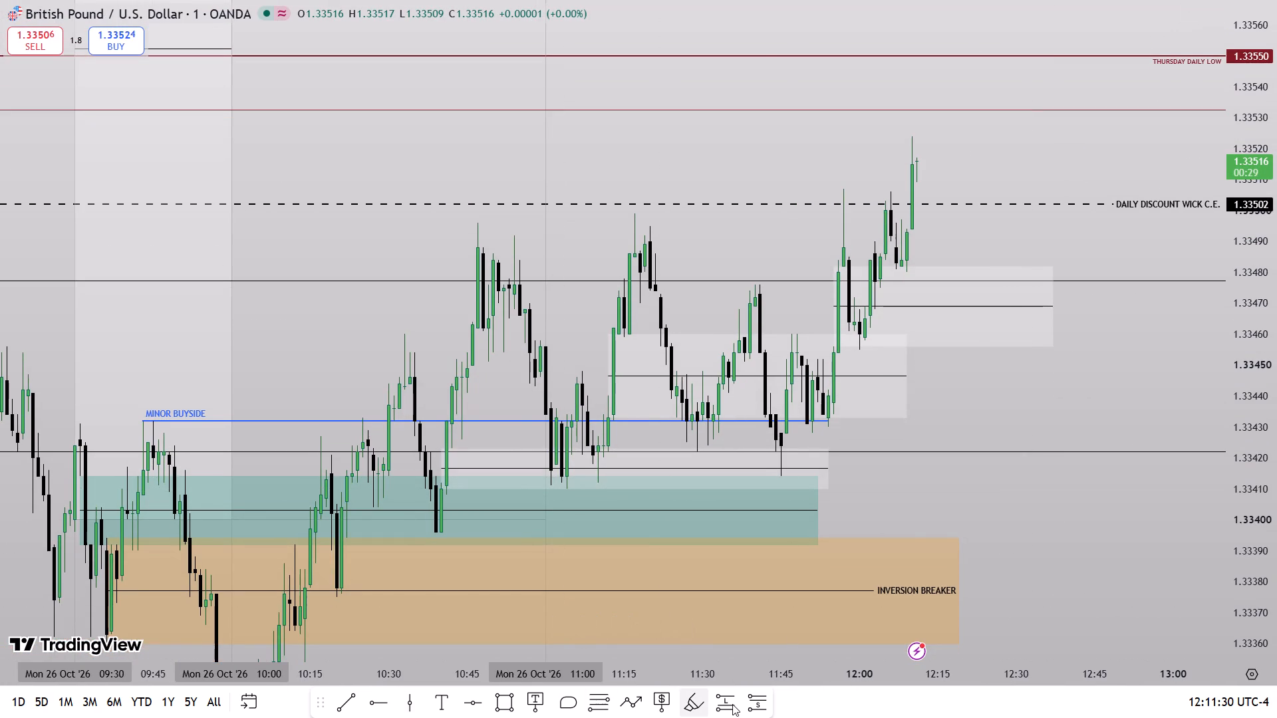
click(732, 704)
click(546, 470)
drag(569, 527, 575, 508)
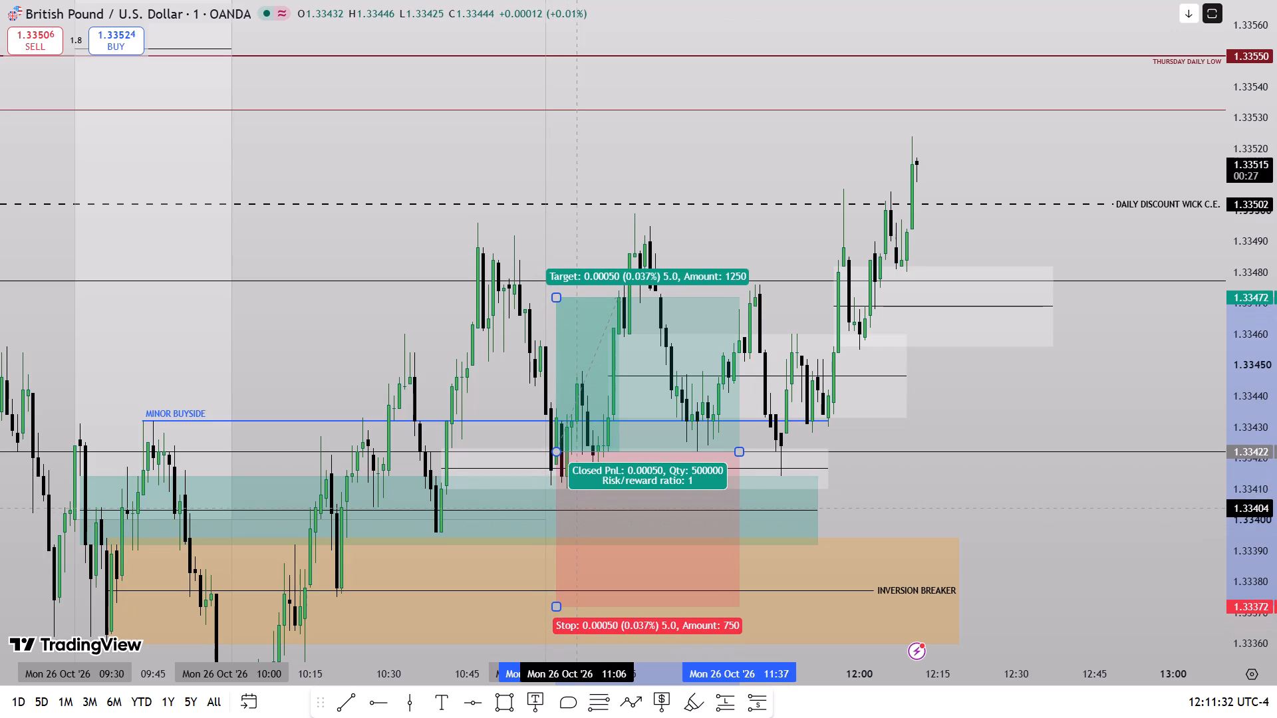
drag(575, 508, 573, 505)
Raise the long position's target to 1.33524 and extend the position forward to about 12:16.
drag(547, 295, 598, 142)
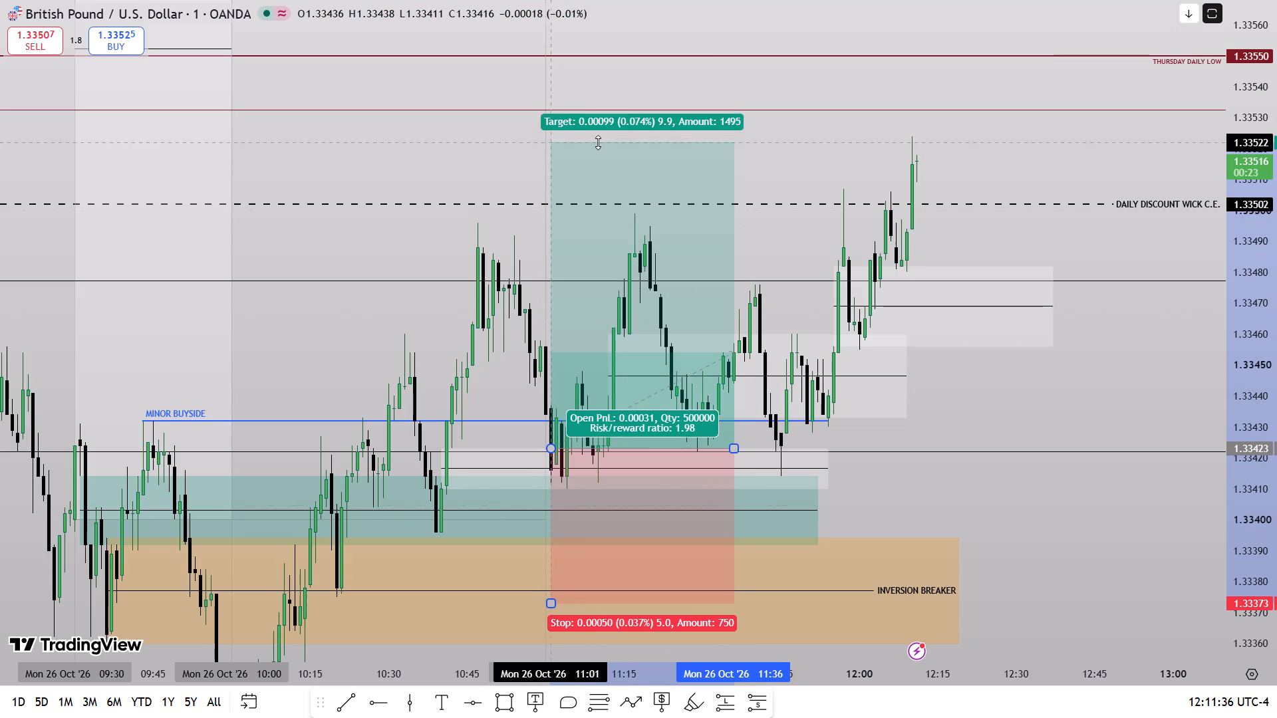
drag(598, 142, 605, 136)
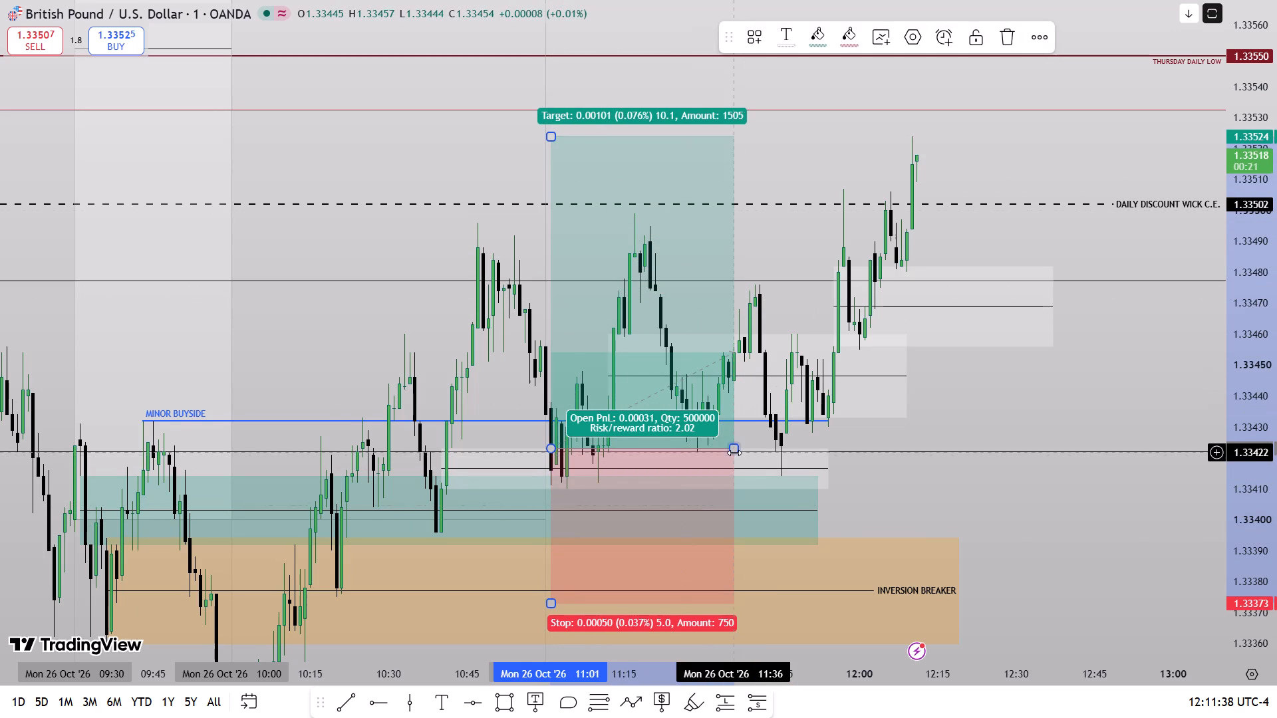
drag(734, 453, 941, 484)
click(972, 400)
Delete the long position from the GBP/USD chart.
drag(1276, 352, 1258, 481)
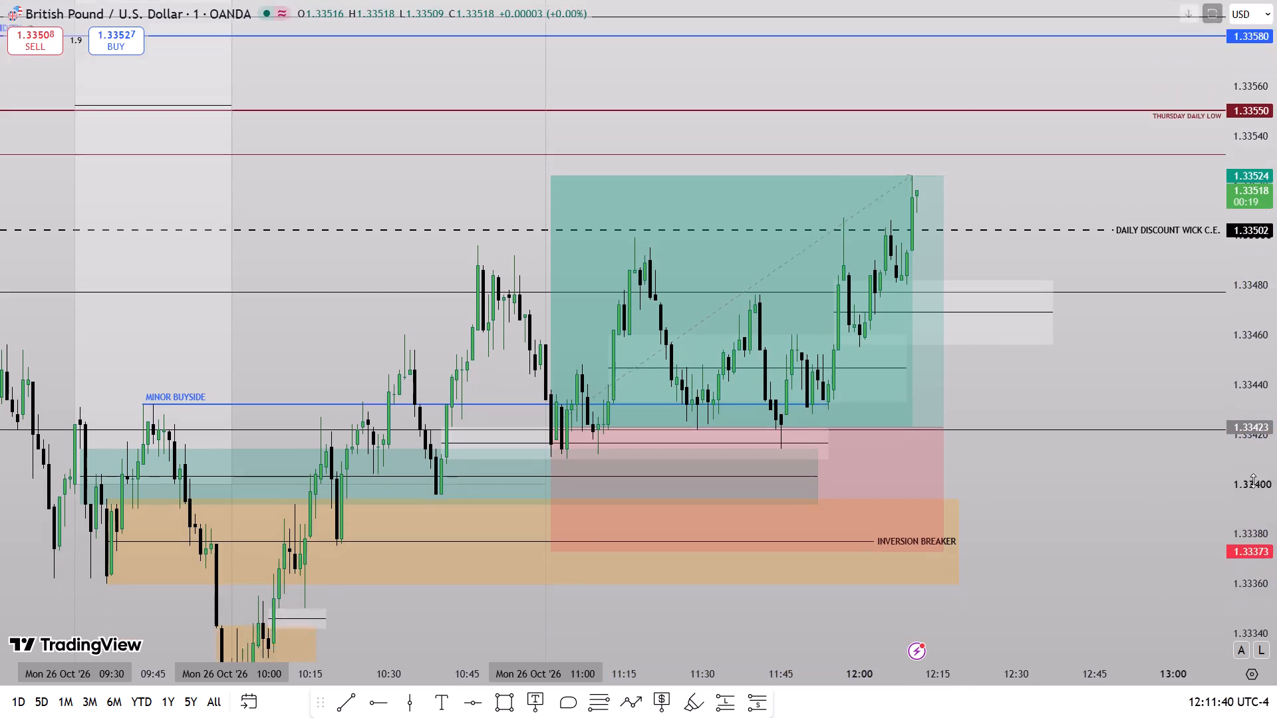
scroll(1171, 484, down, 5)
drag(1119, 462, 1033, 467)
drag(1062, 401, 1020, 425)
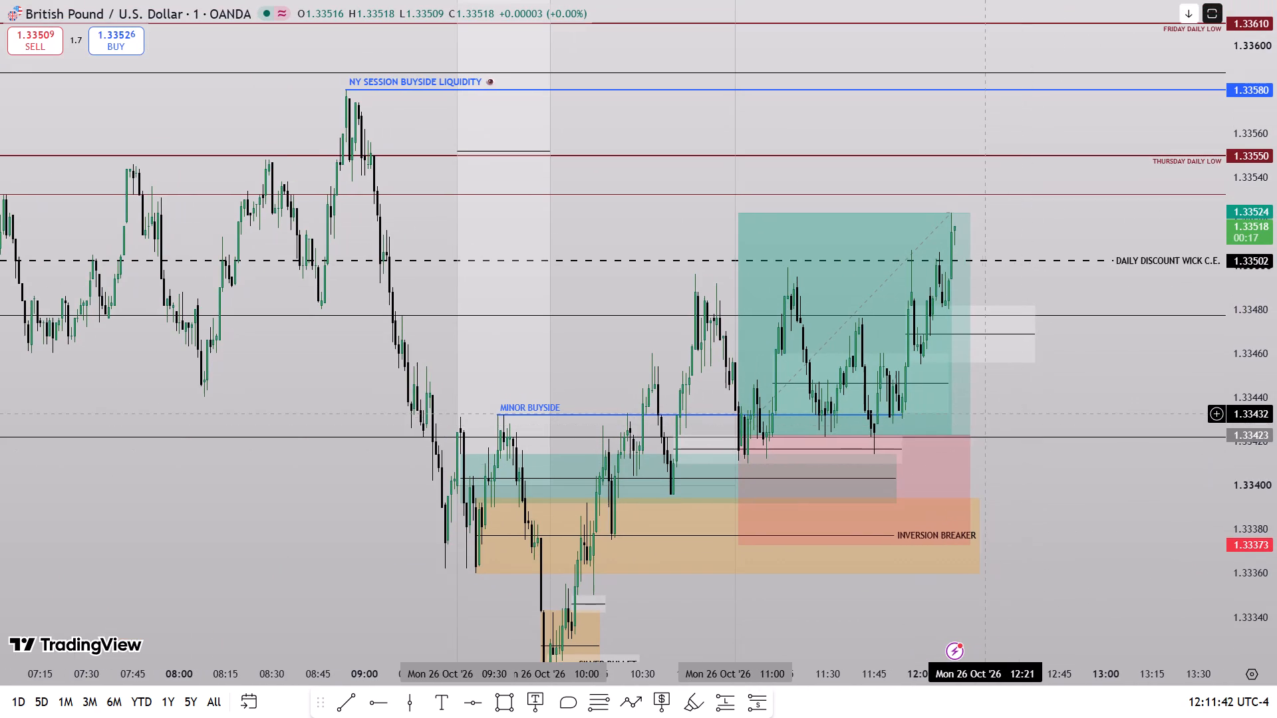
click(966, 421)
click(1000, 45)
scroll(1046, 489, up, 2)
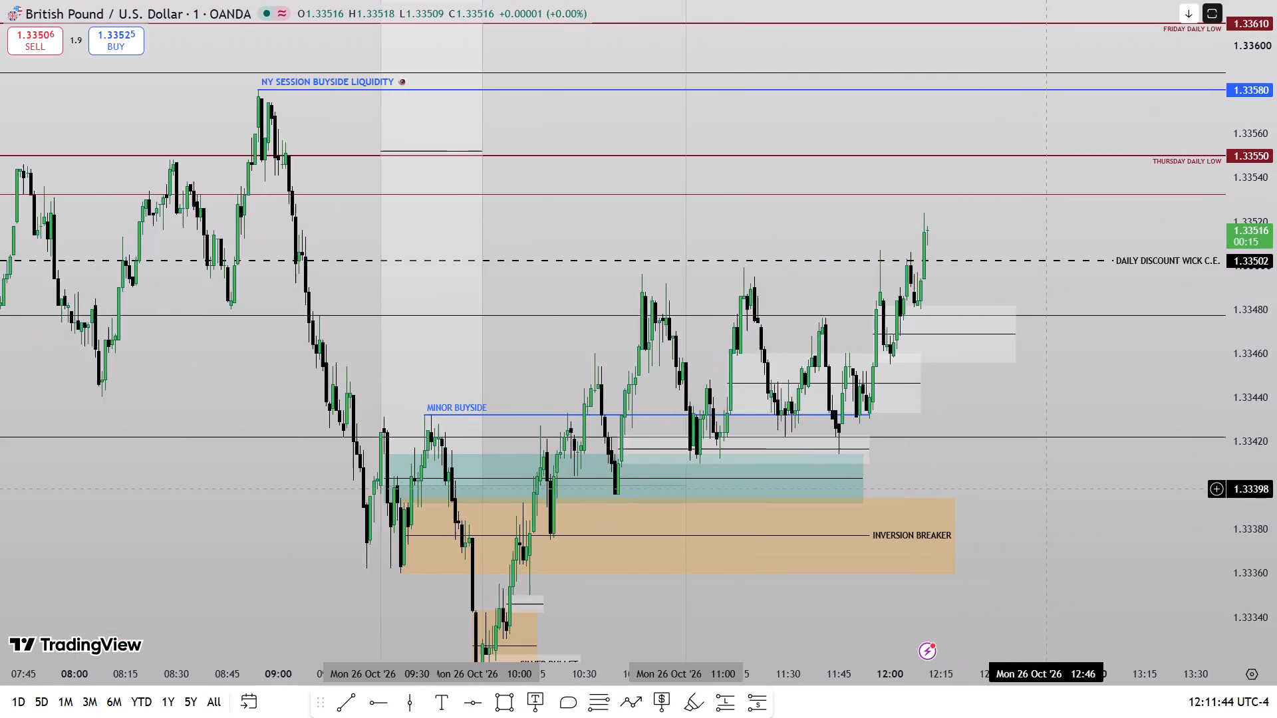
Examine GBP/USD price action since the morning session around the daily discount wick C.E., minor buyside level and inversion breaker zone.
drag(1020, 531, 1067, 441)
drag(1276, 520, 1262, 434)
scroll(1081, 490, up, 3)
drag(1017, 455, 1038, 540)
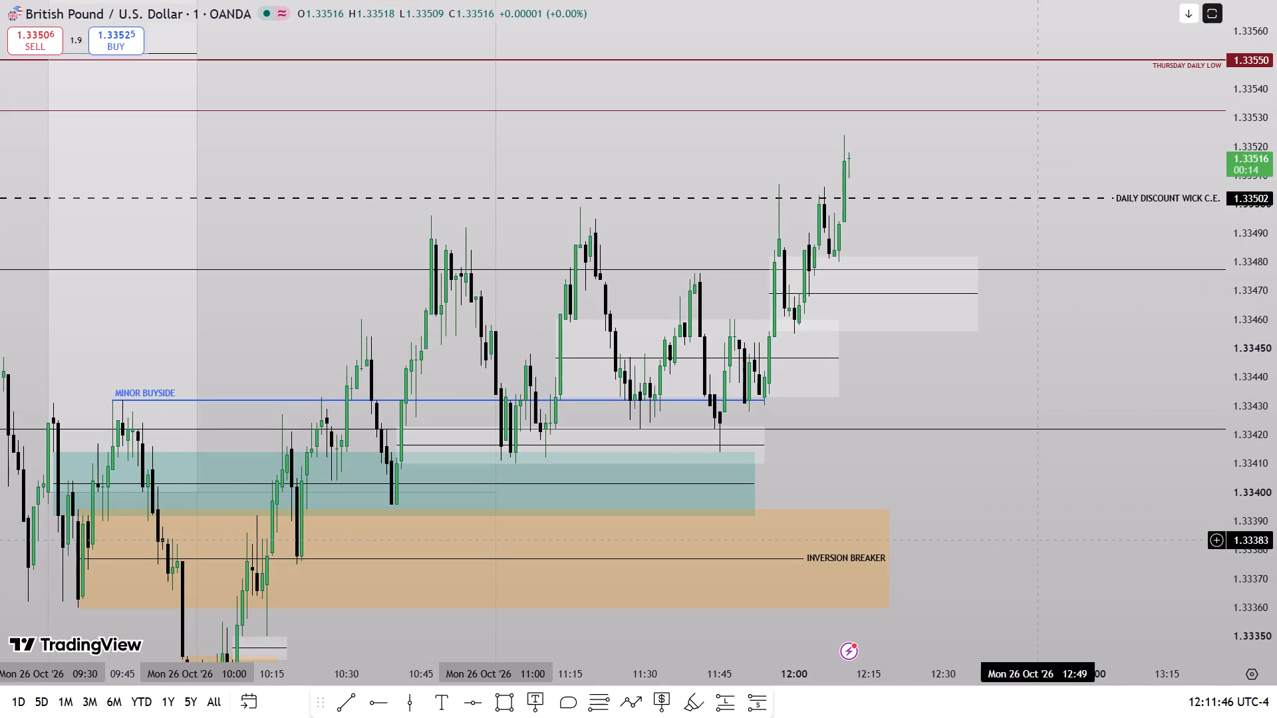
scroll(1018, 537, down, 3)
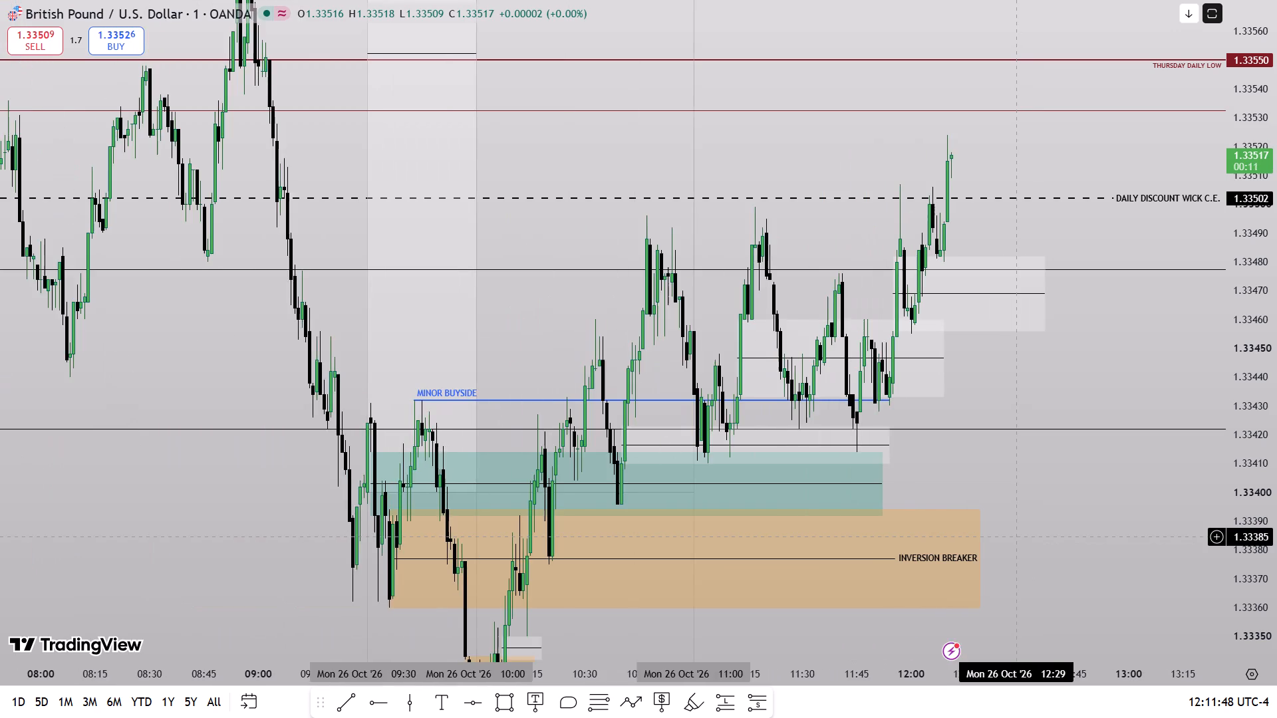
scroll(1018, 537, up, 1)
drag(1020, 484, 1020, 550)
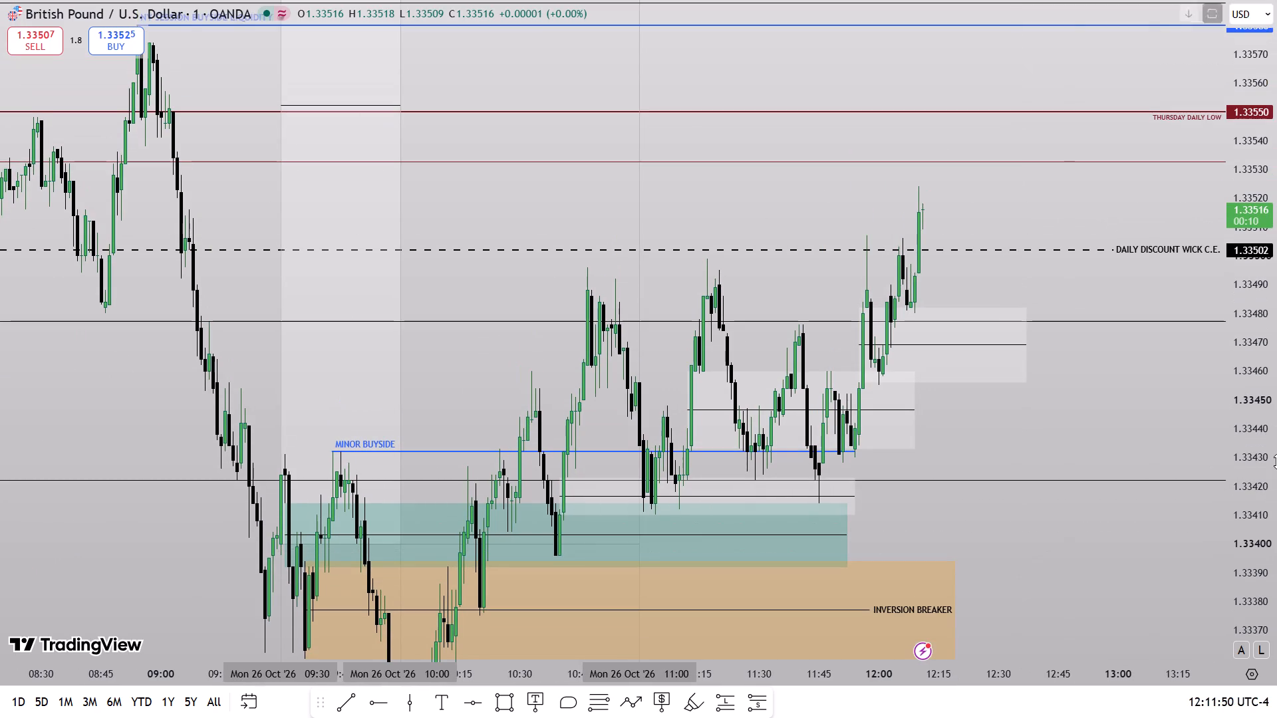
drag(1276, 464, 1274, 504)
scroll(1077, 523, down, 2)
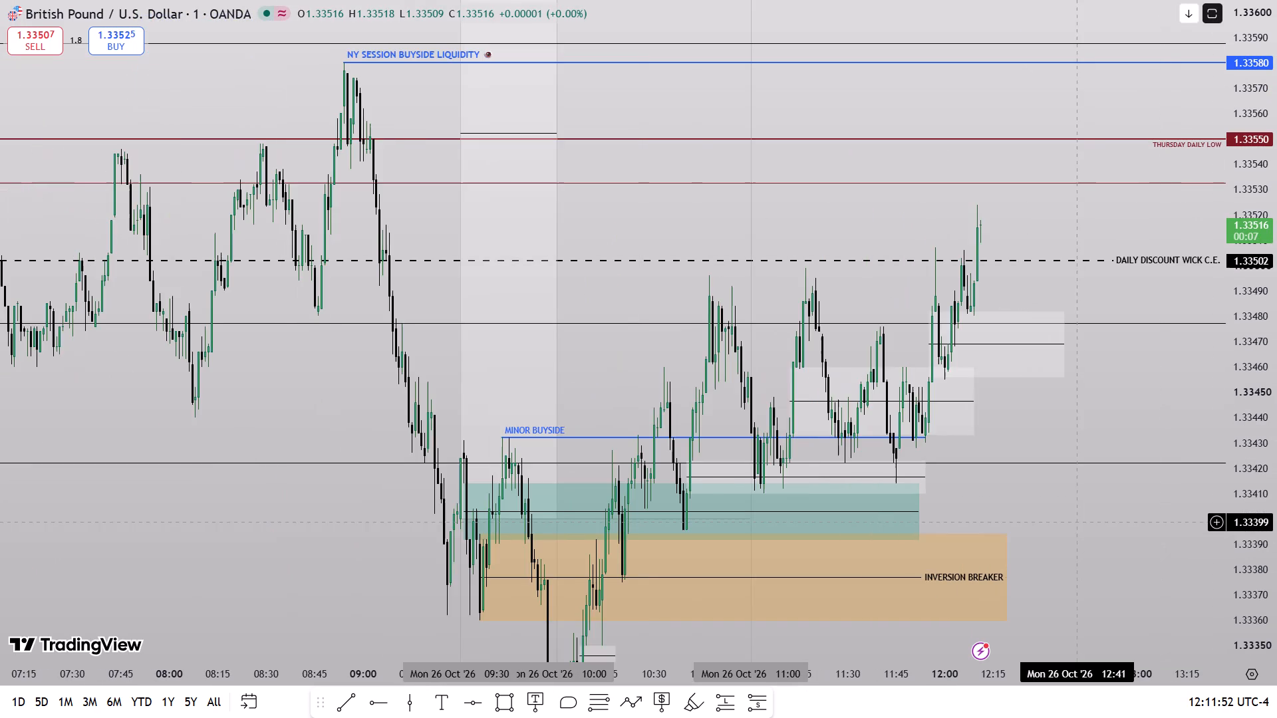
drag(1275, 404, 1276, 496)
scroll(1163, 525, up, 3)
drag(1121, 525, 1121, 477)
drag(1276, 509, 1271, 447)
Switch the chart back to Euro / U.S. Dollar and examine recent one-minute price action around the orange zone and its Fib levels.
key(space)
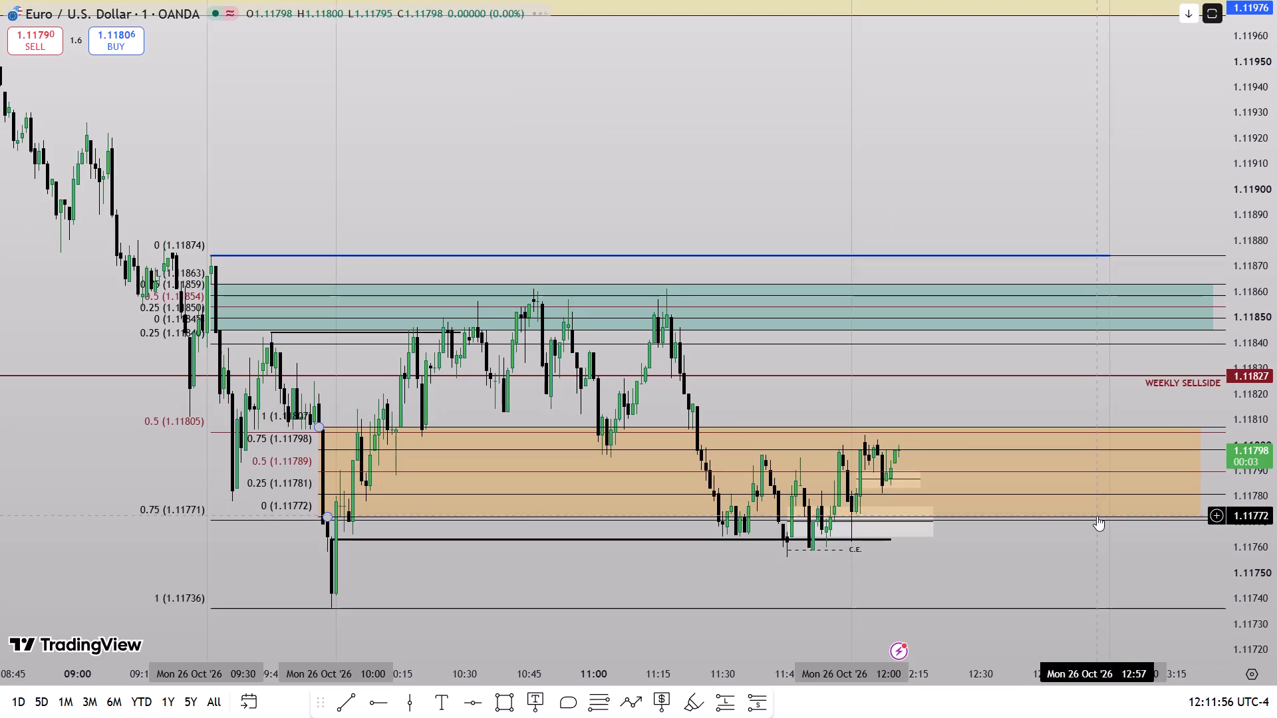
drag(1029, 557, 1044, 455)
drag(1276, 475, 1271, 364)
scroll(1071, 535, up, 3)
drag(919, 540, 998, 499)
drag(1276, 548, 1276, 513)
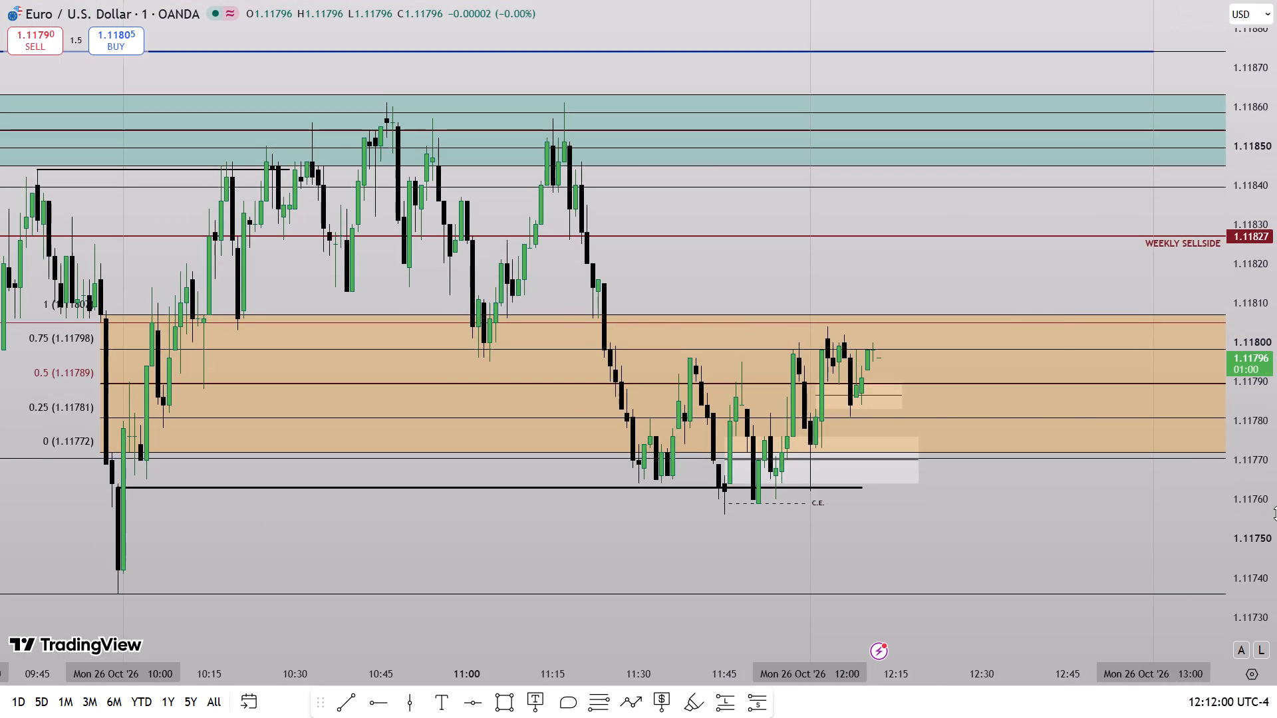
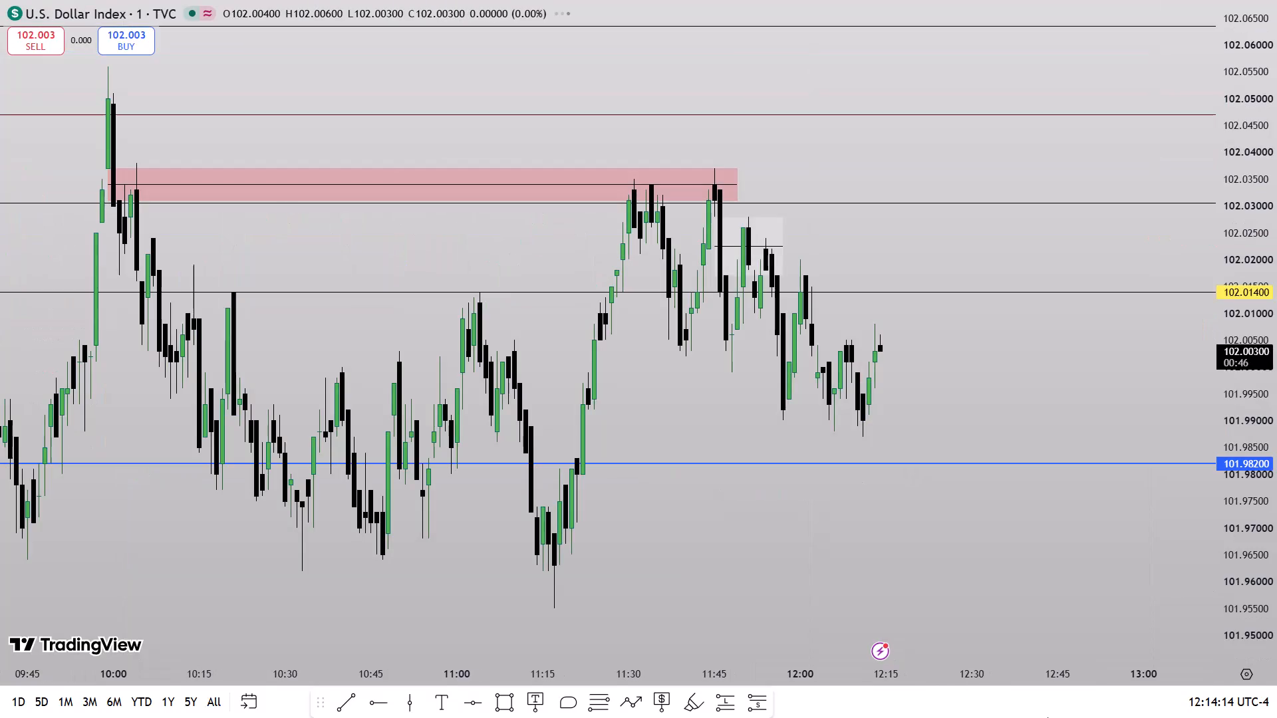
Switch the chart to British Pound / U.S. Dollar and examine price against the morning's NY session buyside liquidity and the Thursday and Friday daily lows.
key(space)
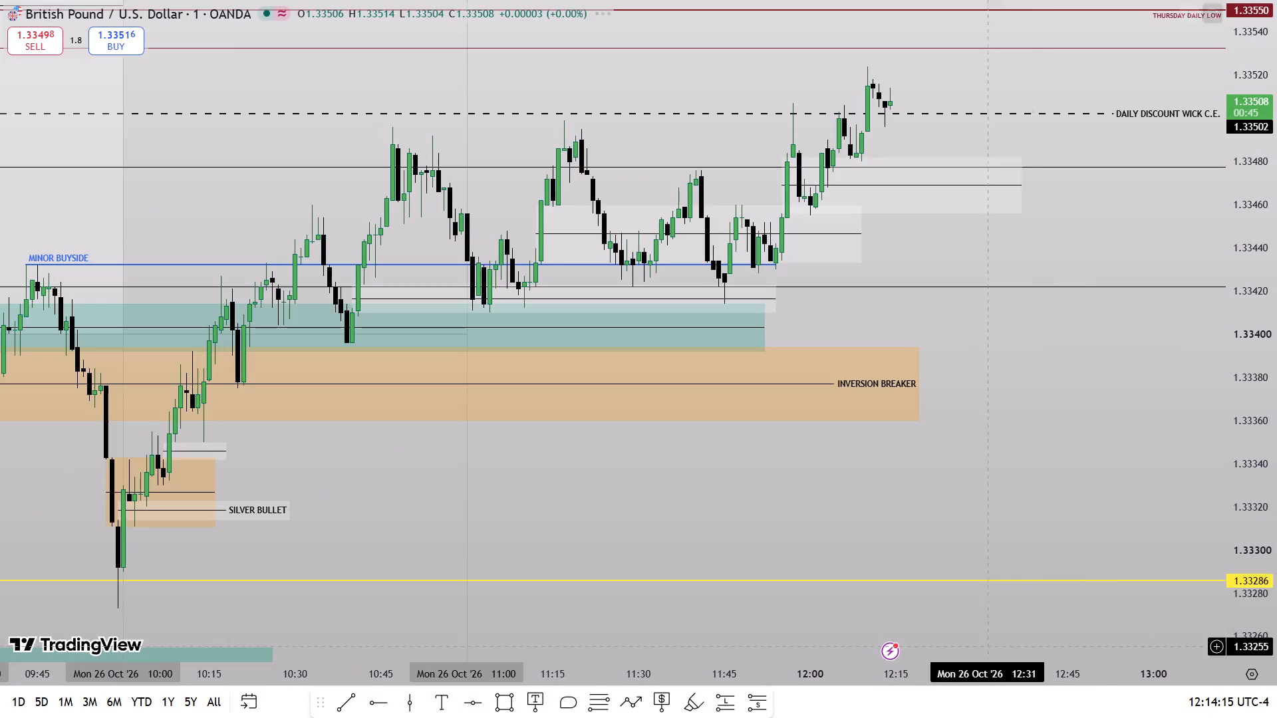
scroll(984, 503, down, 3)
drag(1091, 434, 1084, 515)
drag(1276, 382, 1259, 474)
scroll(1192, 489, down, 3)
drag(1167, 472, 1054, 538)
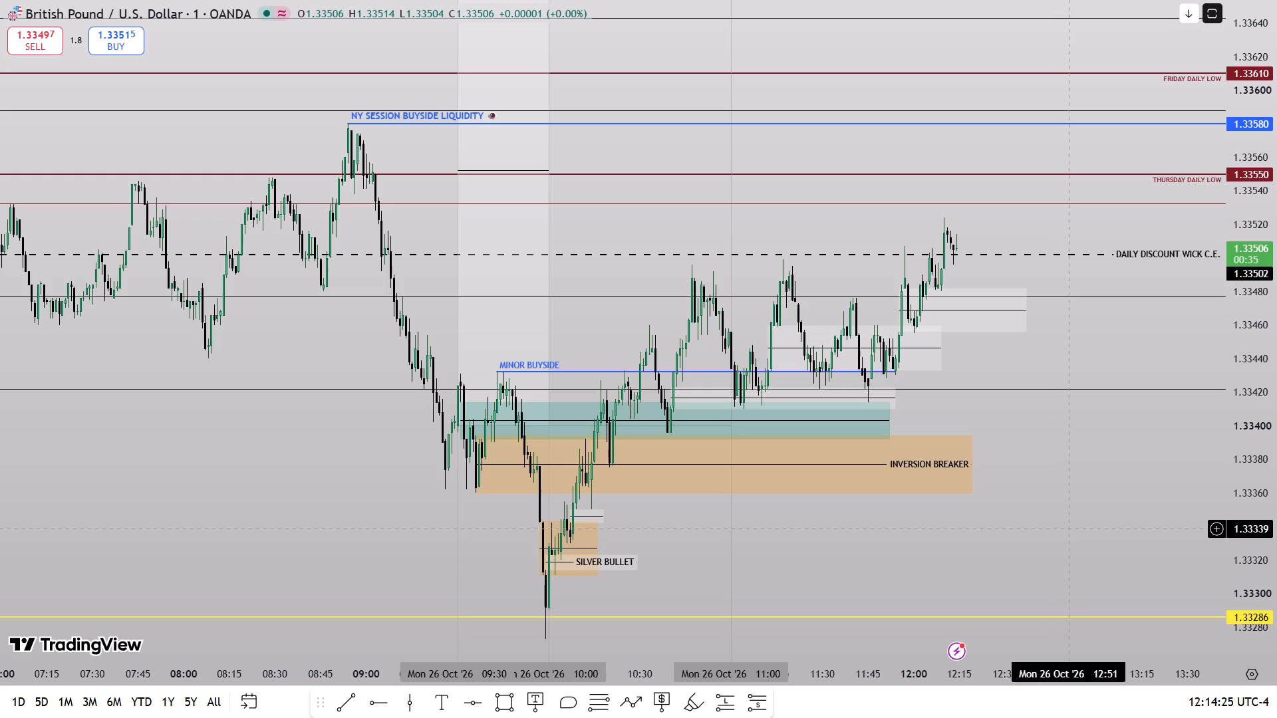
Check GBP/USD around the daily discount wick C.E., then switch to Euro / U.S. Dollar and examine its one-minute action around the orange zone.
drag(1276, 543, 1276, 400)
scroll(1169, 518, up, 2)
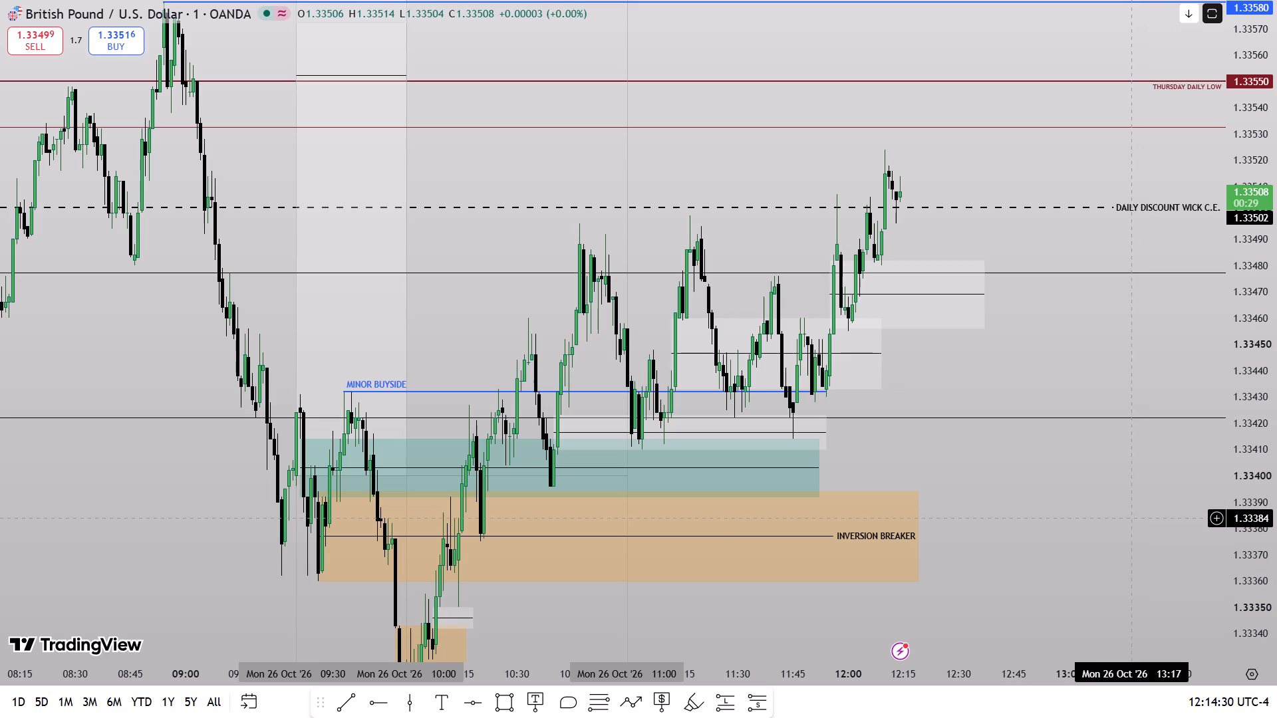
key(space)
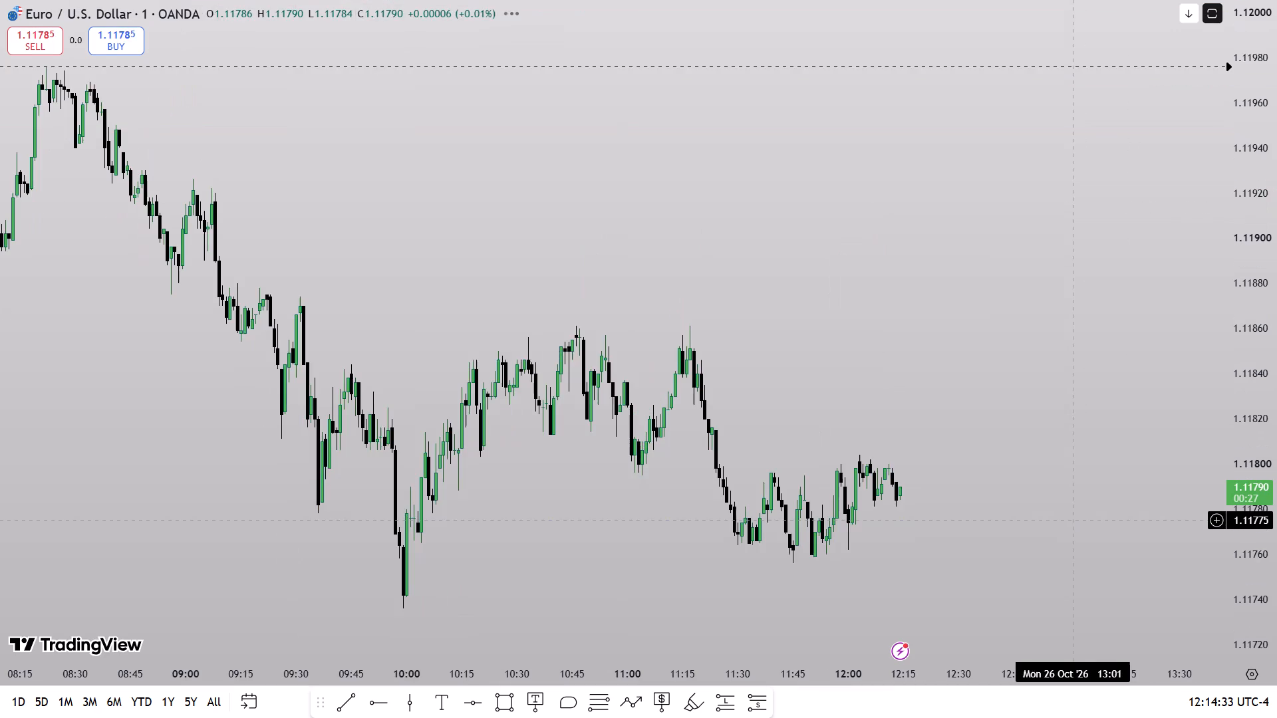
drag(999, 590, 1042, 441)
drag(1276, 578, 1276, 361)
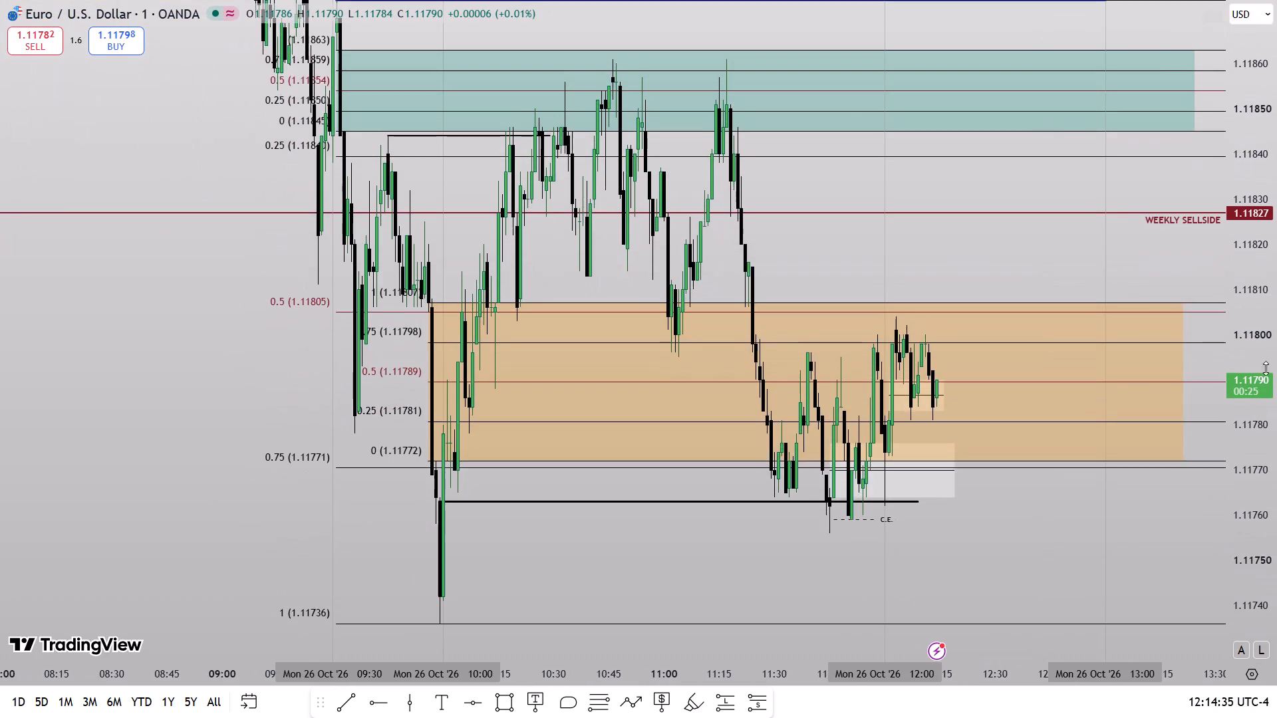
scroll(1123, 547, up, 3)
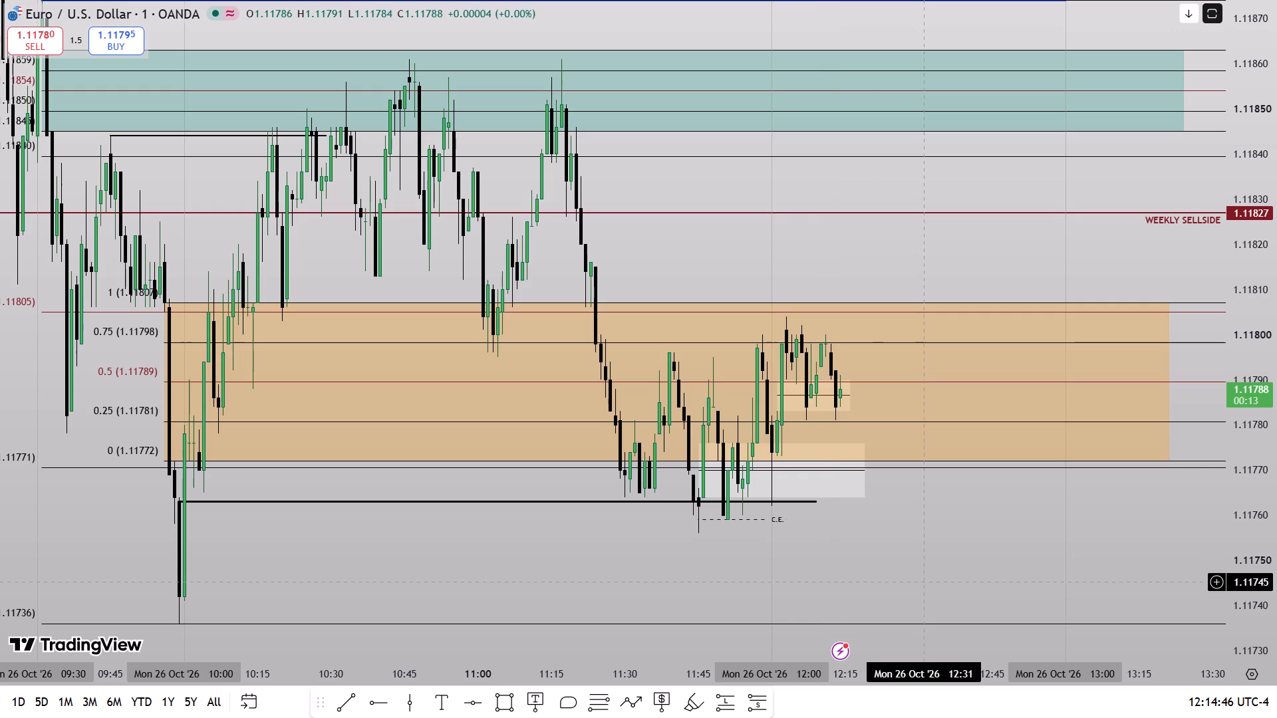
drag(992, 555, 885, 489)
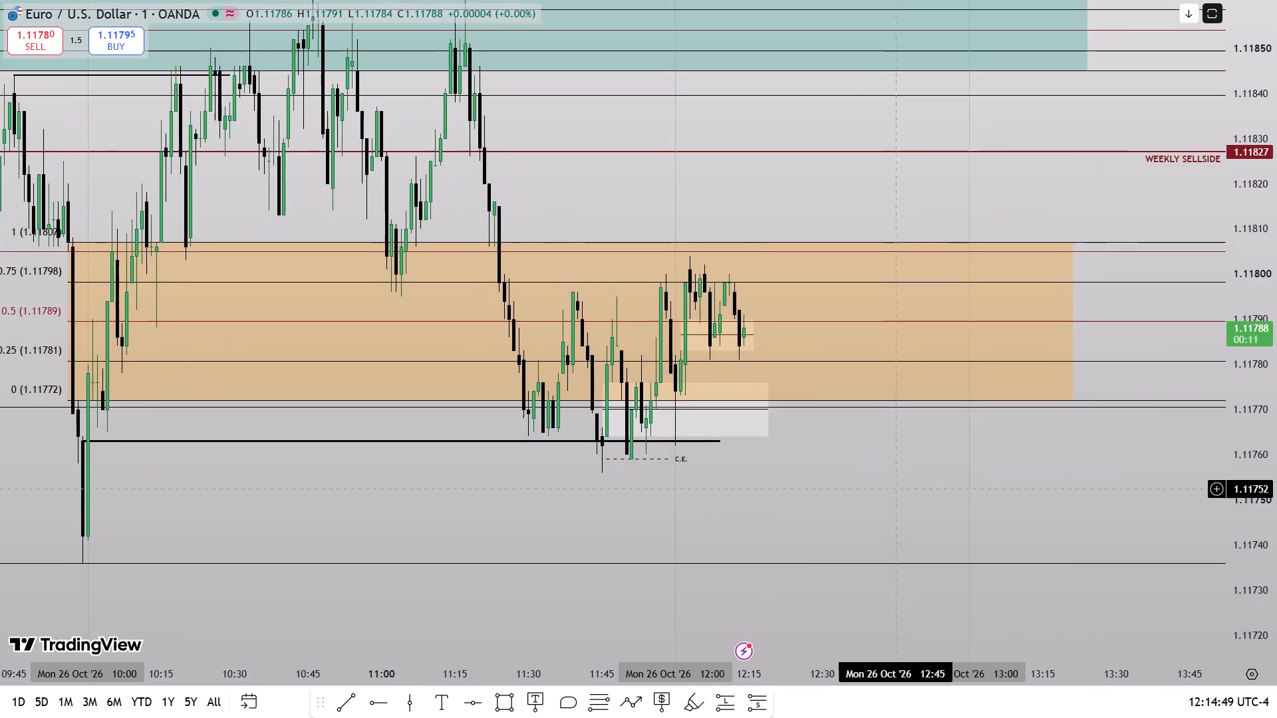
drag(1276, 399, 1197, 563)
scroll(1043, 566, down, 7)
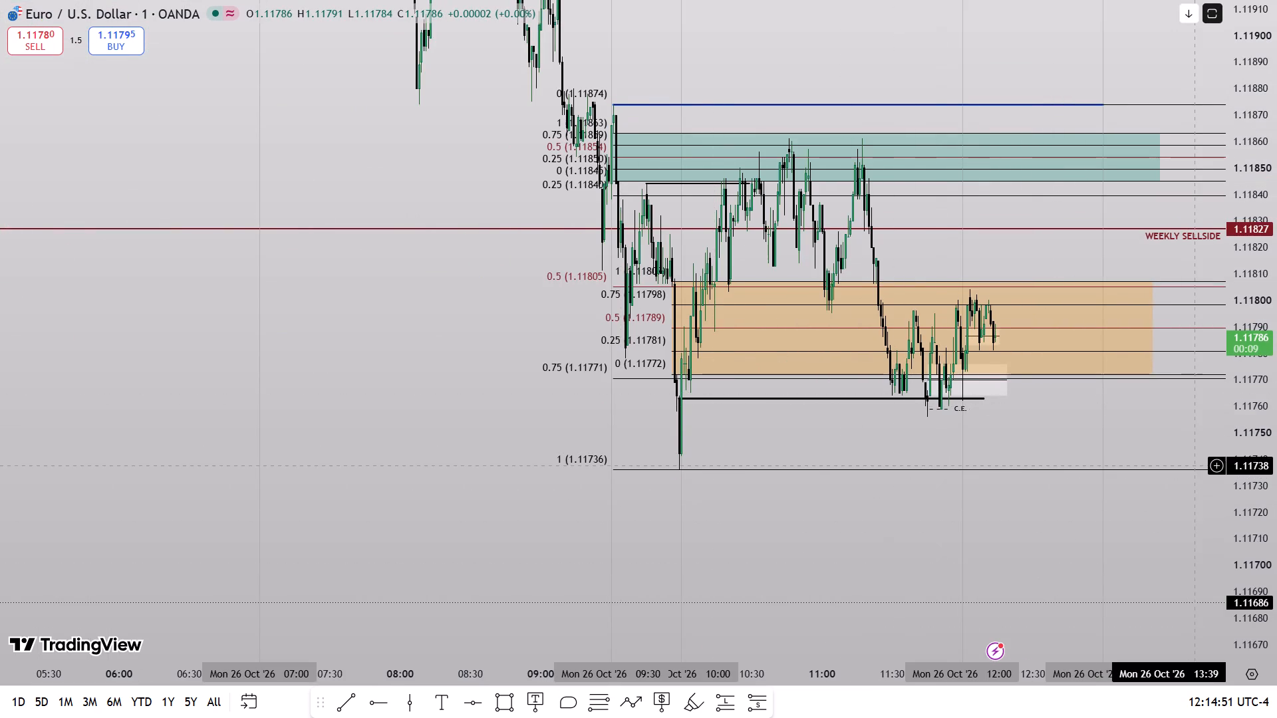
scroll(1034, 494, up, 3)
Switch Euro / U.S. Dollar to the 1-hour interval and examine price against the weekly sellside, 1.11686 and 1.11501 levels.
text(1h)
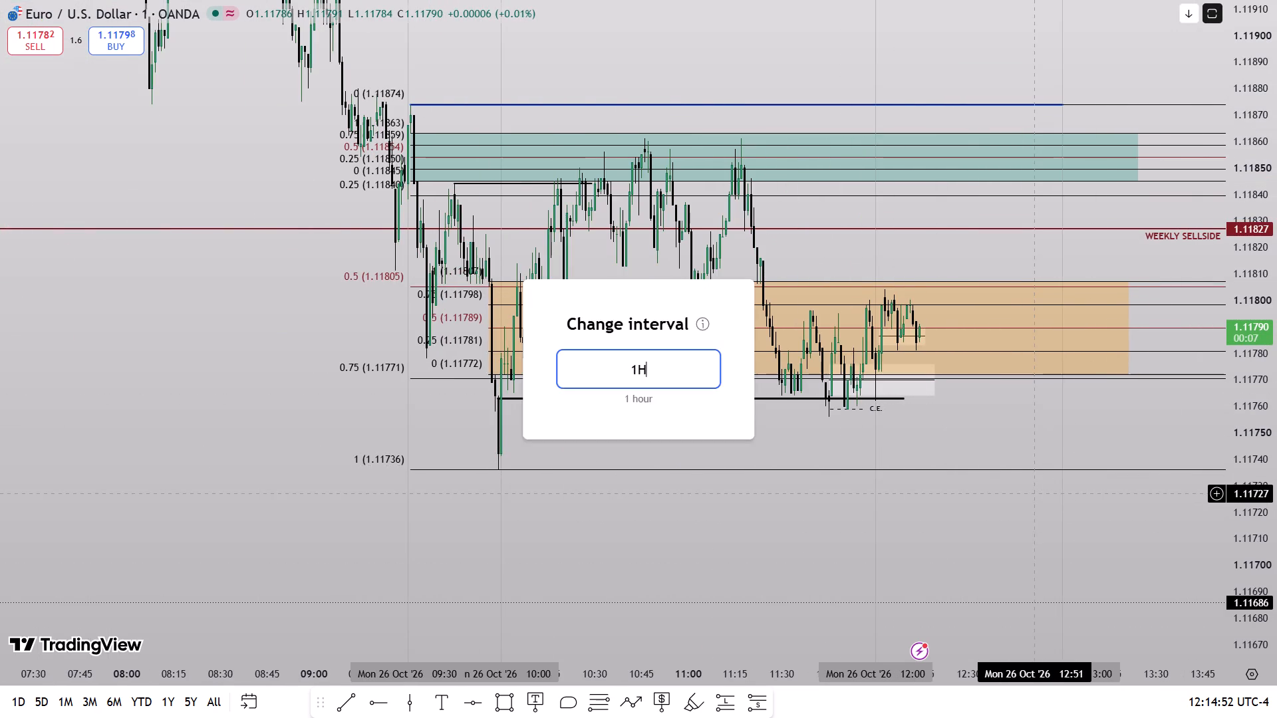
key(Return)
scroll(972, 495, up, 7)
drag(803, 442, 1113, 533)
drag(1276, 390, 1244, 668)
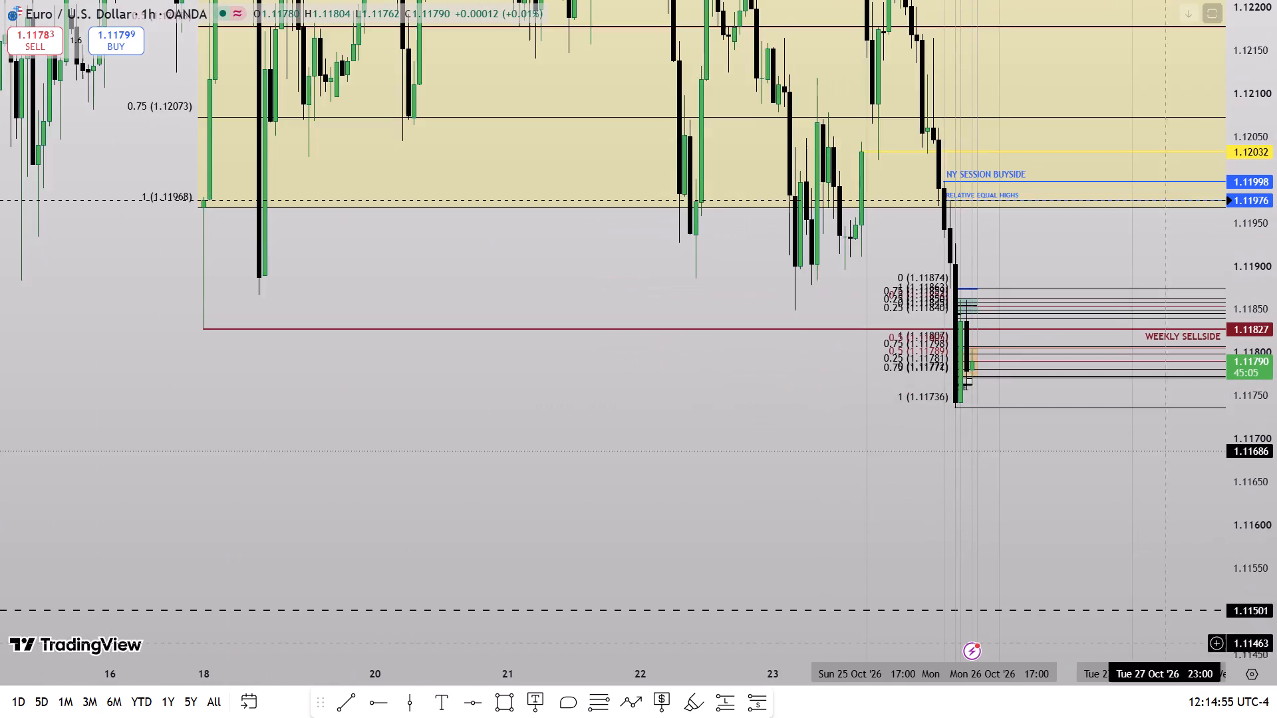
scroll(982, 579, down, 5)
drag(1276, 419, 1271, 577)
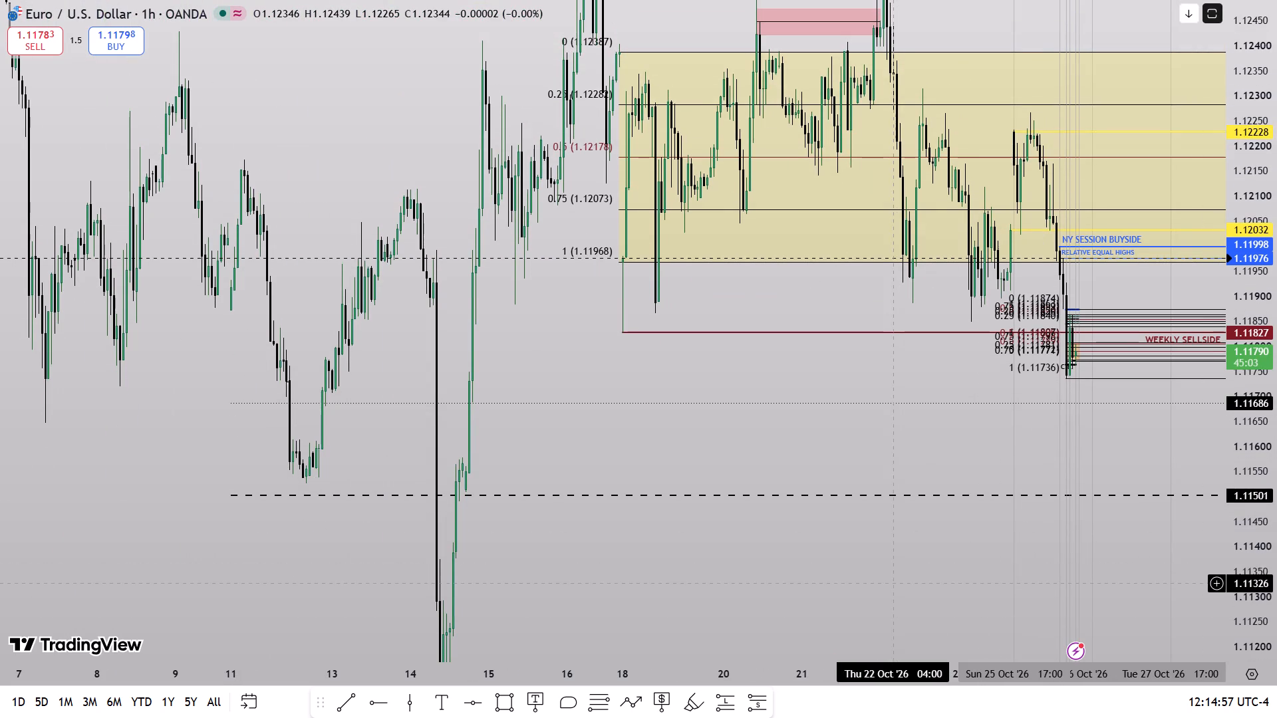
drag(1276, 441, 1276, 550)
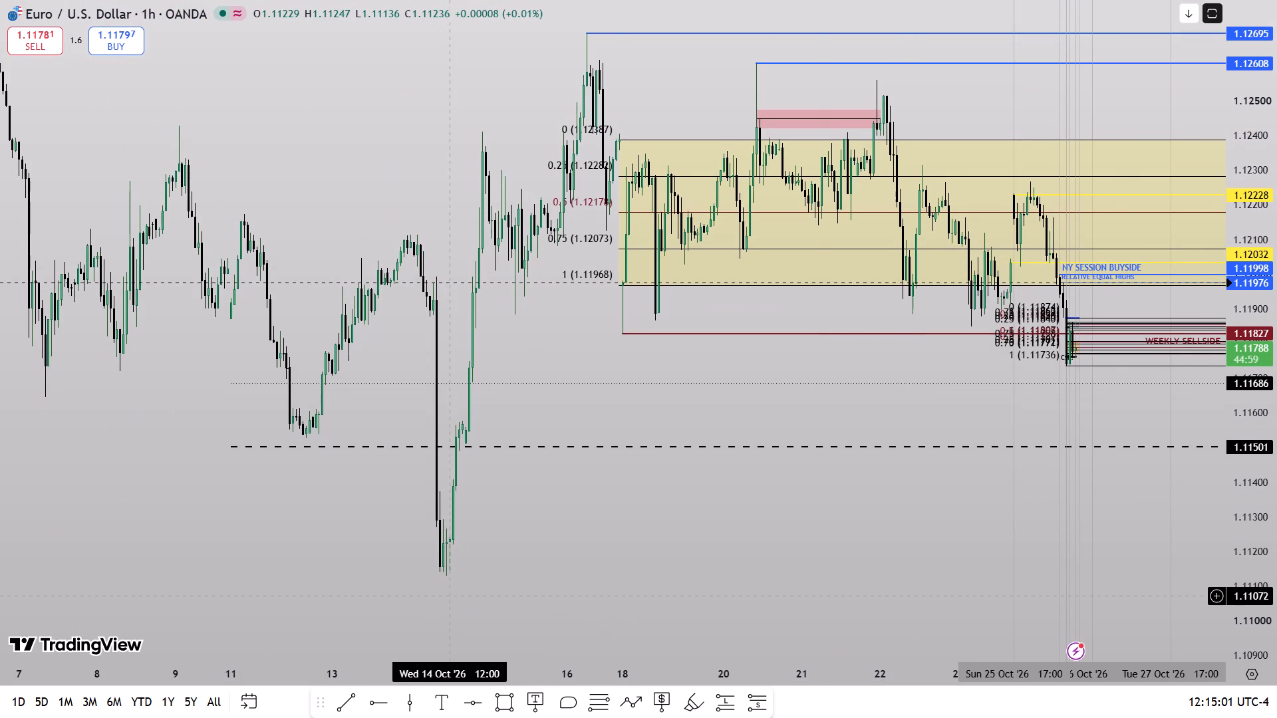
drag(1276, 446, 1270, 500)
scroll(969, 544, down, 2)
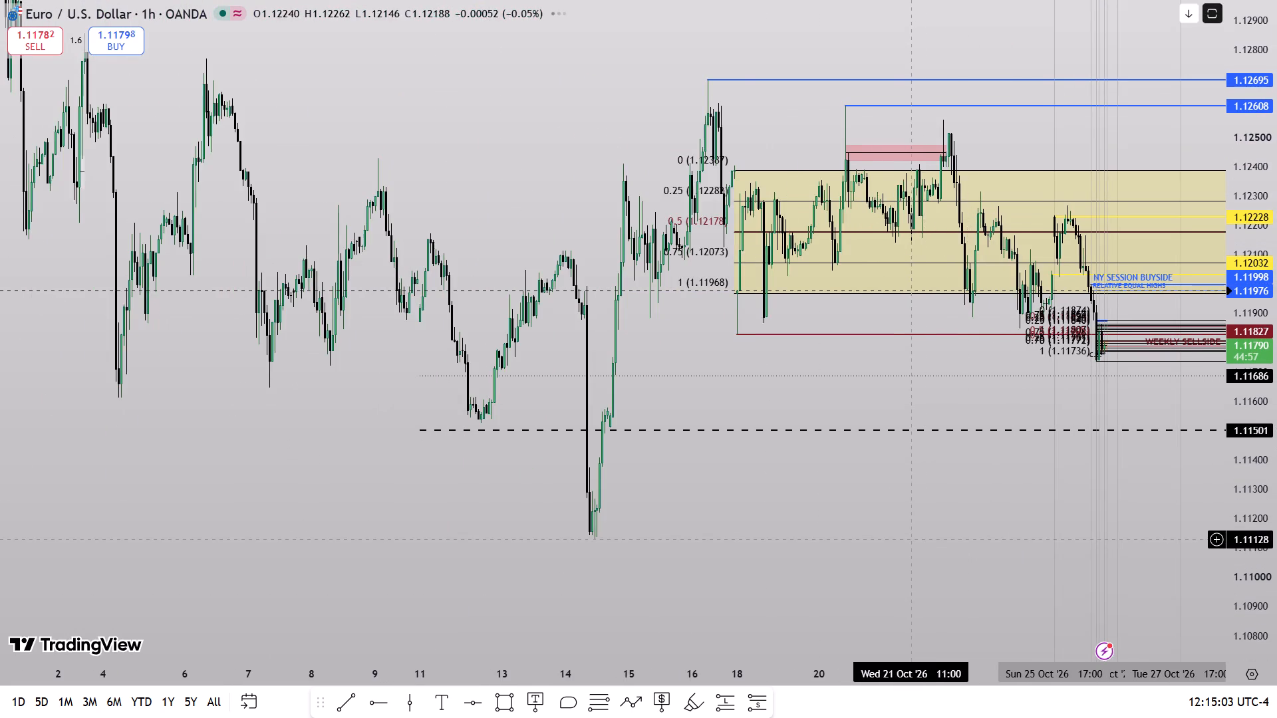
scroll(913, 540, up, 6)
drag(1276, 576, 1254, 453)
scroll(863, 520, up, 3)
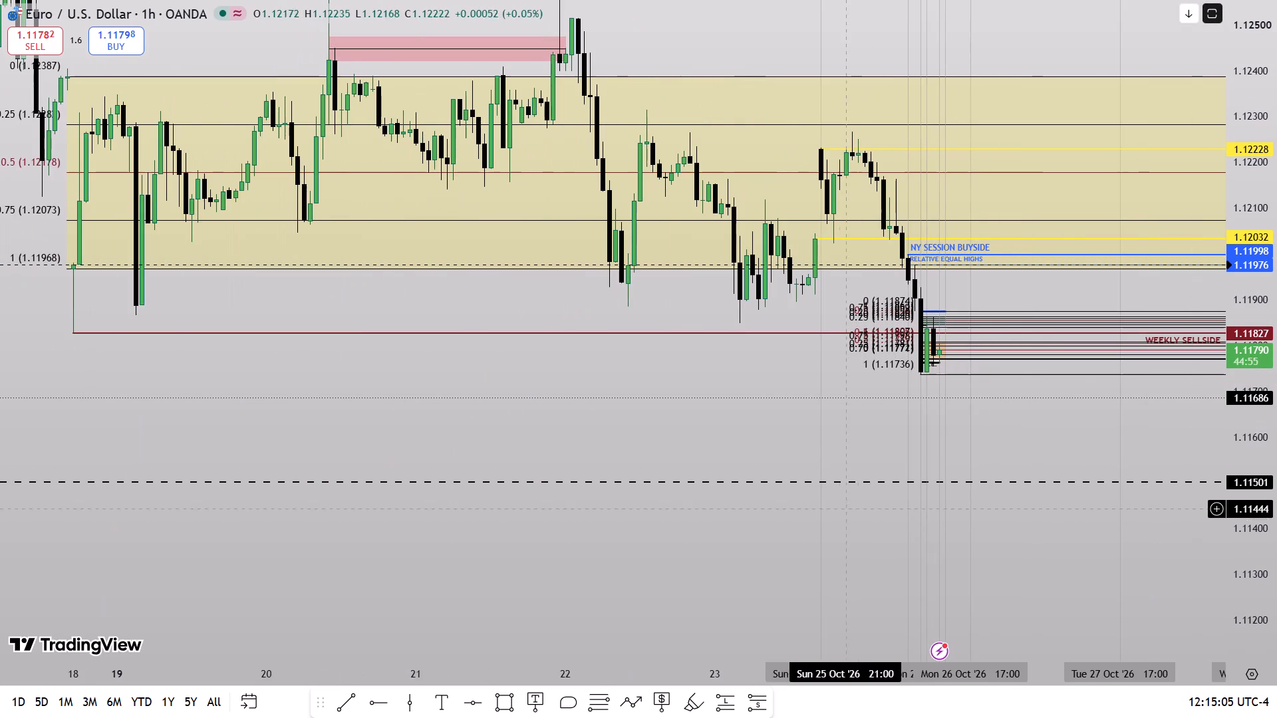
drag(1276, 490, 1276, 435)
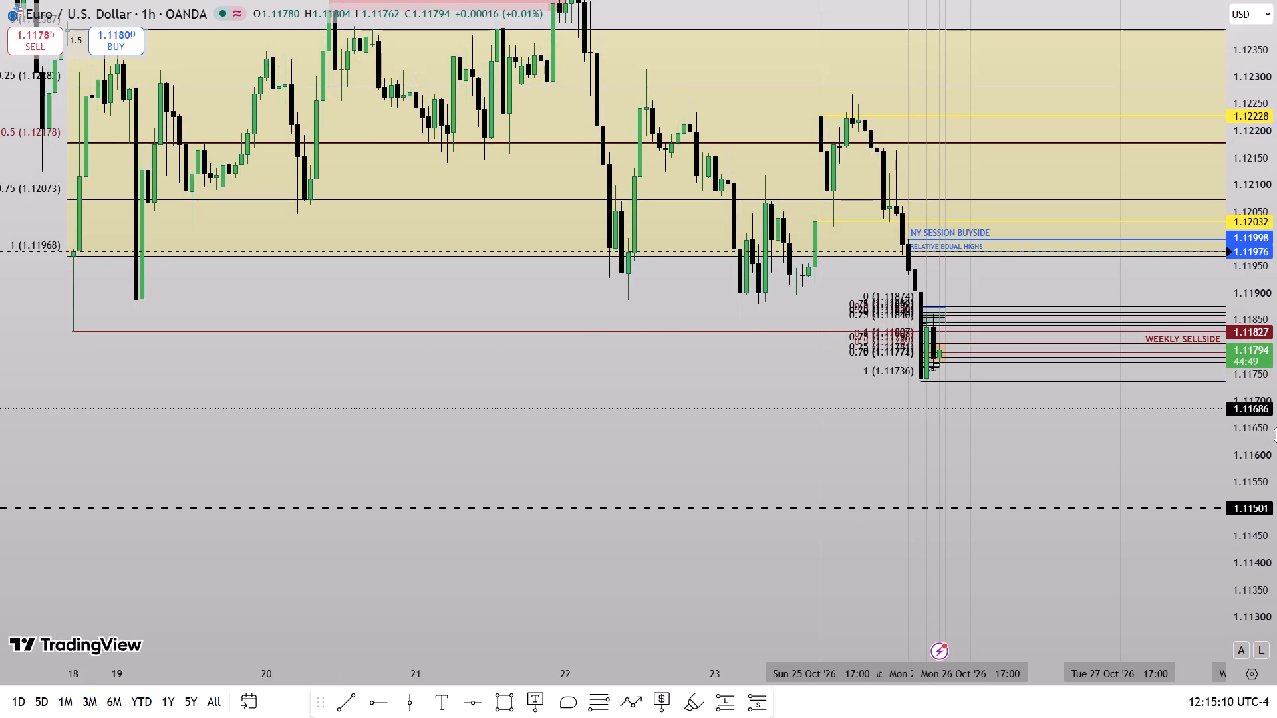
Switch the chart to the 15-minute interval and examine price action around the teal and orange zones and the 1.11686 level.
text(15)
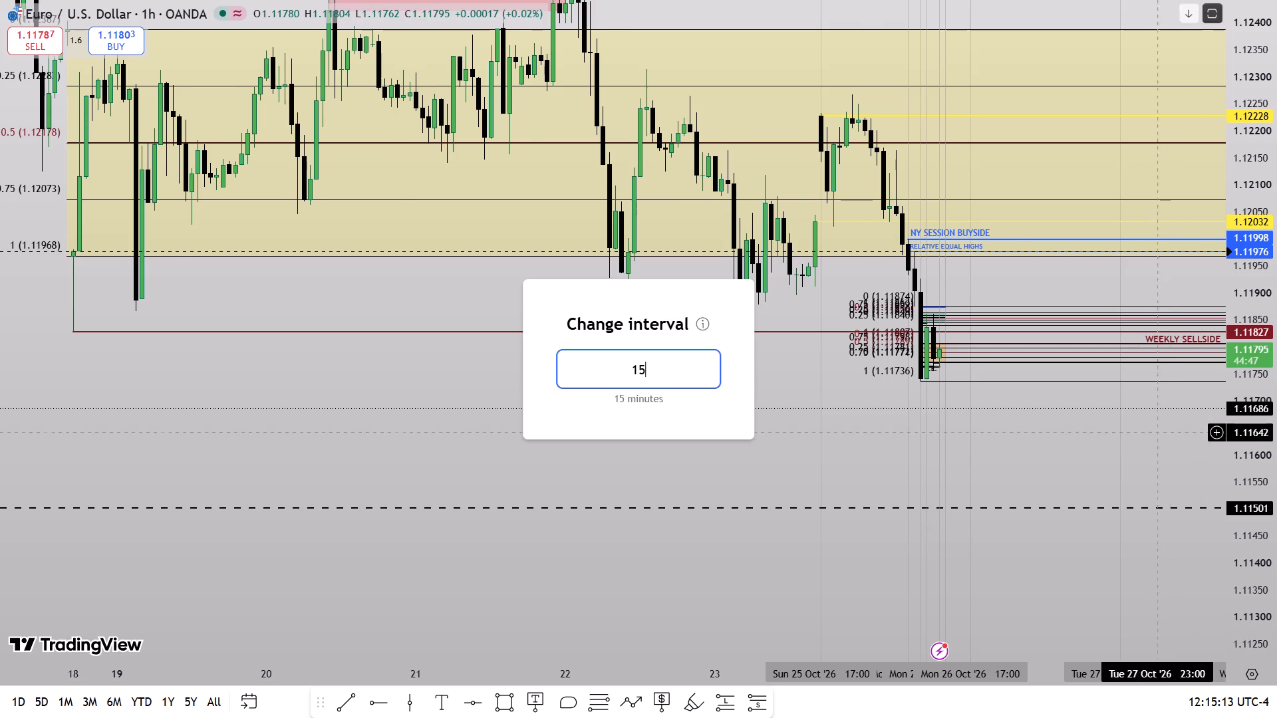
scroll(1123, 441, down, 1)
click(805, 463)
drag(1276, 464, 1263, 384)
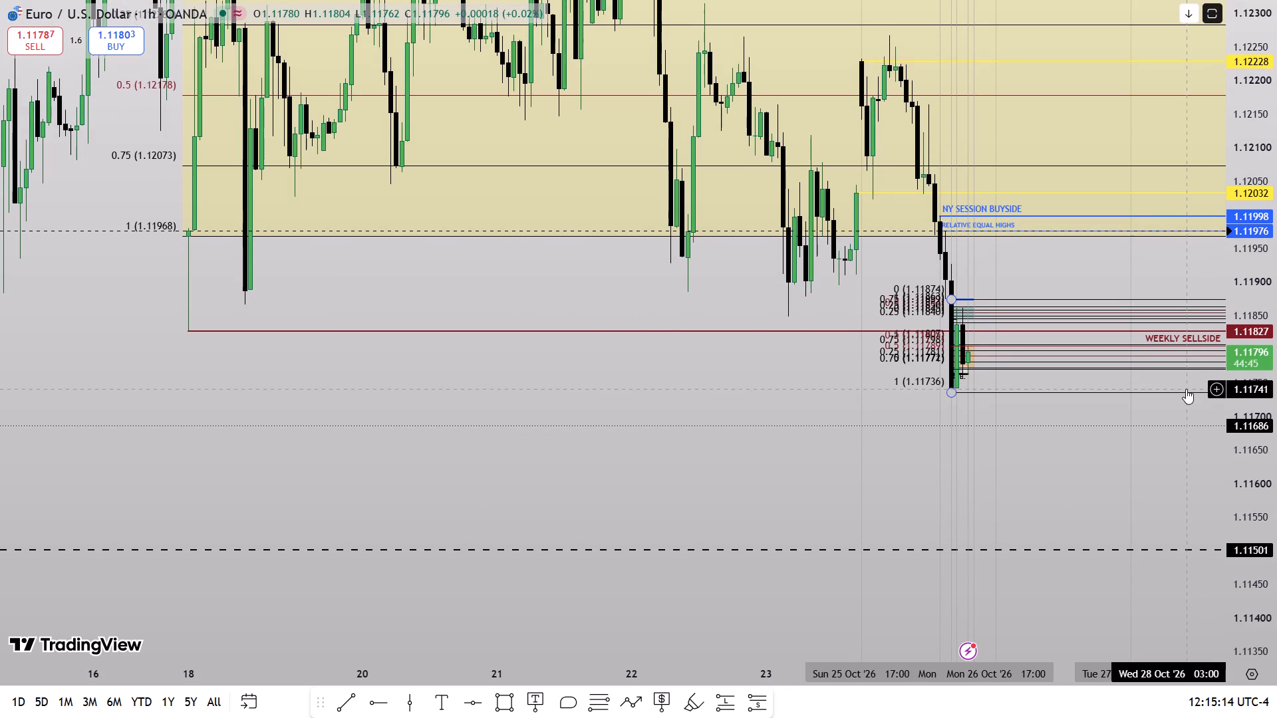
key(1)
key(5)
key(Return)
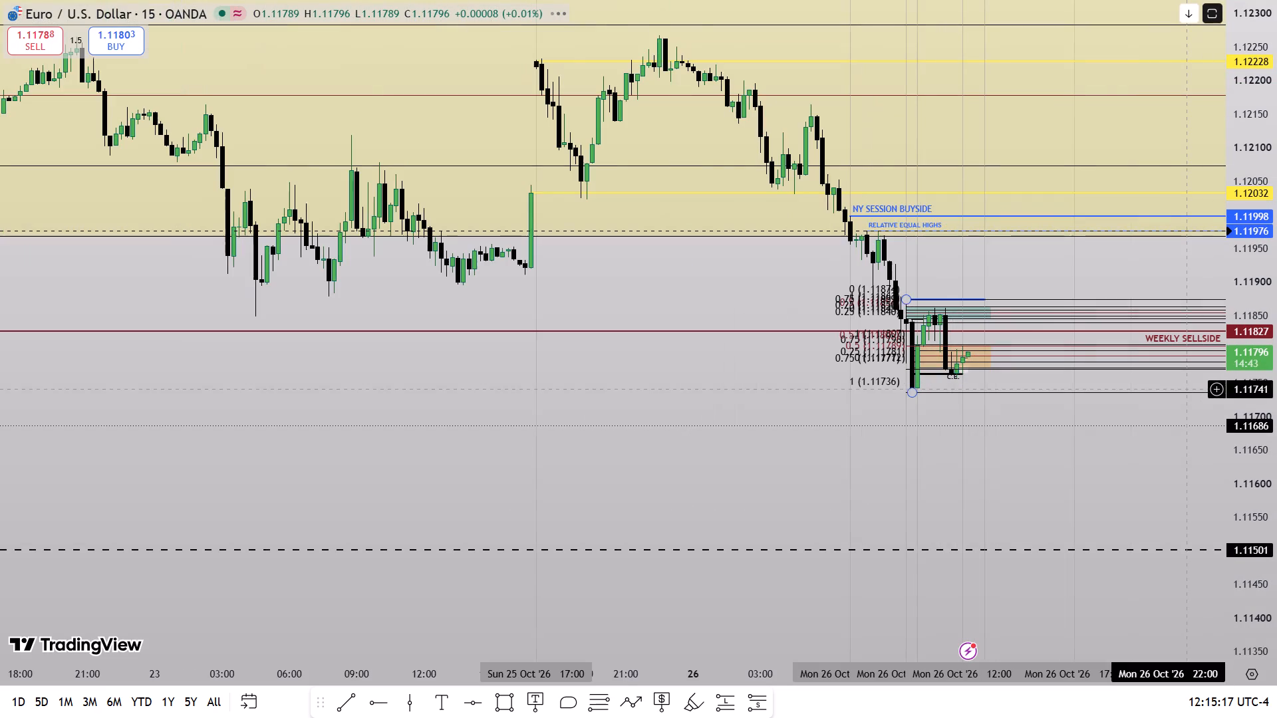
drag(1276, 539, 1252, 412)
scroll(1021, 545, up, 4)
drag(1276, 618, 1263, 509)
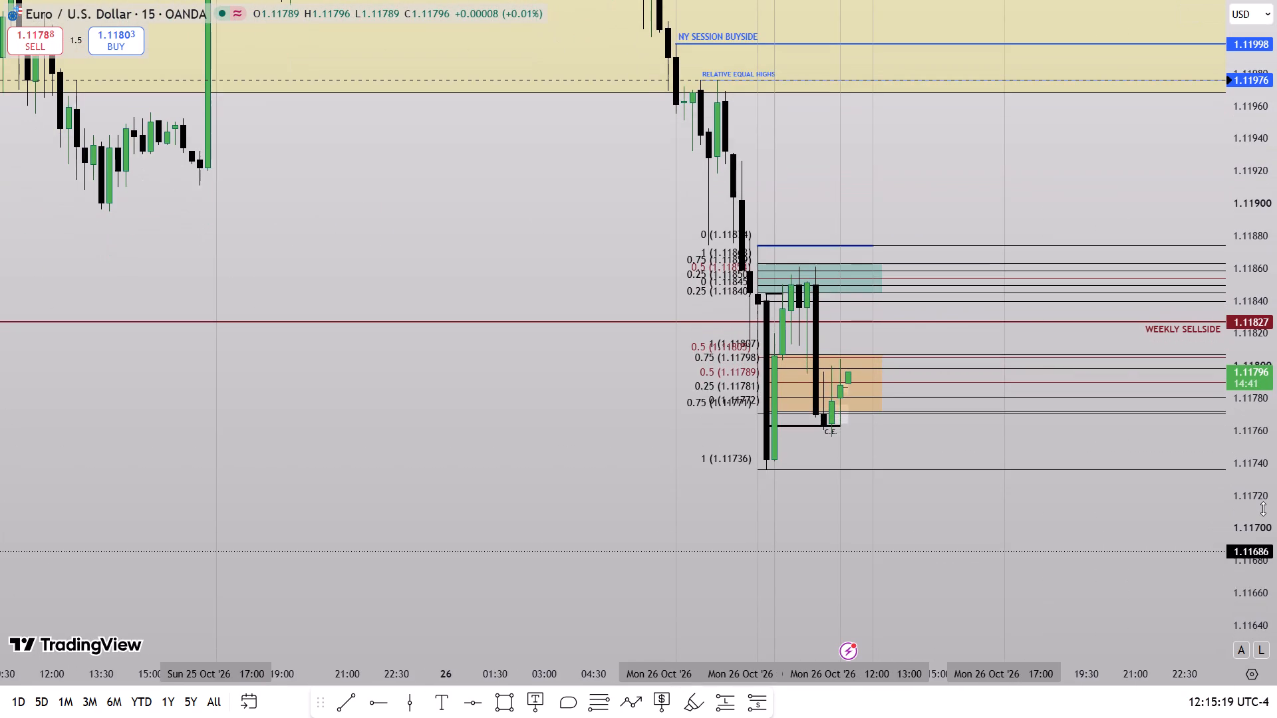
On the 5-minute interval, delete the Fib retracement that spans 1.11874 to 1.11736.
key(5)
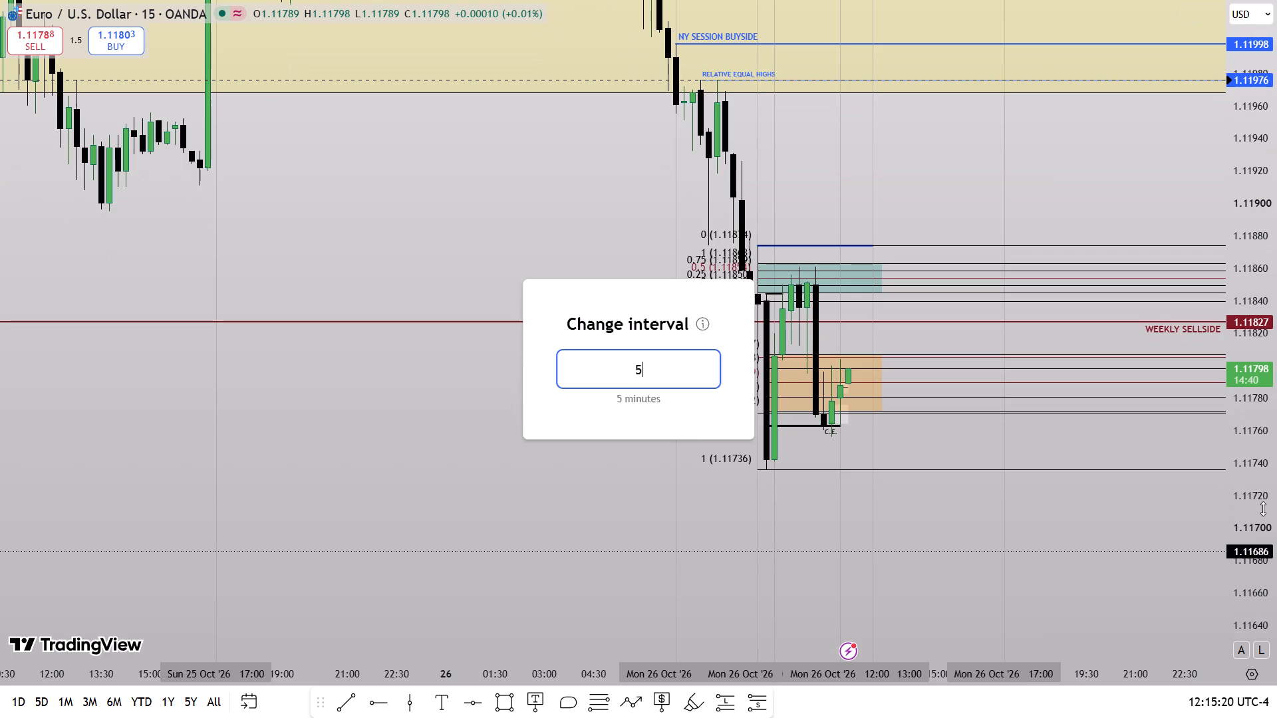
key(Return)
drag(705, 545, 1018, 545)
drag(1276, 574, 1252, 502)
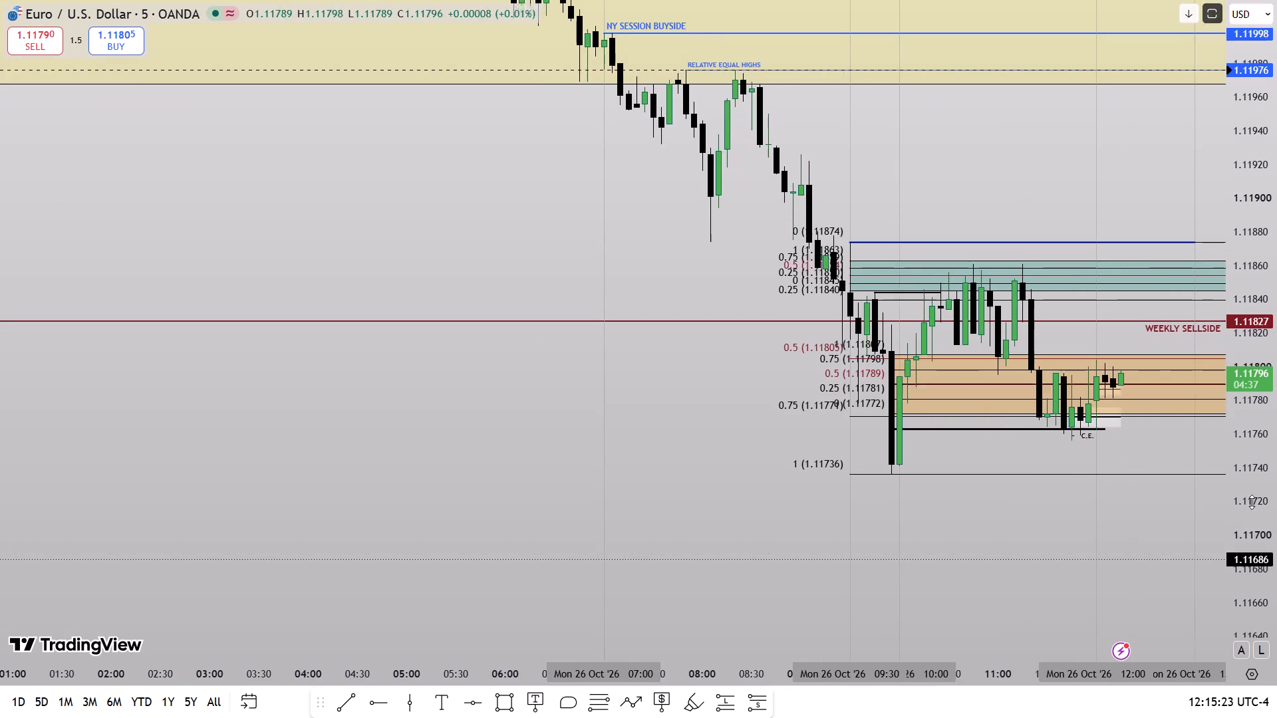
drag(1252, 502, 1234, 490)
click(795, 441)
click(799, 436)
click(968, 39)
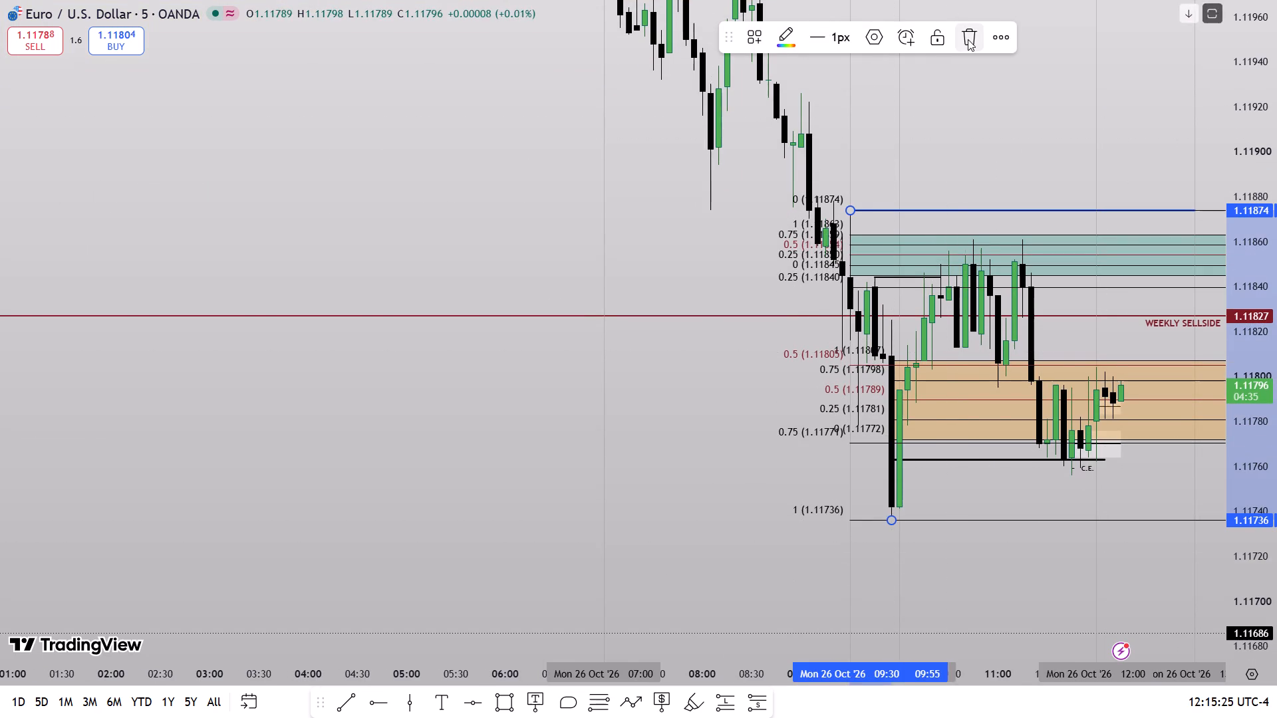
Return the chart to the 1-minute interval and examine recent price action between the teal zone, the orange zone and the C.E. line.
drag(1276, 283, 1267, 376)
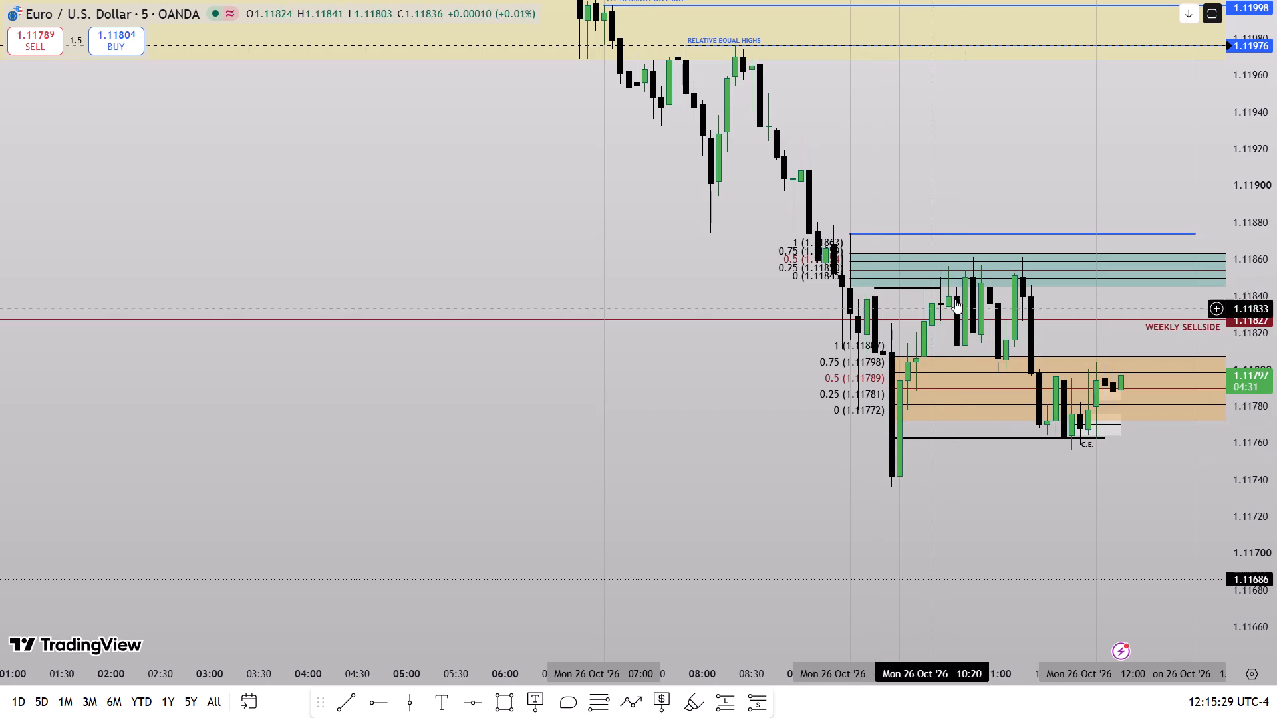
drag(1276, 511, 1260, 466)
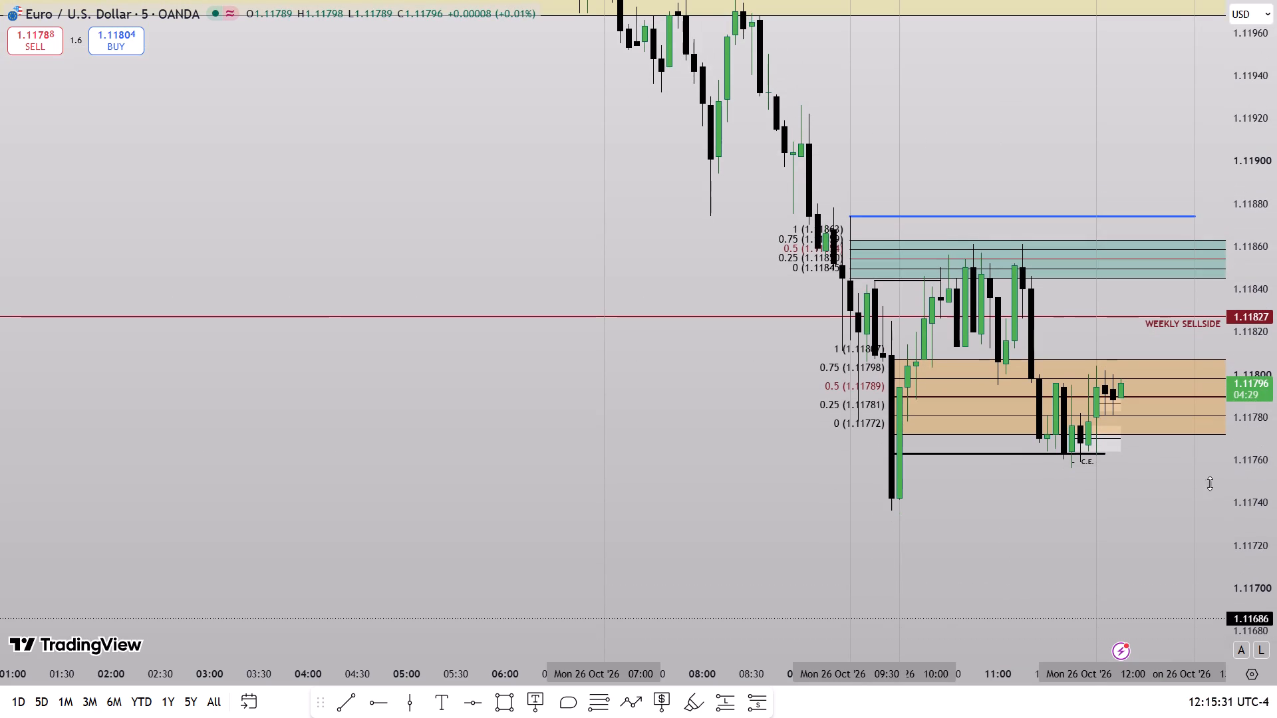
drag(1129, 503, 1084, 476)
key(1)
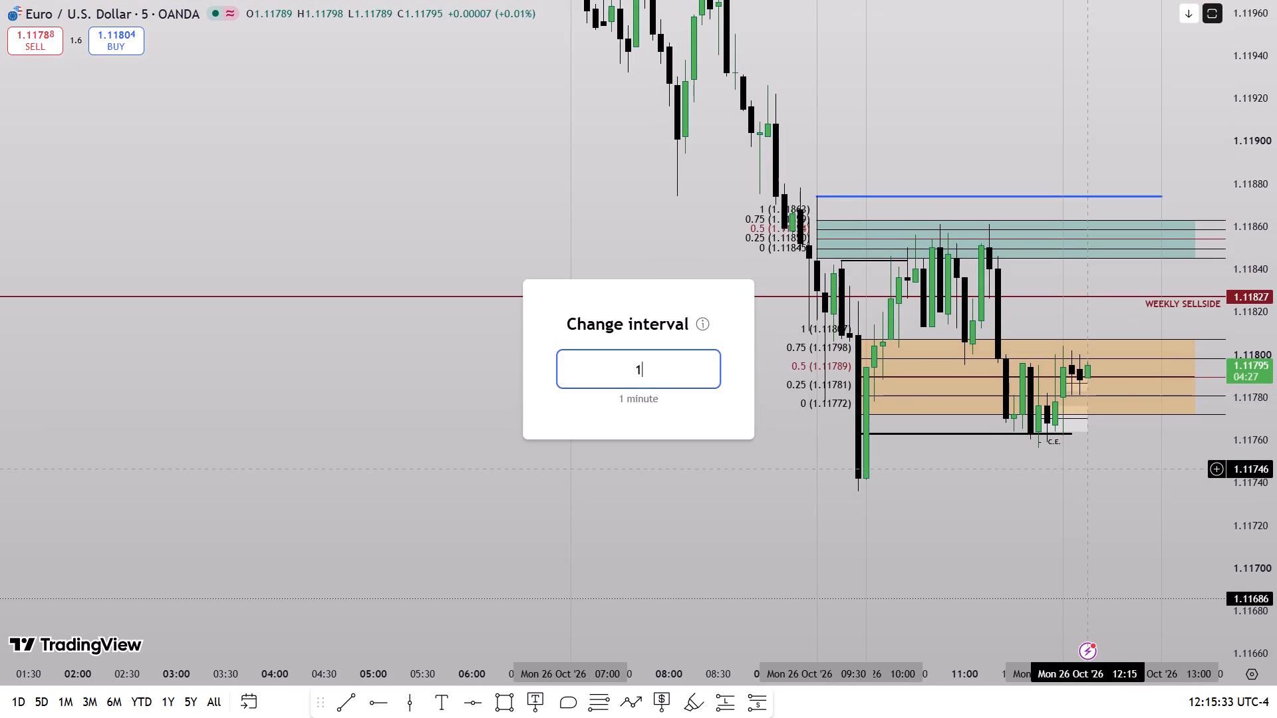
key(Return)
scroll(1007, 474, down, 5)
drag(938, 542, 933, 463)
drag(1276, 534, 1268, 412)
scroll(1038, 519, up, 1)
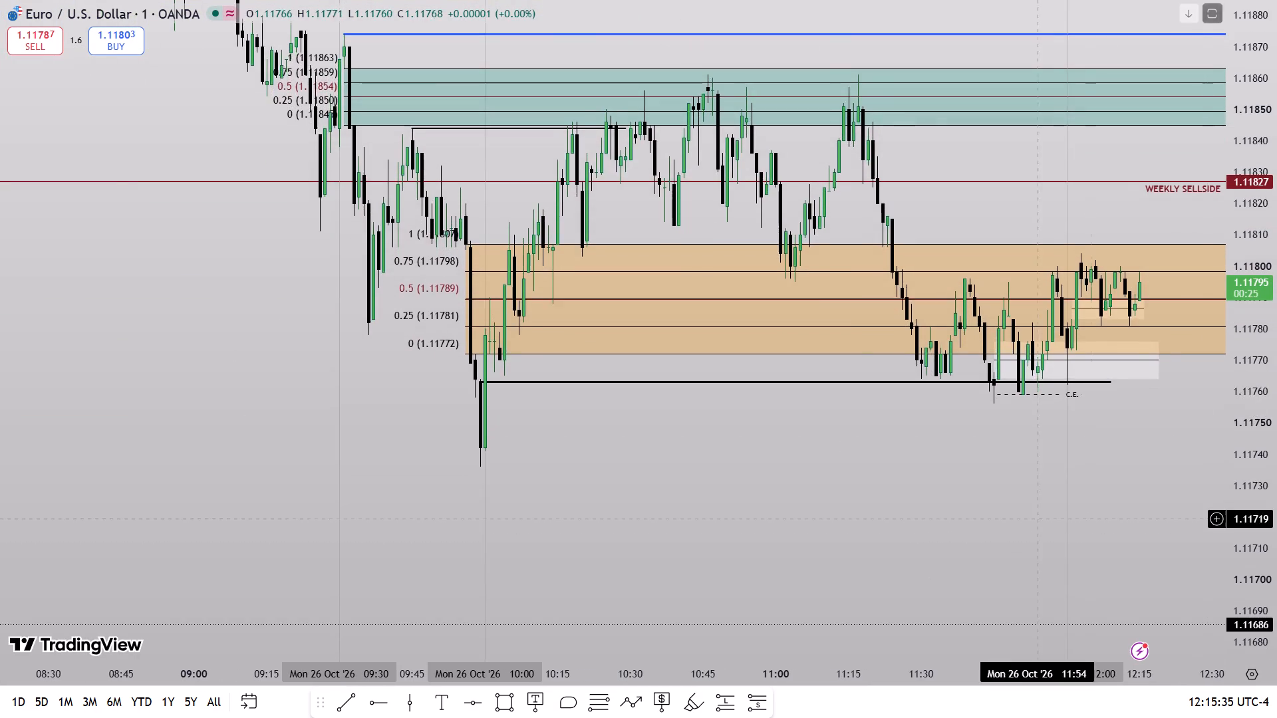
scroll(1038, 519, up, 1)
drag(1118, 500, 1006, 544)
drag(1276, 580, 1258, 435)
scroll(1108, 549, down, 2)
drag(1145, 546, 1006, 566)
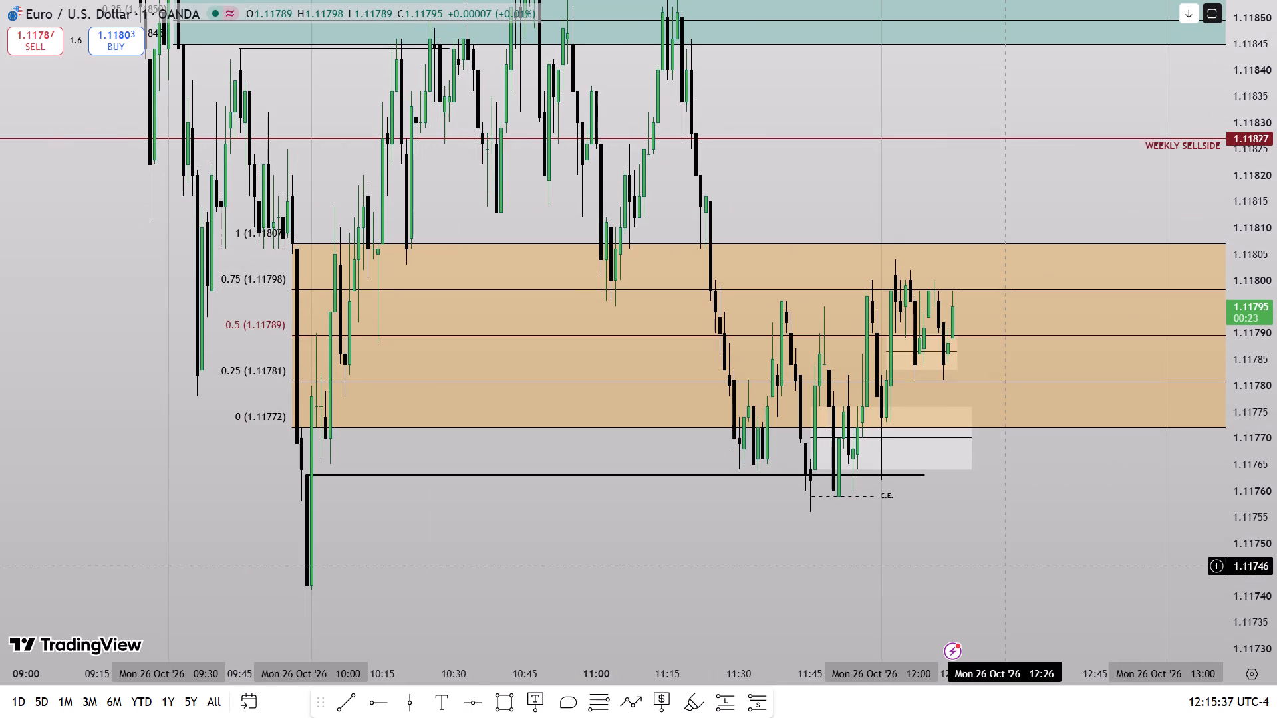
drag(1276, 473, 1275, 591)
drag(1065, 550, 1030, 628)
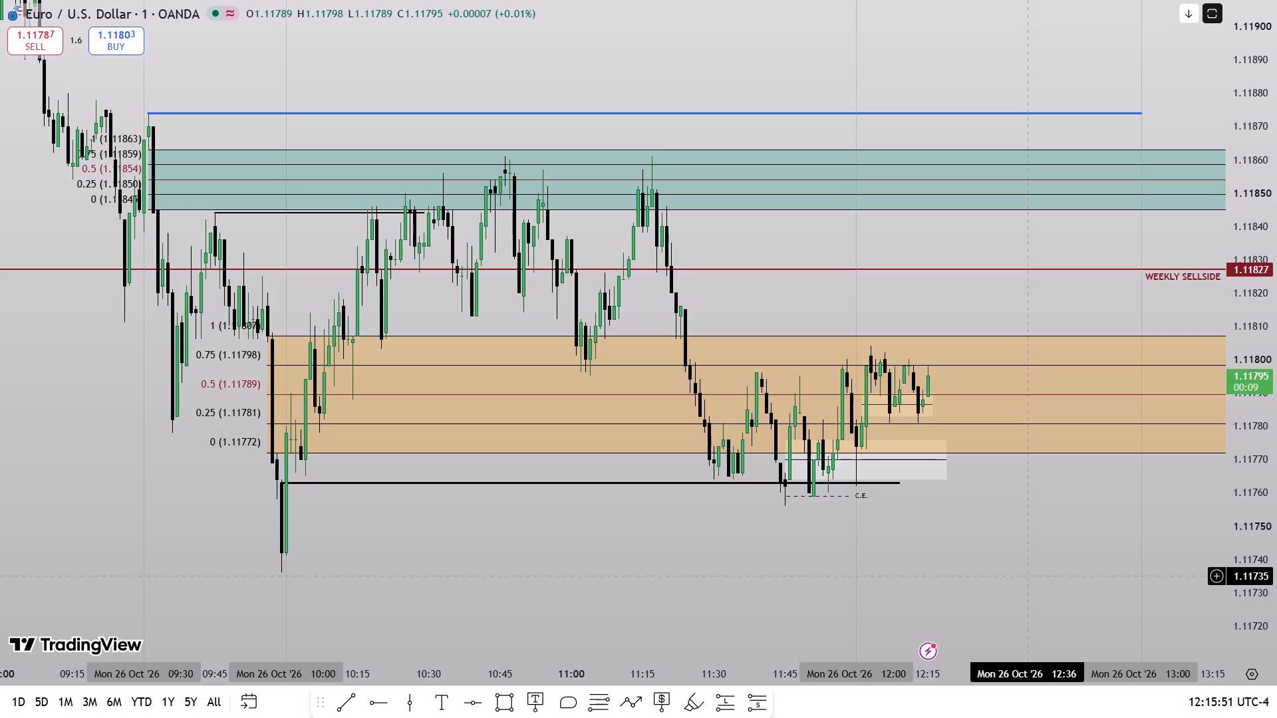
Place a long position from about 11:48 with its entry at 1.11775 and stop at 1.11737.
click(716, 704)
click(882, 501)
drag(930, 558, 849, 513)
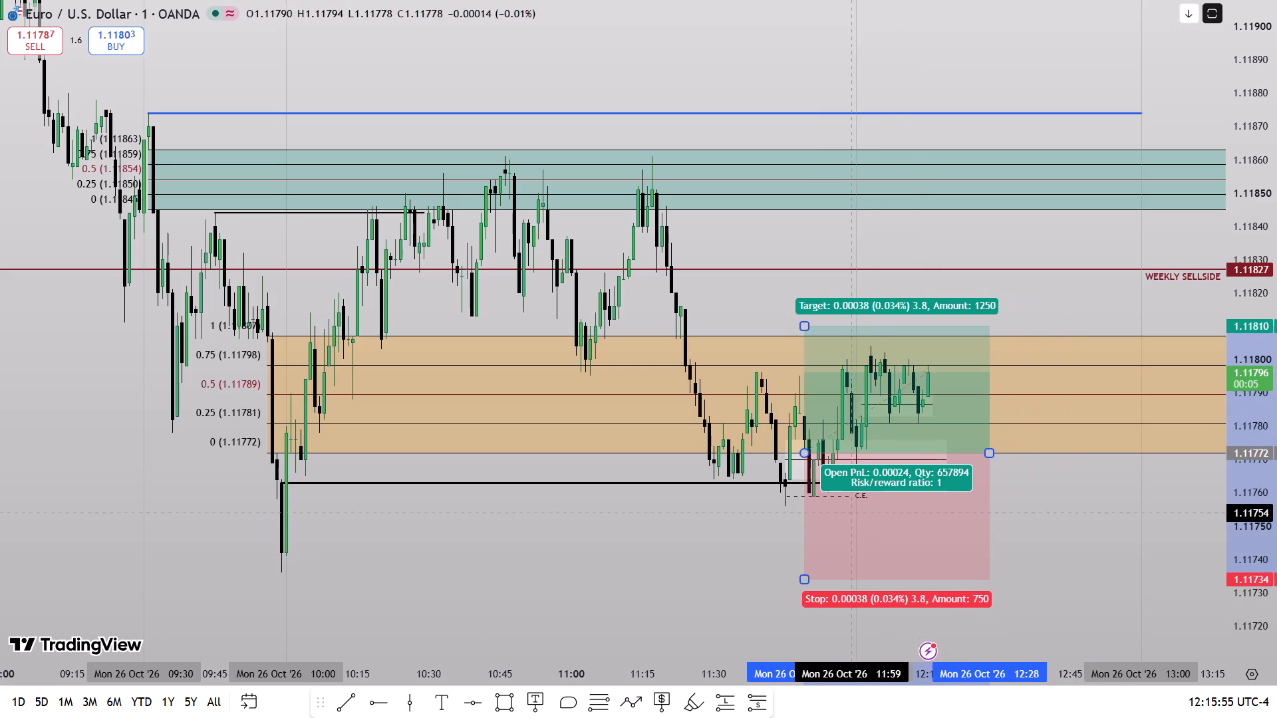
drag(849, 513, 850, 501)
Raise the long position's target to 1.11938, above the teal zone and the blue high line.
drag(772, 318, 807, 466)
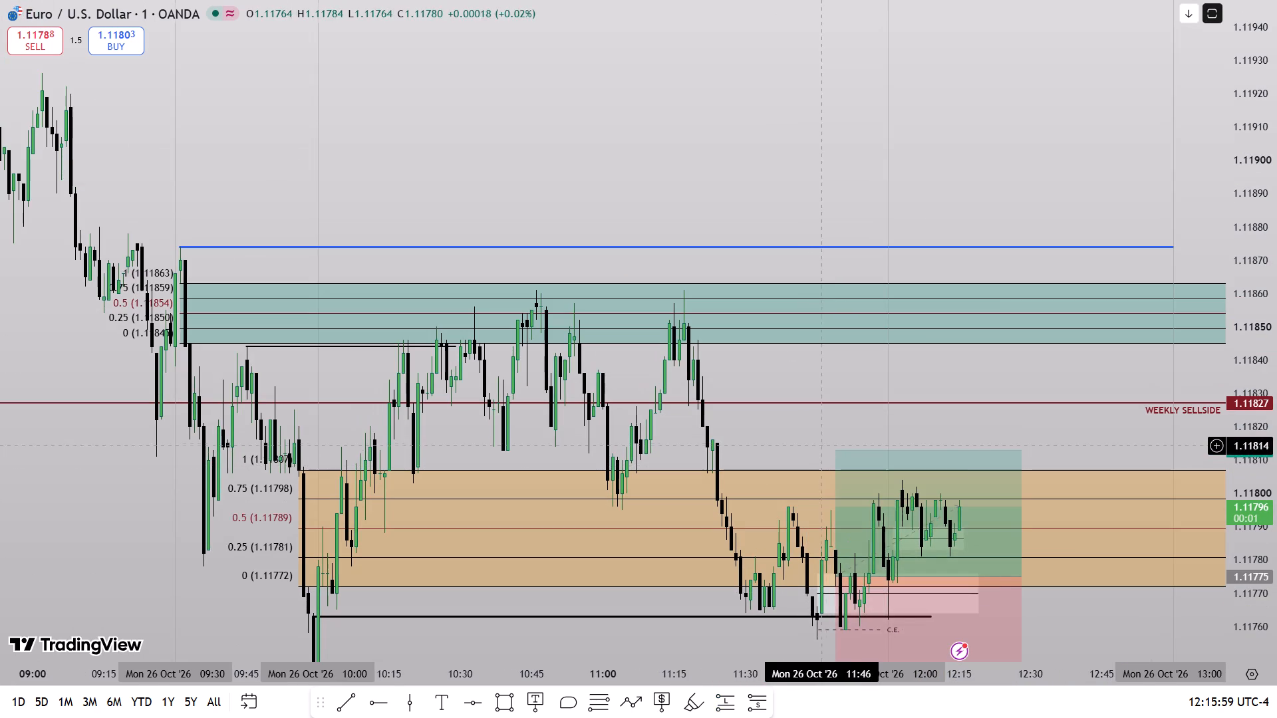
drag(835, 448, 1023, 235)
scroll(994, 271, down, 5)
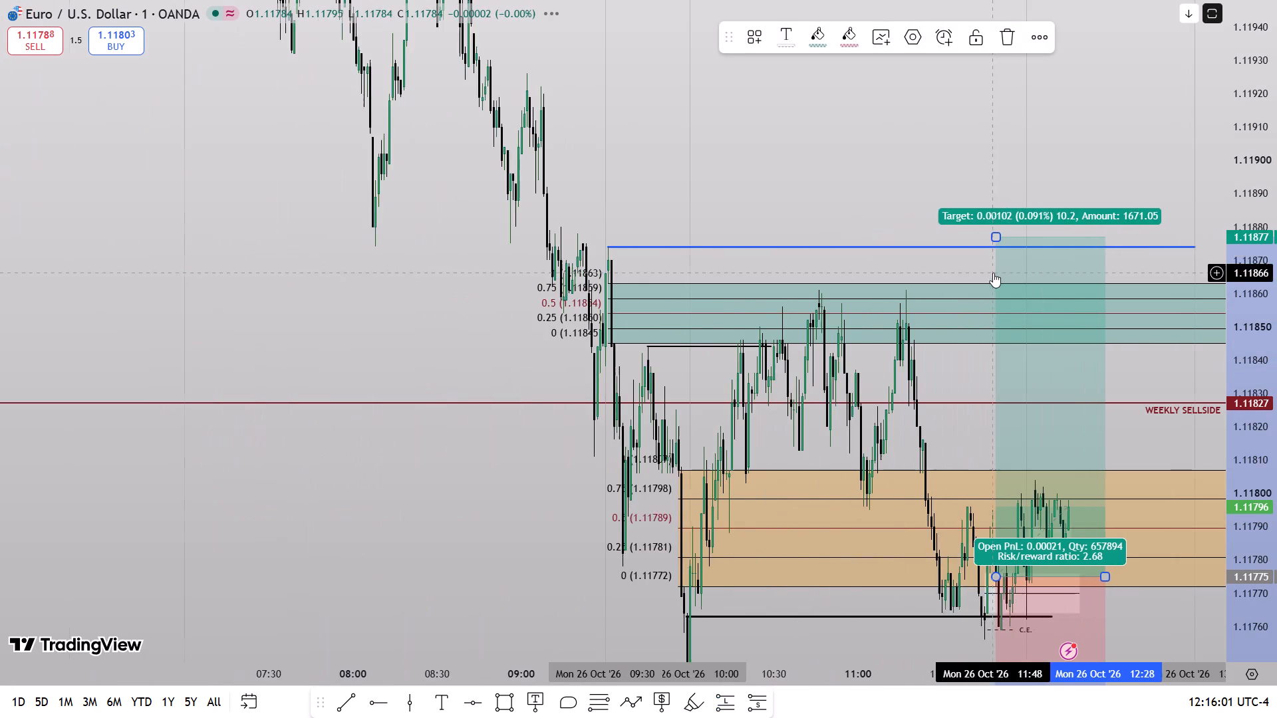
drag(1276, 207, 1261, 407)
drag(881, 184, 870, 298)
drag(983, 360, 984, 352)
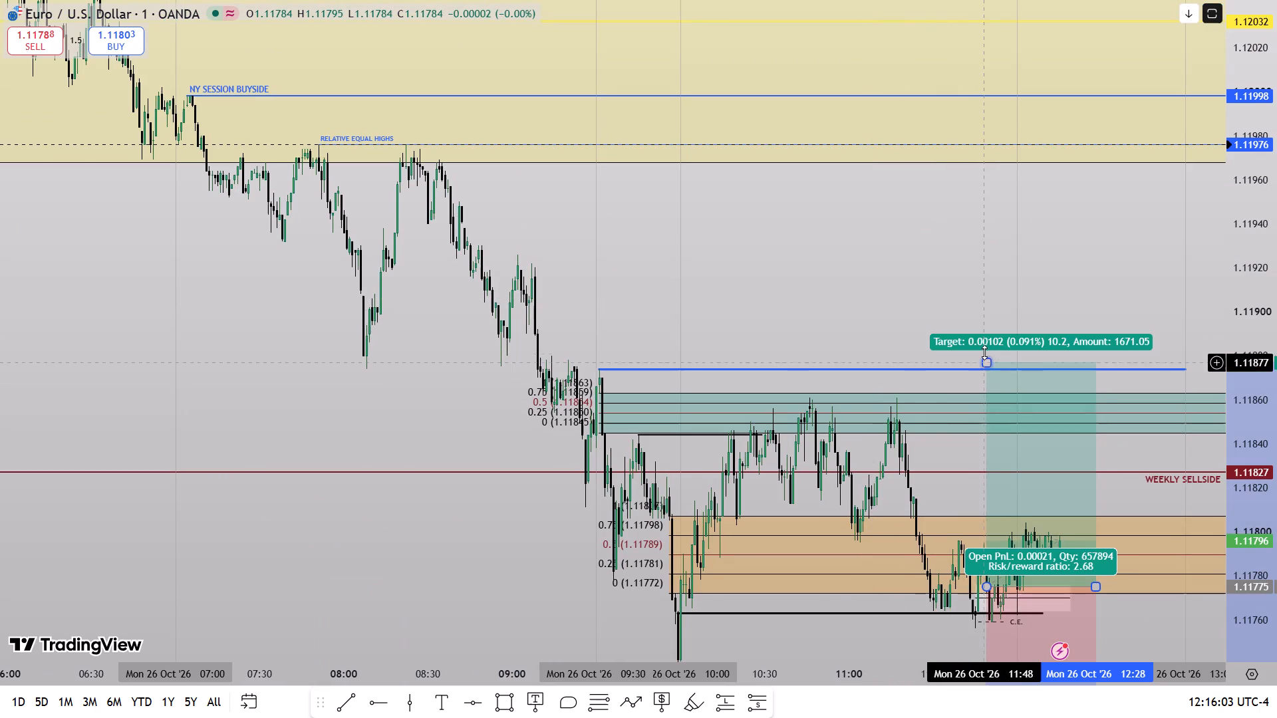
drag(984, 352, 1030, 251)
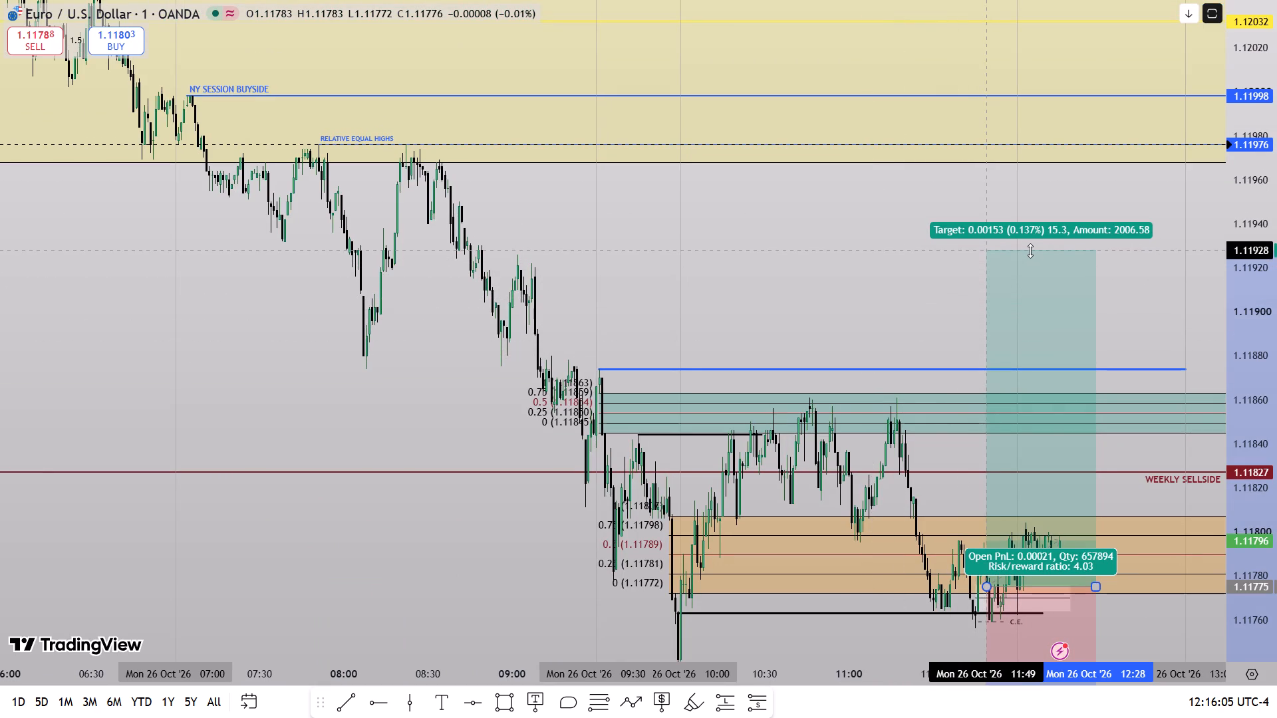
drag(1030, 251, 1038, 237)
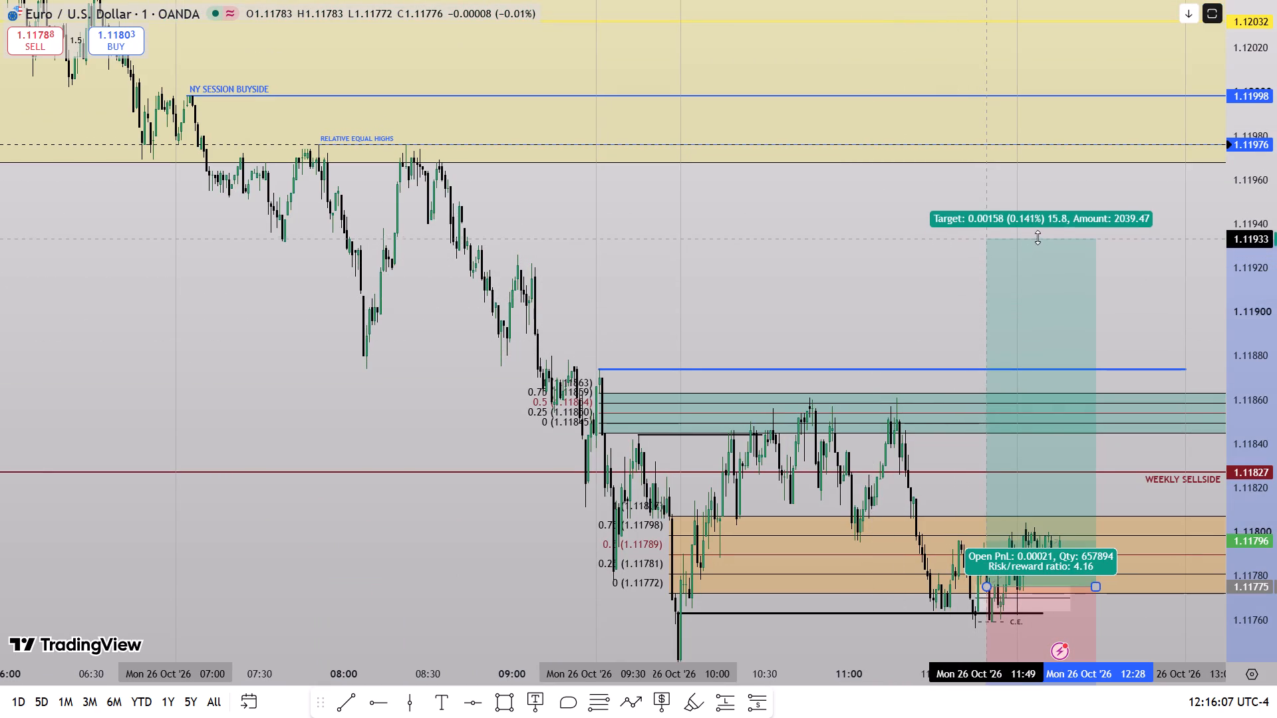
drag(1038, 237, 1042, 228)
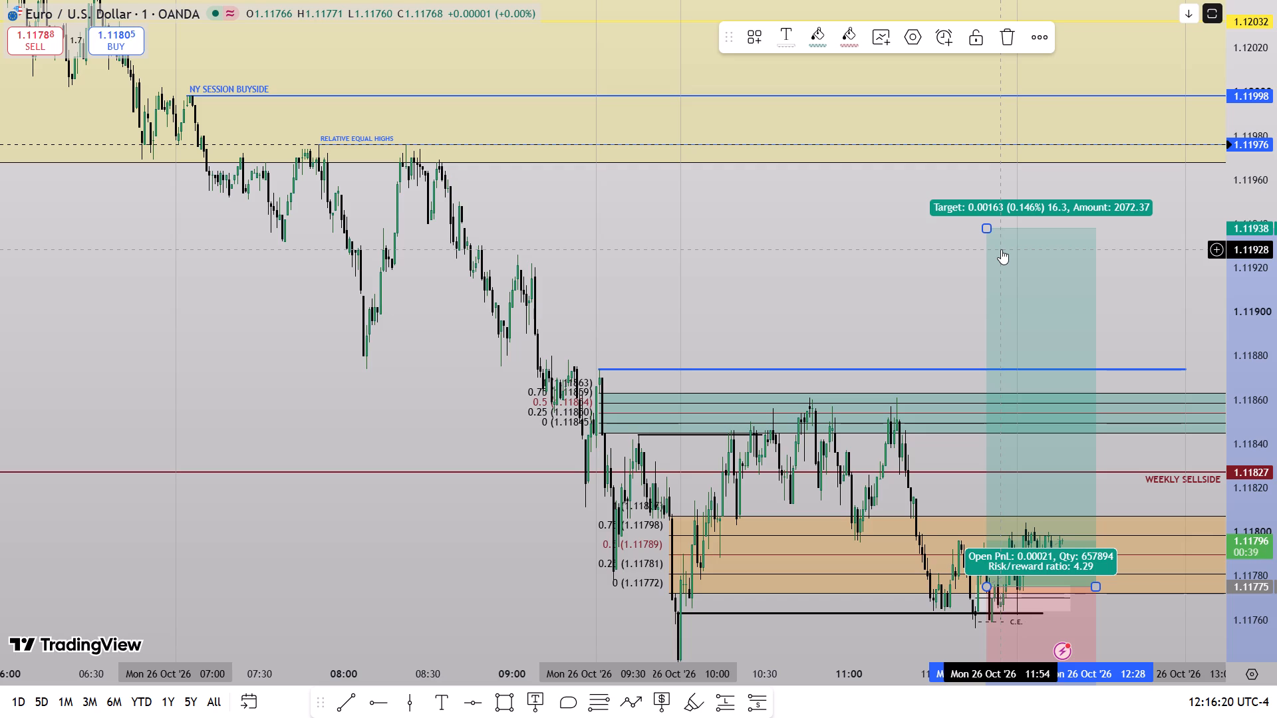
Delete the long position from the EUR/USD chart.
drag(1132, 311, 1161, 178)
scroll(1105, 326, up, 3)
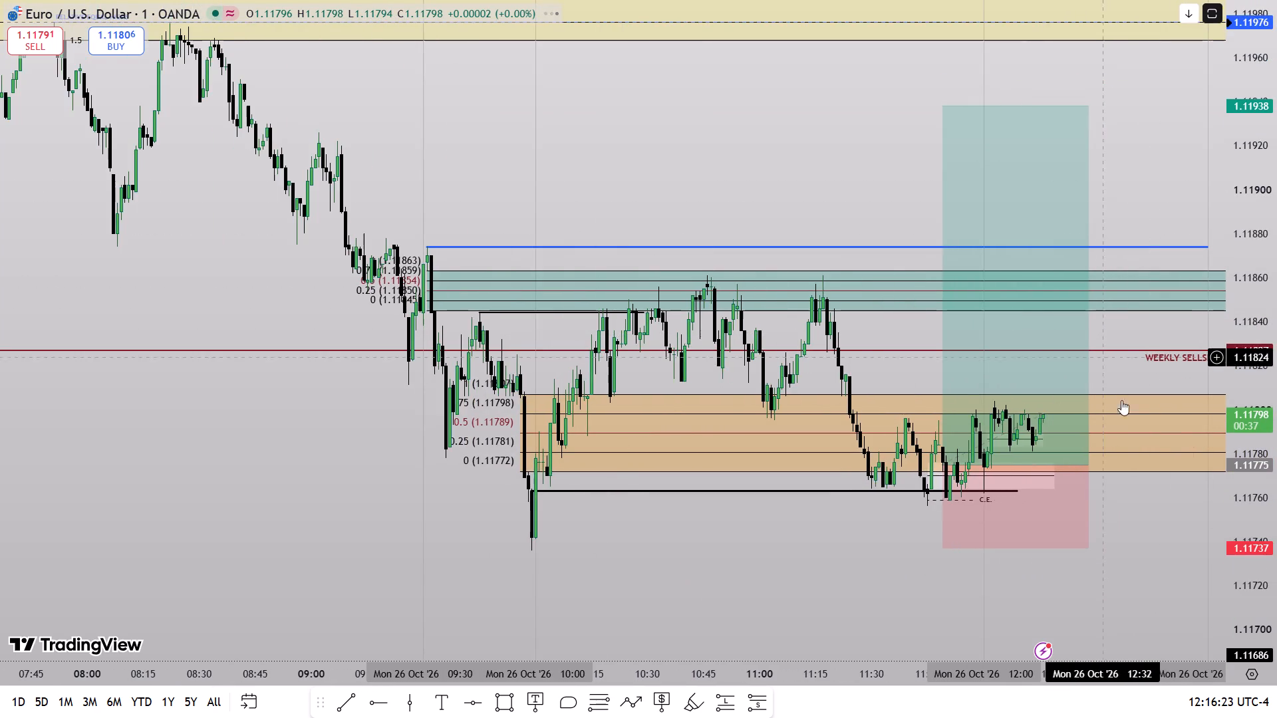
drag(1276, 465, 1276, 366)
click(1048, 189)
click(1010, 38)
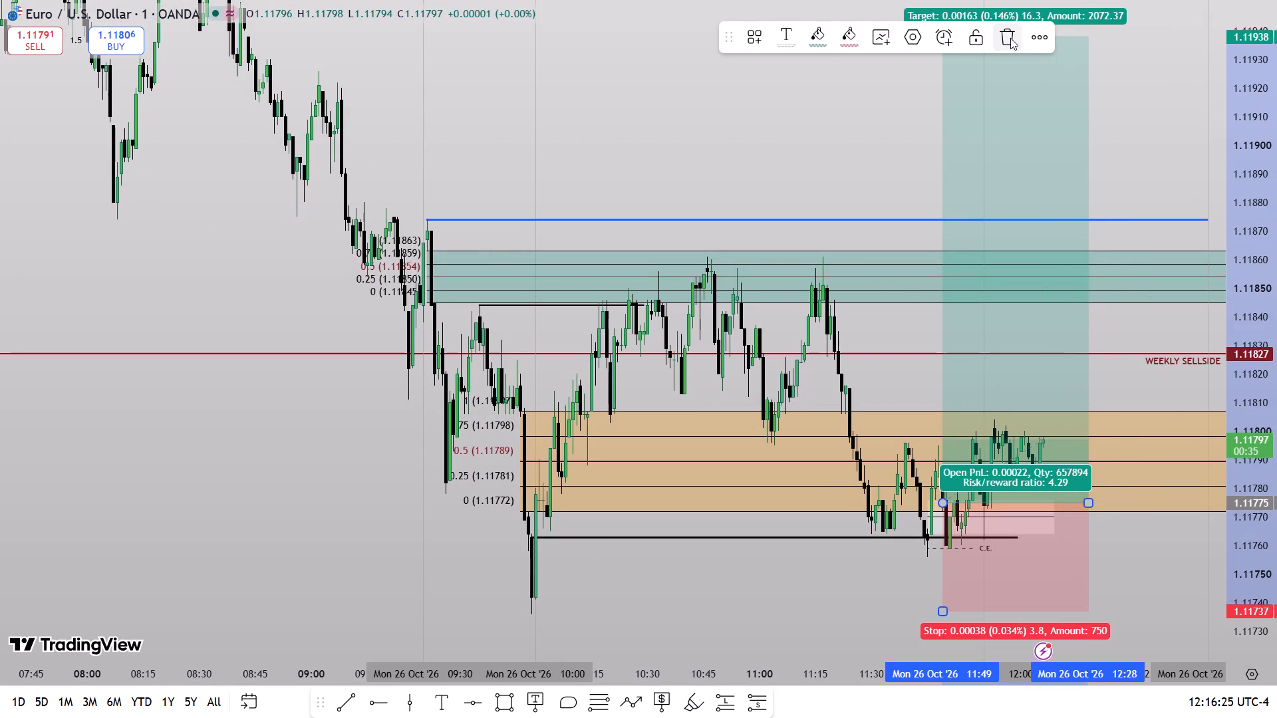
Examine EUR/USD price action from the orange zone up to the relative equal highs and the yellow zone.
drag(1077, 582, 1078, 461)
drag(1276, 453, 1276, 435)
scroll(1141, 505, up, 2)
drag(1101, 487, 1031, 573)
drag(1276, 410, 1262, 513)
scroll(1154, 556, down, 3)
drag(1111, 543, 1062, 640)
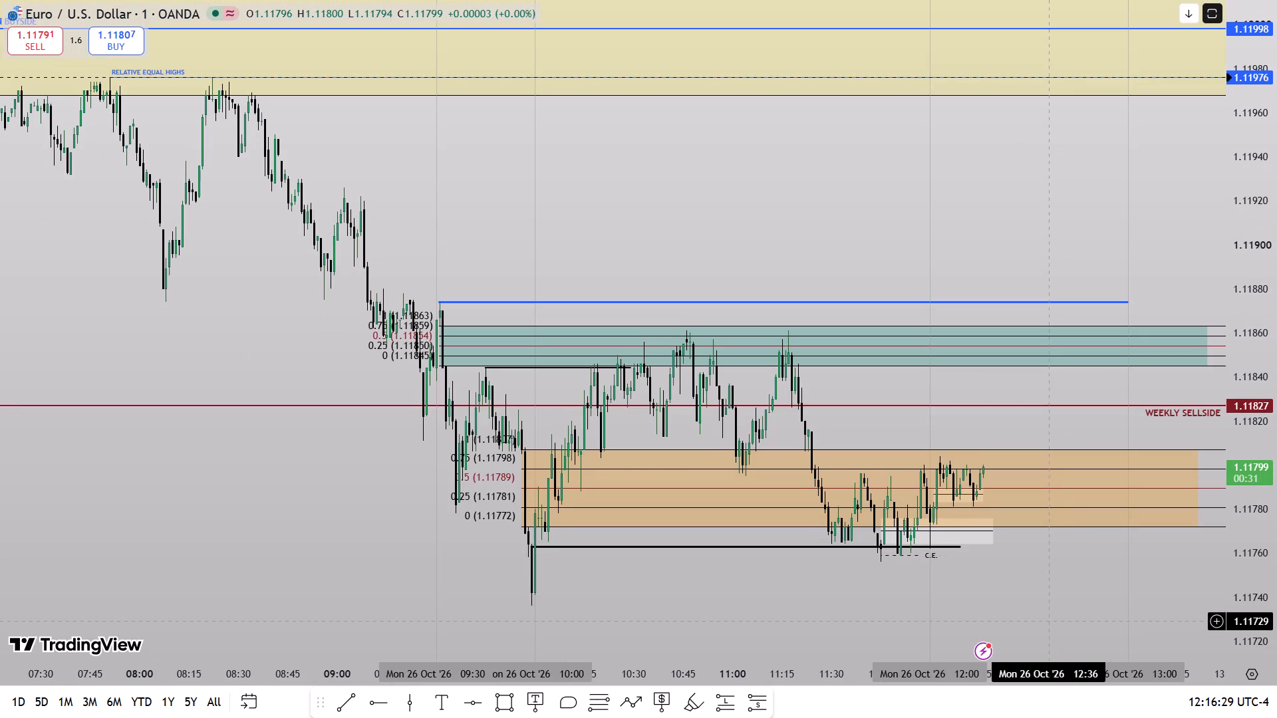
click(64, 78)
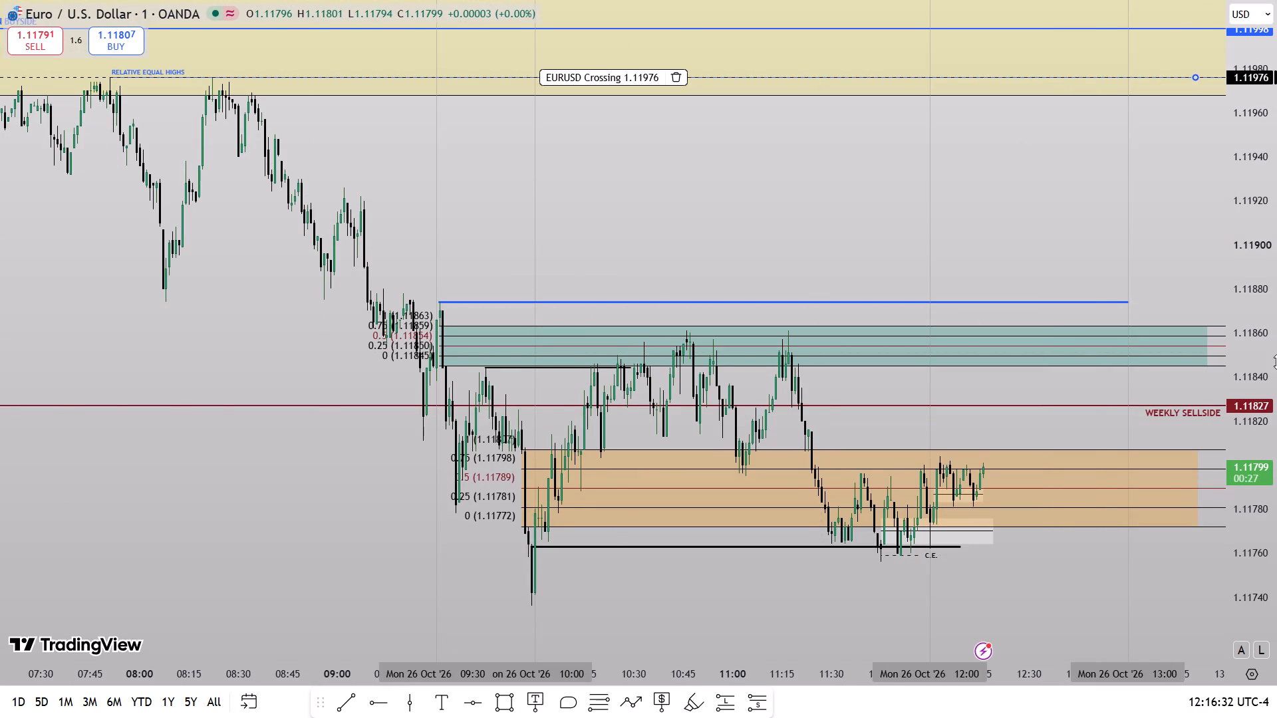
drag(1057, 595, 1101, 453)
drag(1276, 541, 1276, 324)
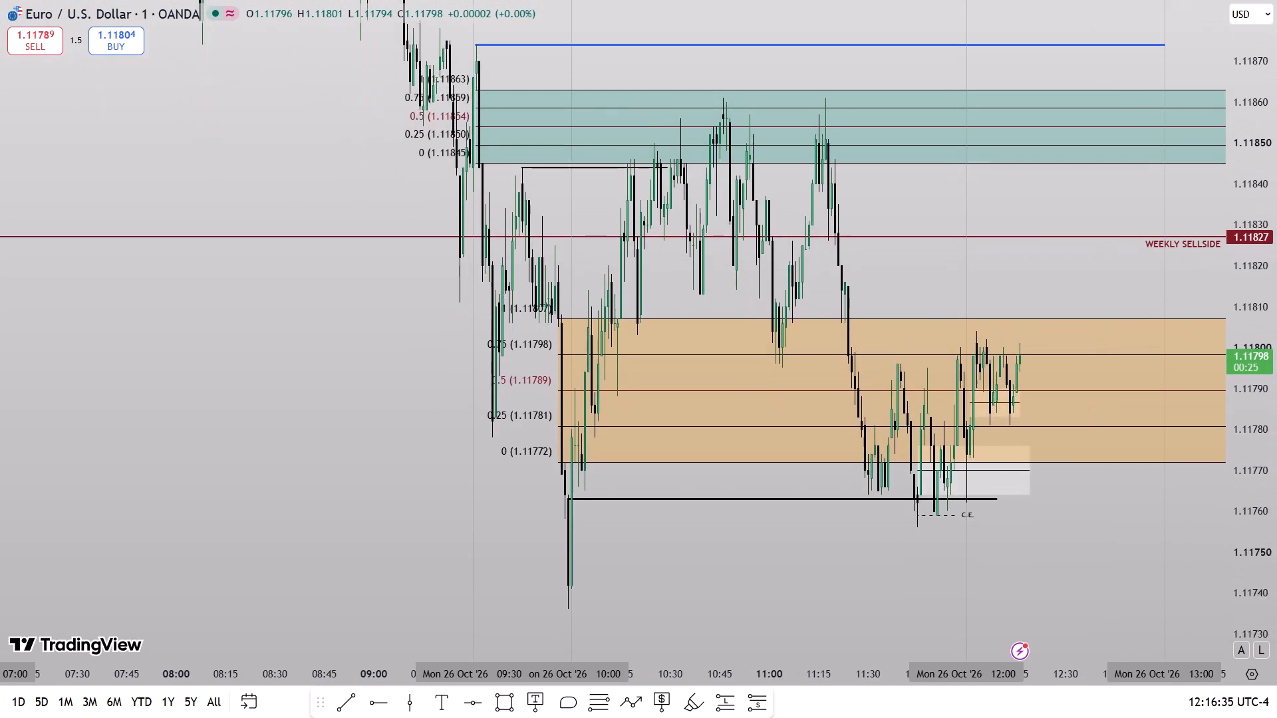
Examine the latest EUR/USD candles around the small boxes inside and just below the orange zone.
scroll(1038, 529, up, 5)
drag(1028, 550, 1079, 499)
drag(1276, 597, 1276, 275)
scroll(960, 538, up, 3)
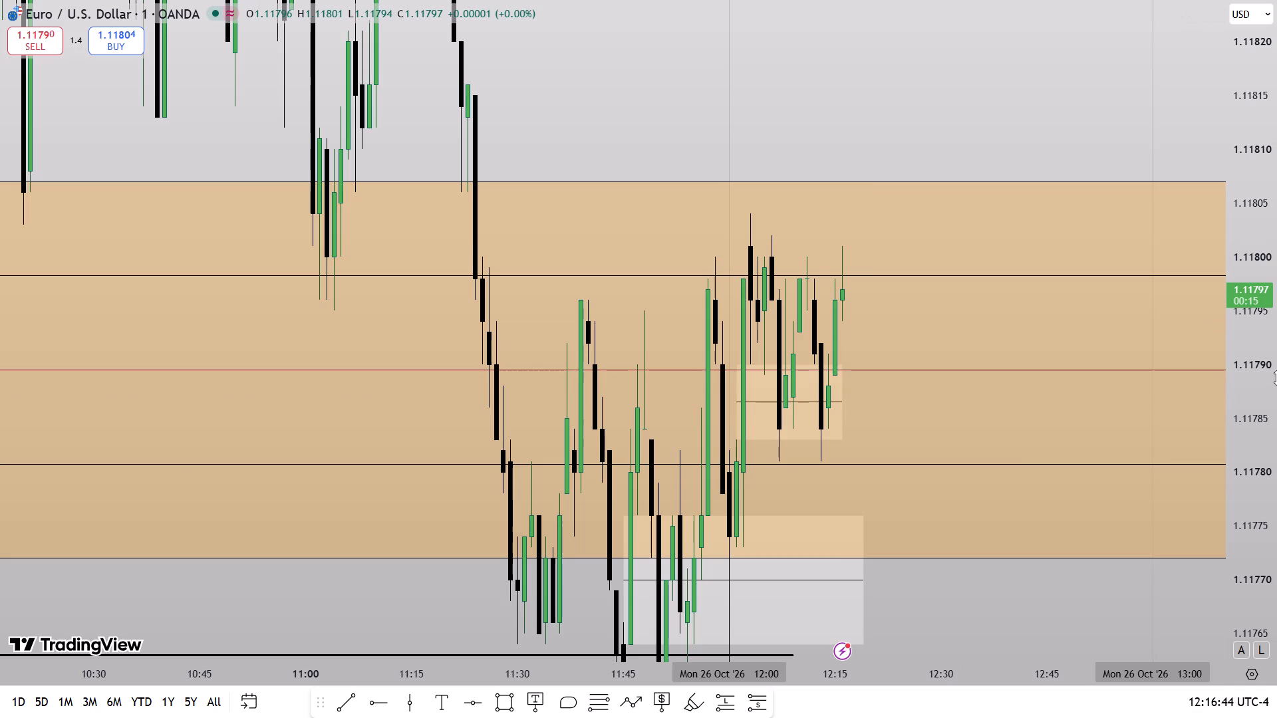
drag(1276, 351, 1239, 569)
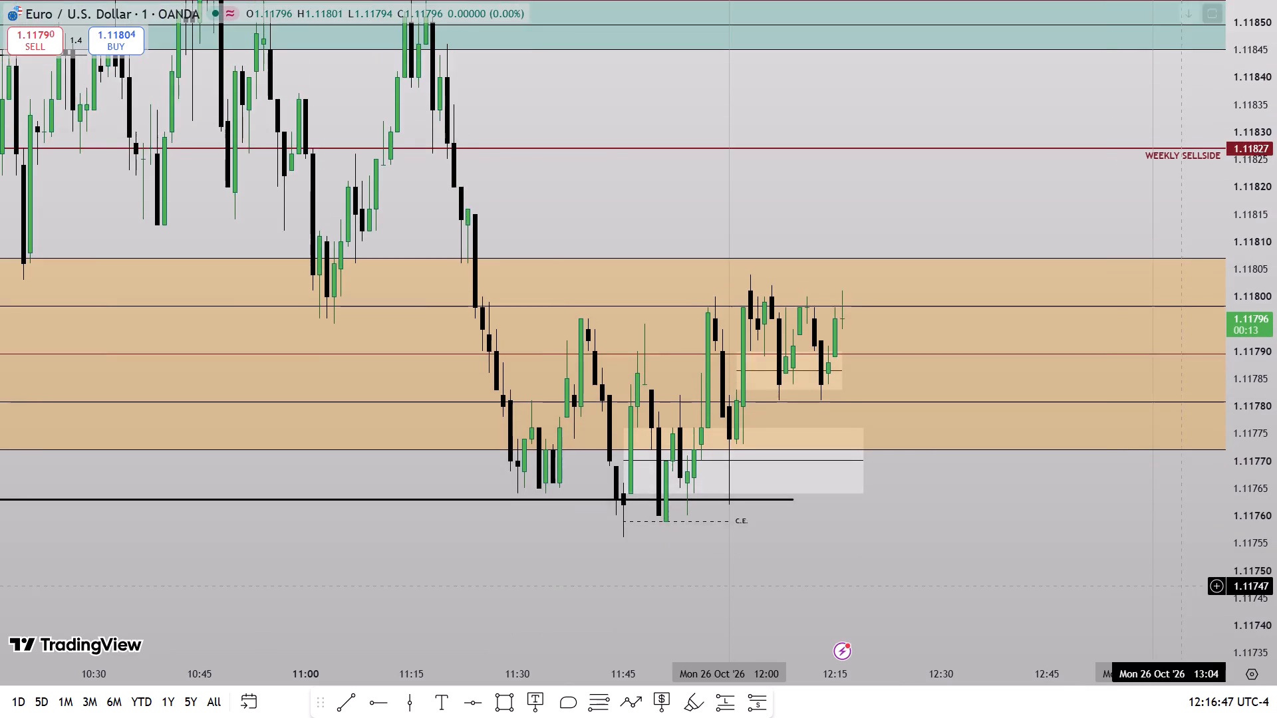
scroll(1109, 580, down, 6)
drag(1276, 393, 1276, 546)
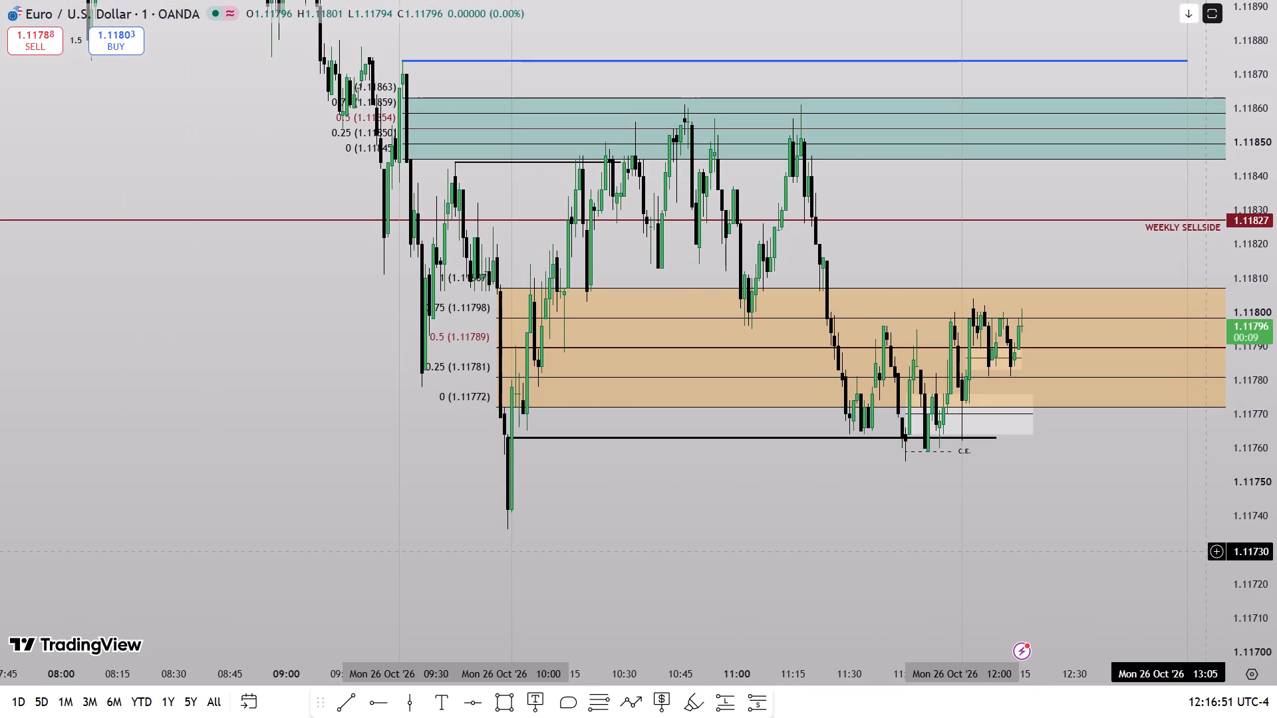
drag(1276, 546, 1276, 503)
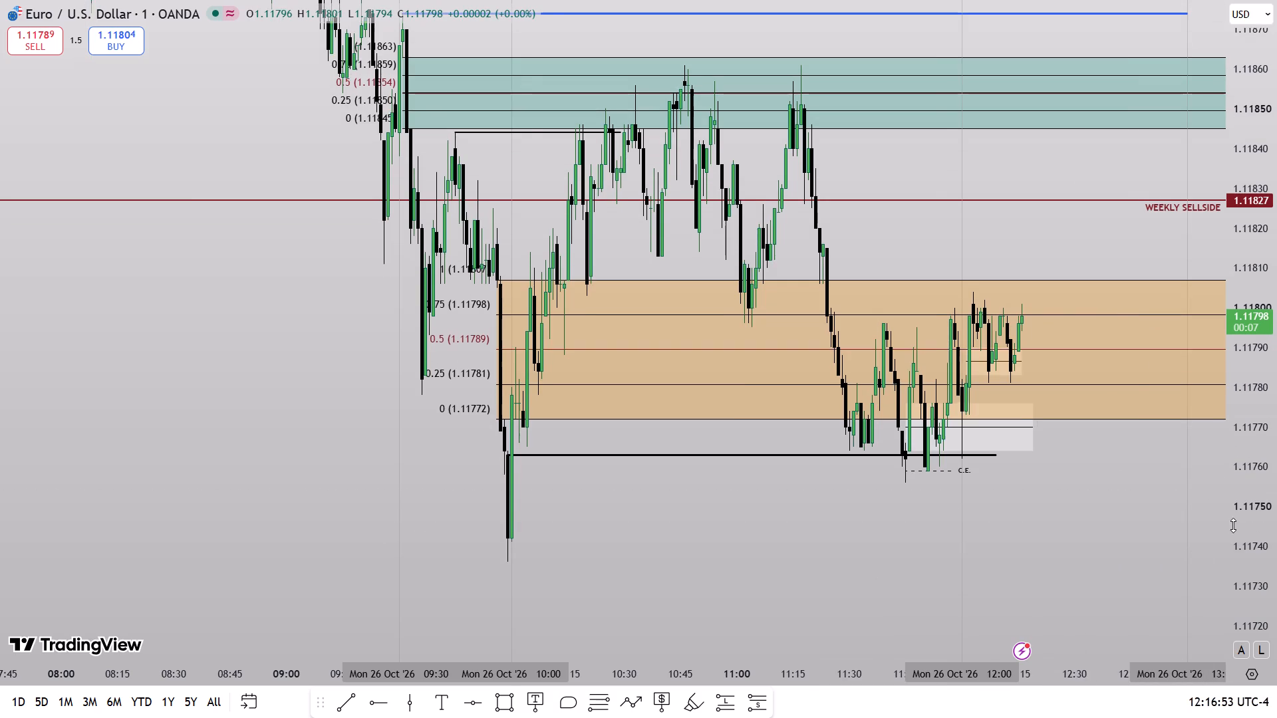
scroll(1114, 562, up, 3)
drag(1038, 515, 893, 594)
drag(1276, 521, 1264, 597)
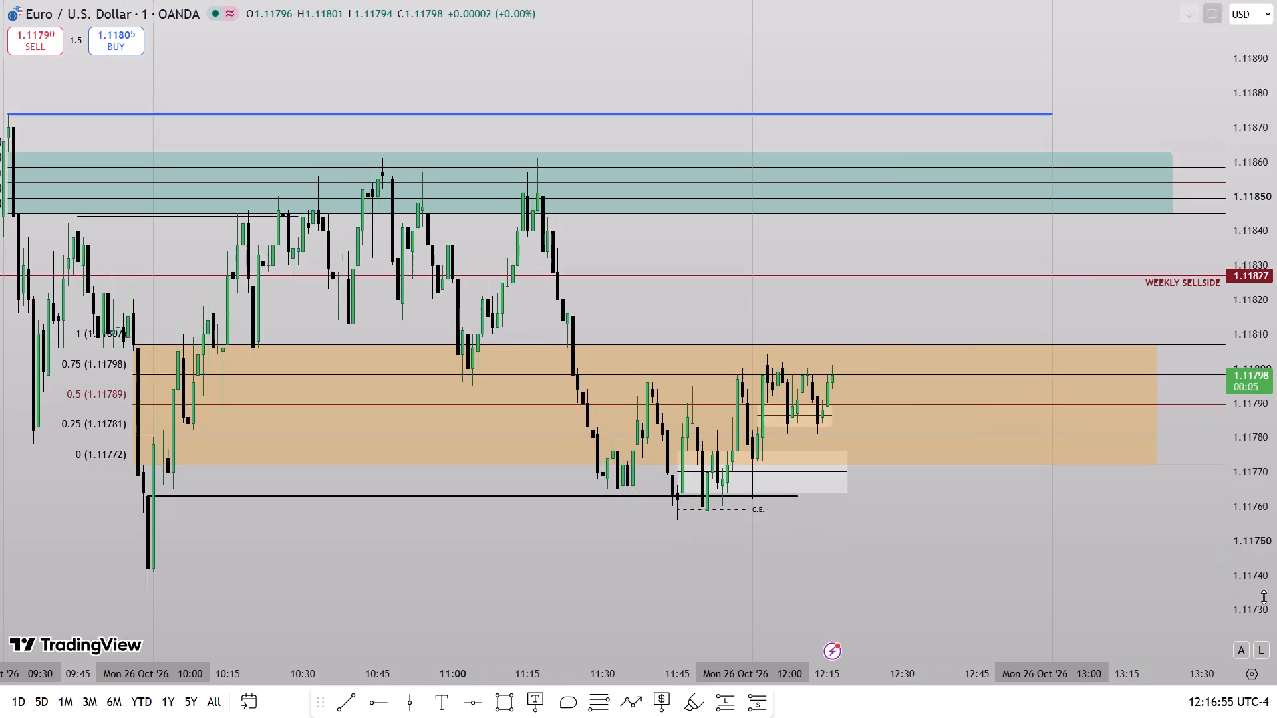
drag(1264, 597, 1249, 603)
Examine the wider EUR/USD morning decline relative to the teal, orange and yellow zones.
scroll(1115, 598, down, 4)
drag(1079, 566, 982, 609)
drag(988, 591, 1042, 639)
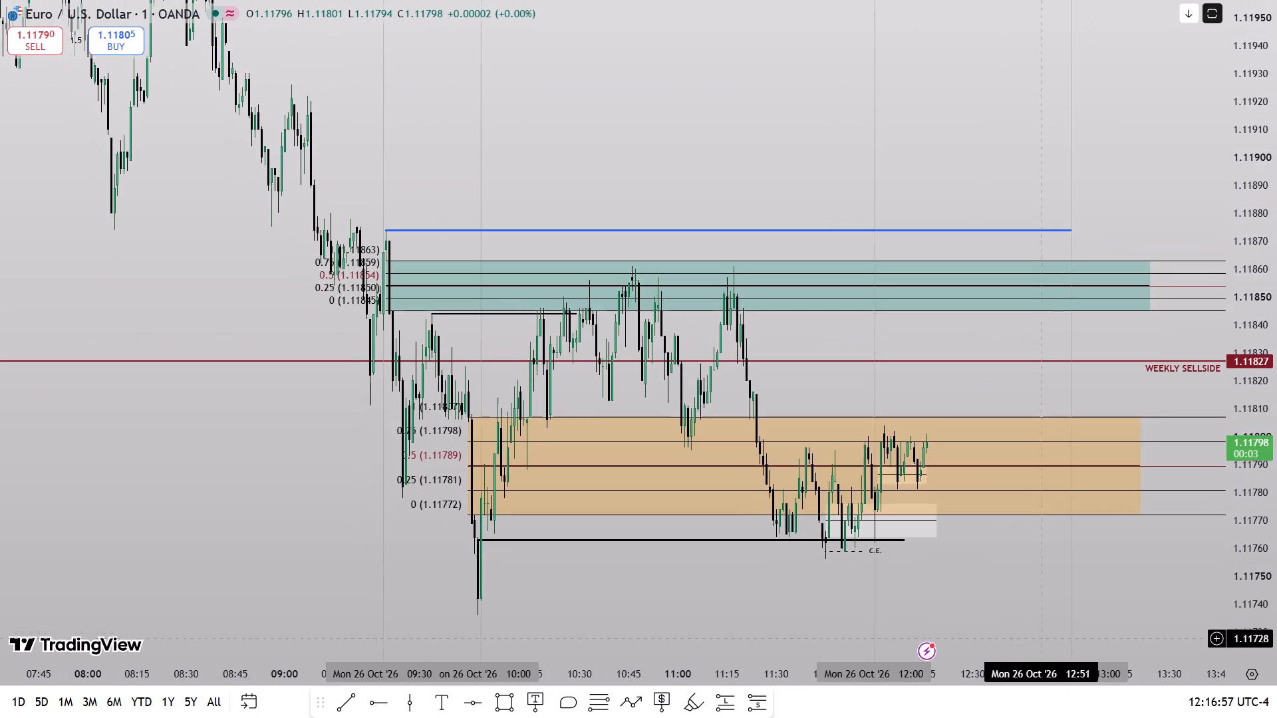
drag(1276, 445, 1273, 516)
drag(1024, 565, 1022, 532)
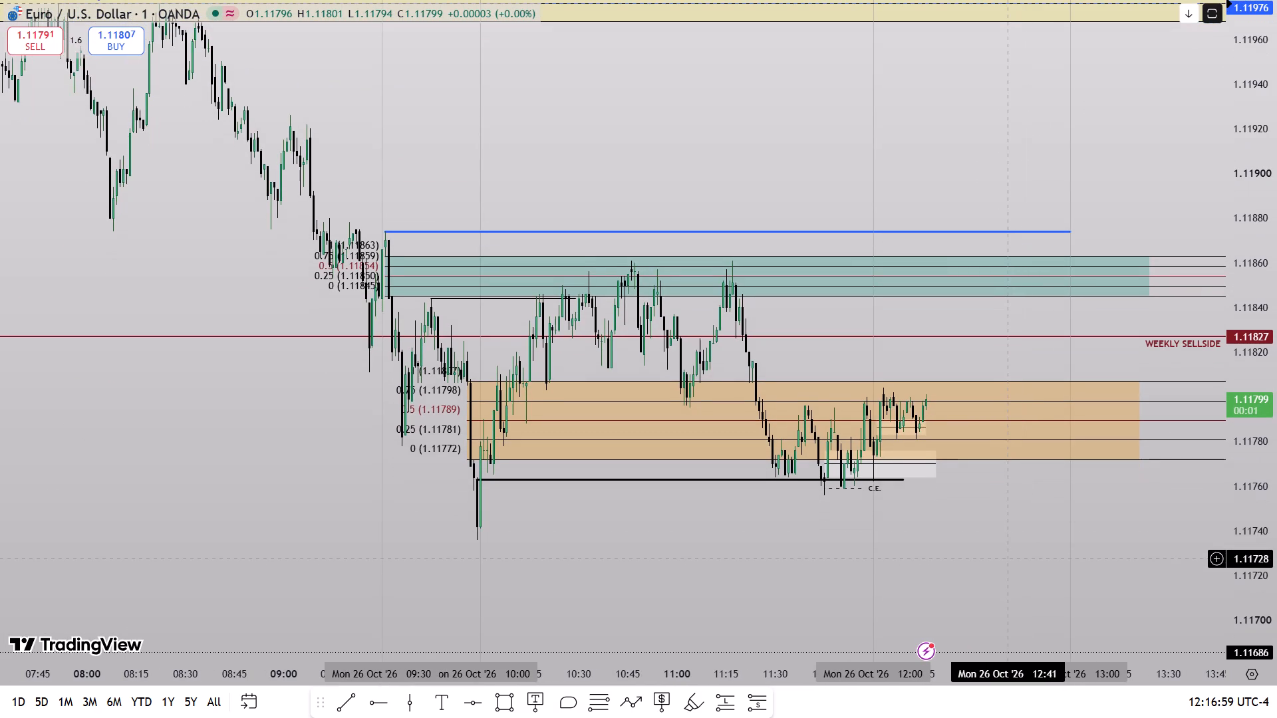
drag(1007, 554, 1010, 644)
drag(1276, 427, 1276, 477)
scroll(1083, 538, down, 1)
drag(1016, 586, 1028, 528)
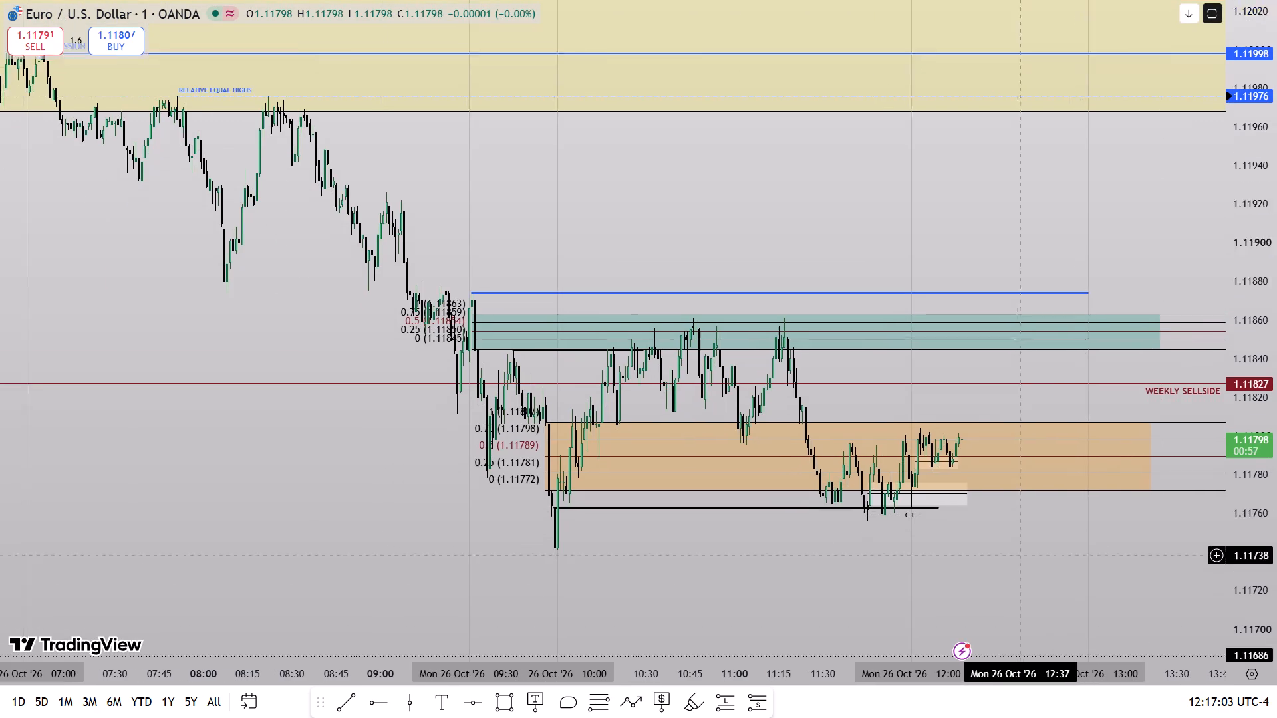
drag(1028, 528, 1029, 524)
drag(1276, 509, 1274, 465)
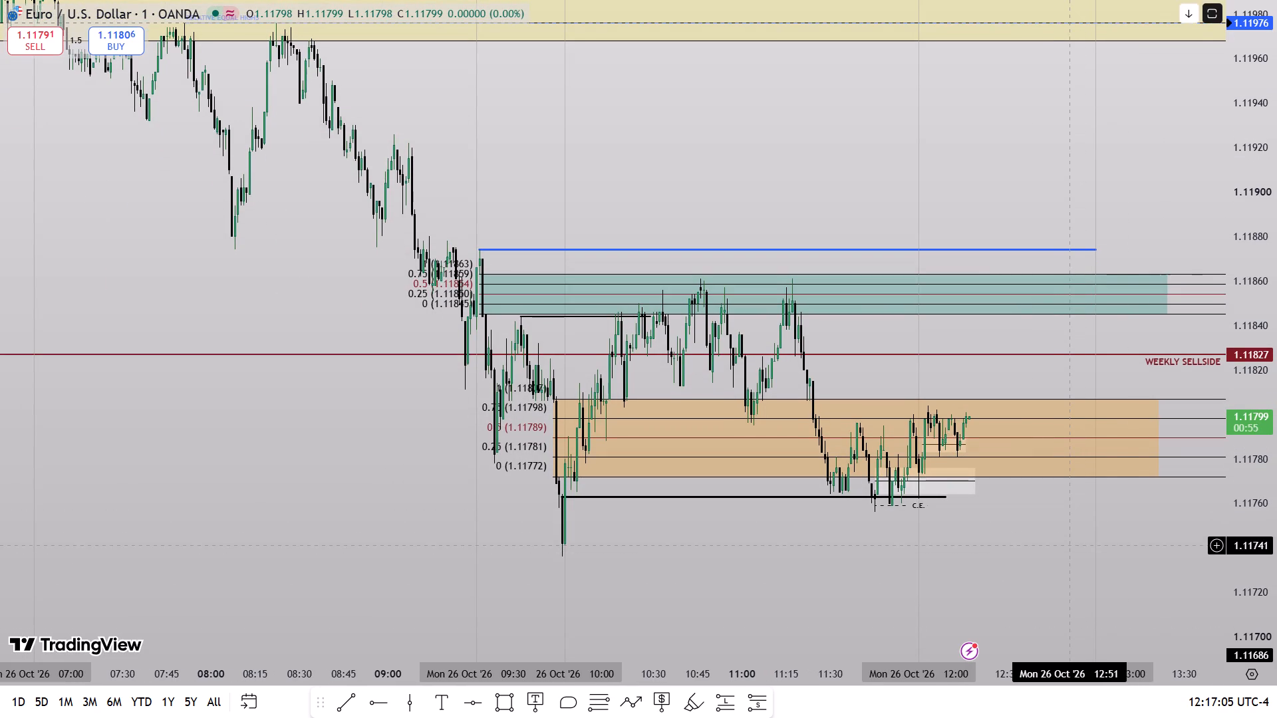
Switch the main chart to GBP/USD, compare it with the EUR/USD pane beneath, and return to GBP/USD at full size.
double_click(1065, 546)
double_click(1046, 451)
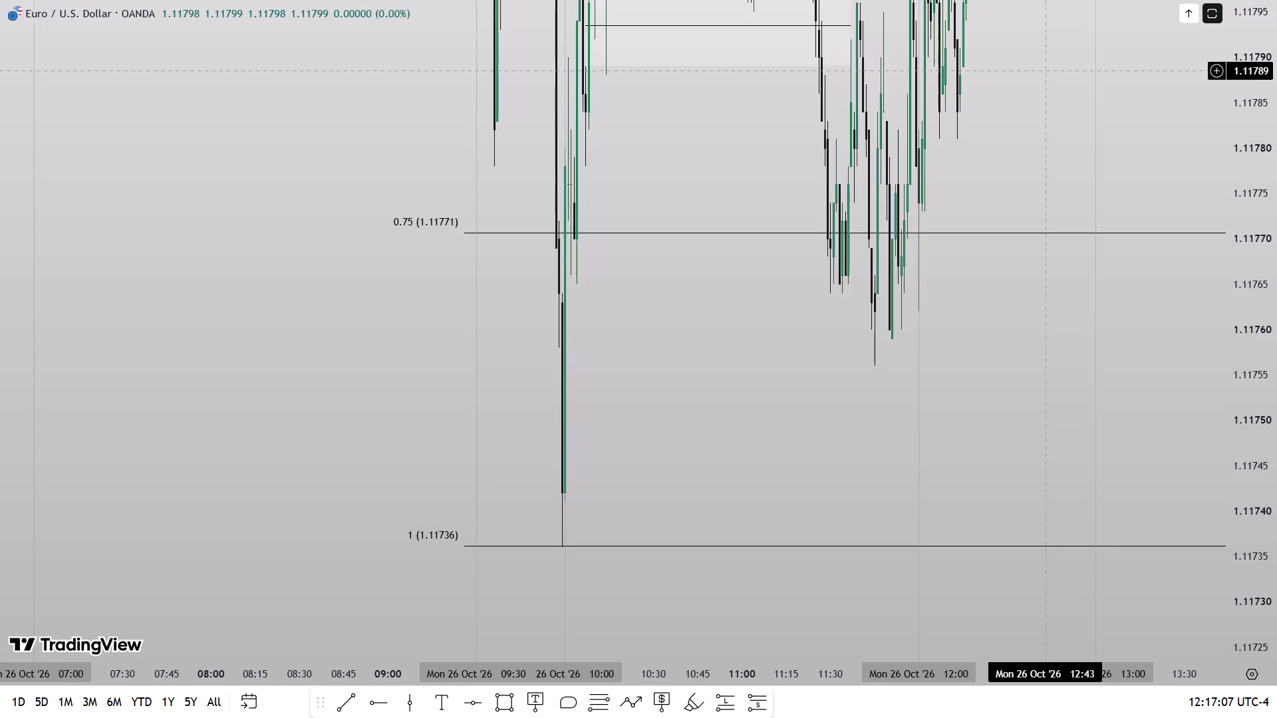
double_click(1046, 448)
double_click(1036, 312)
key(space)
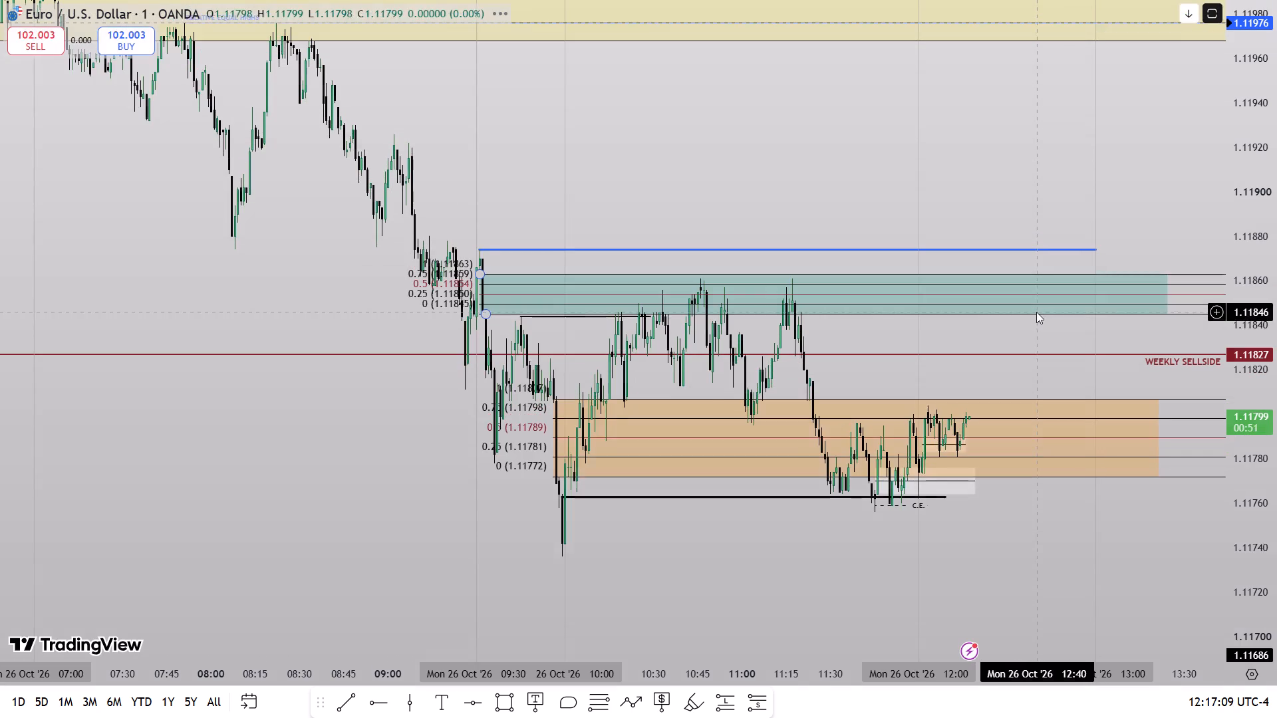
key(space)
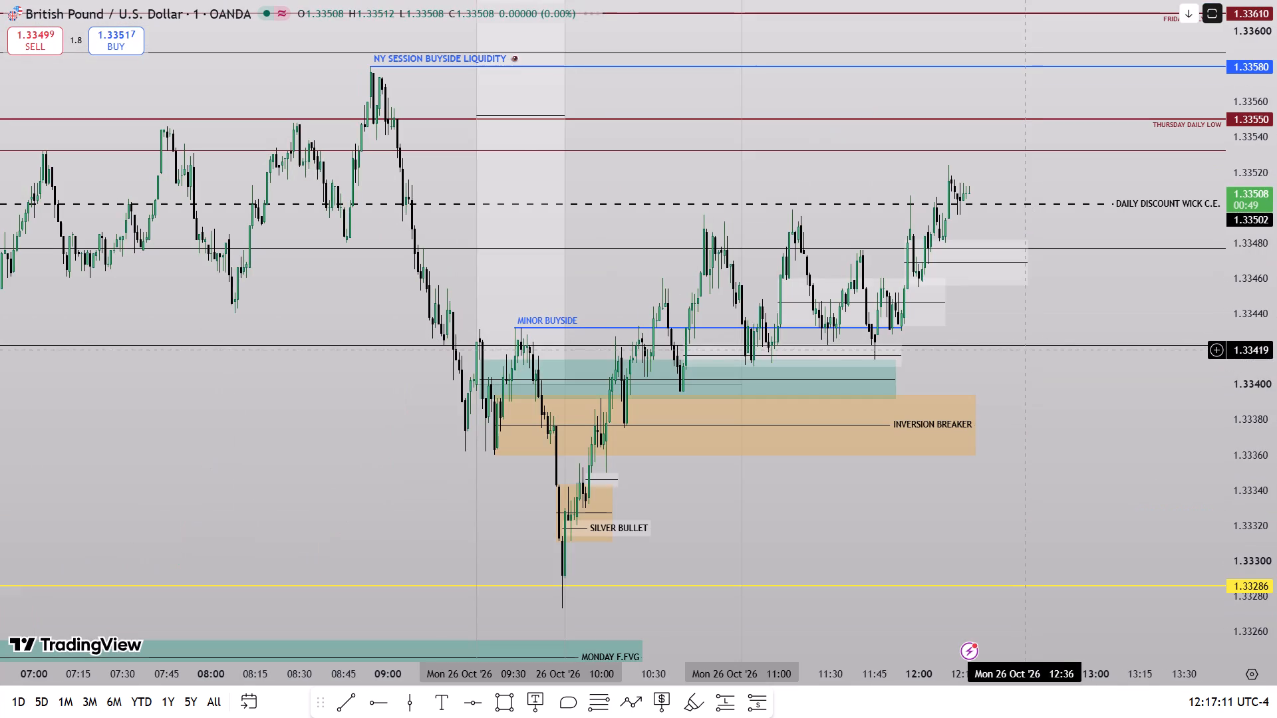
double_click(1023, 330)
drag(1276, 473, 1266, 578)
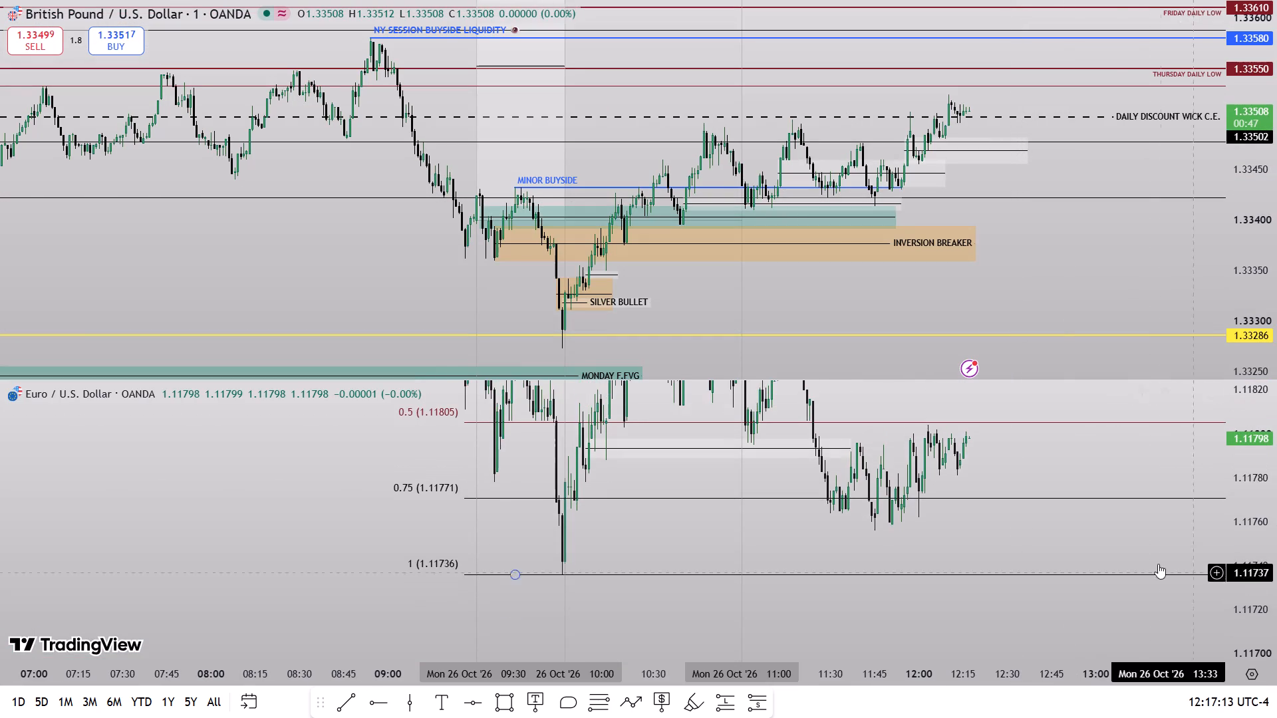
drag(1089, 487, 1109, 584)
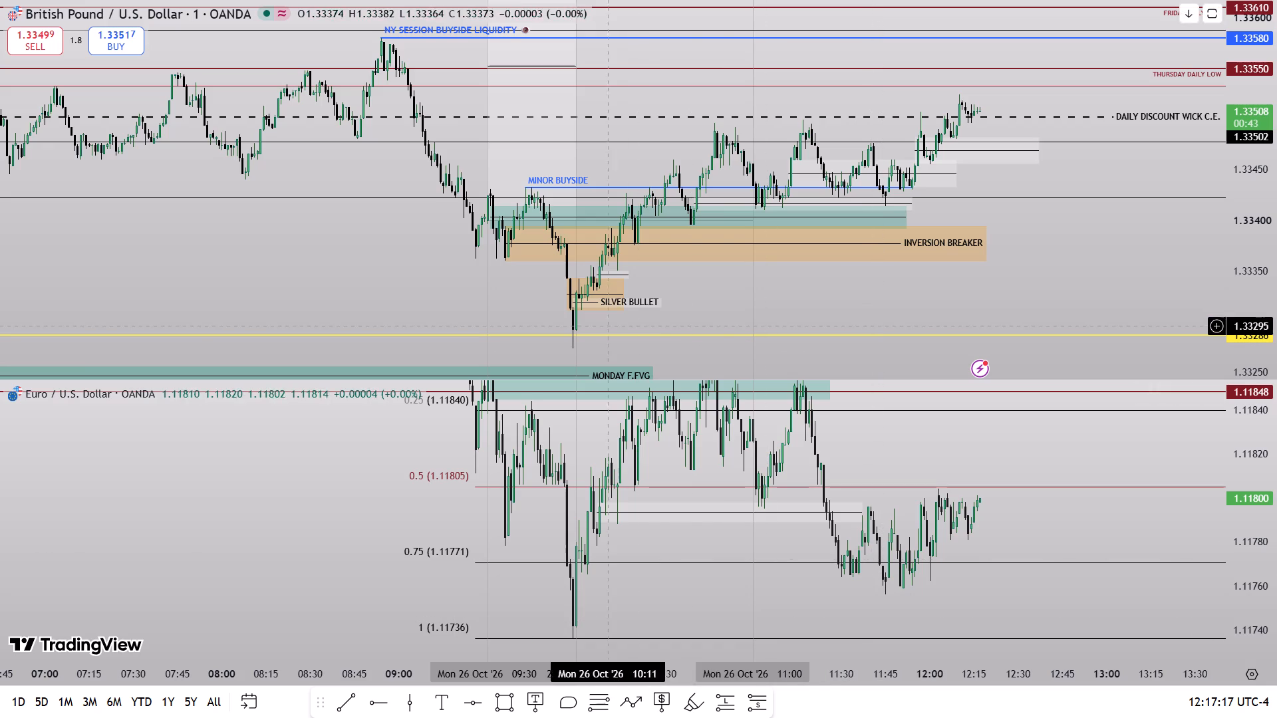
double_click(1040, 263)
Examine GBP/USD price action from the silver bullet low up to the latest candles around the daily discount wick C.E.
drag(1276, 291, 1240, 421)
scroll(1036, 501, down, 6)
scroll(1036, 501, up, 5)
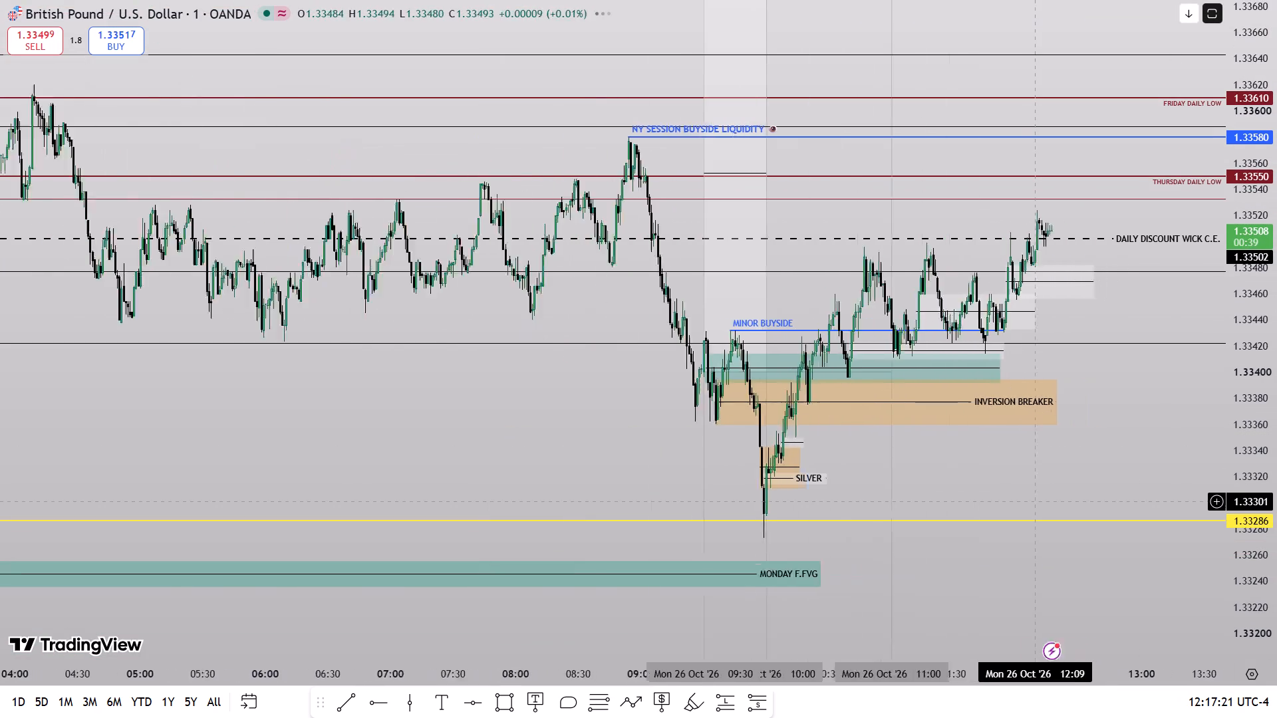
scroll(1036, 501, up, 3)
drag(994, 445, 1021, 521)
drag(1276, 518, 1273, 423)
scroll(1101, 511, up, 1)
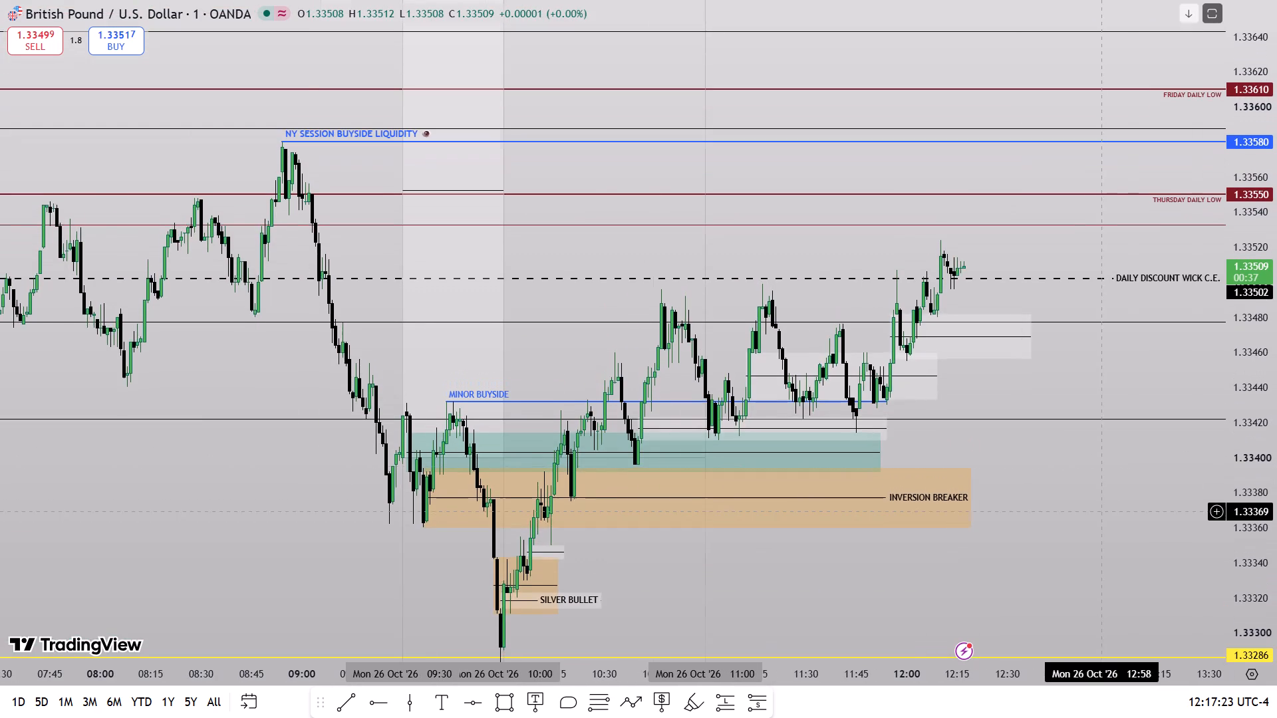
scroll(1101, 511, up, 1)
drag(1039, 523, 1117, 509)
drag(1109, 546, 1109, 495)
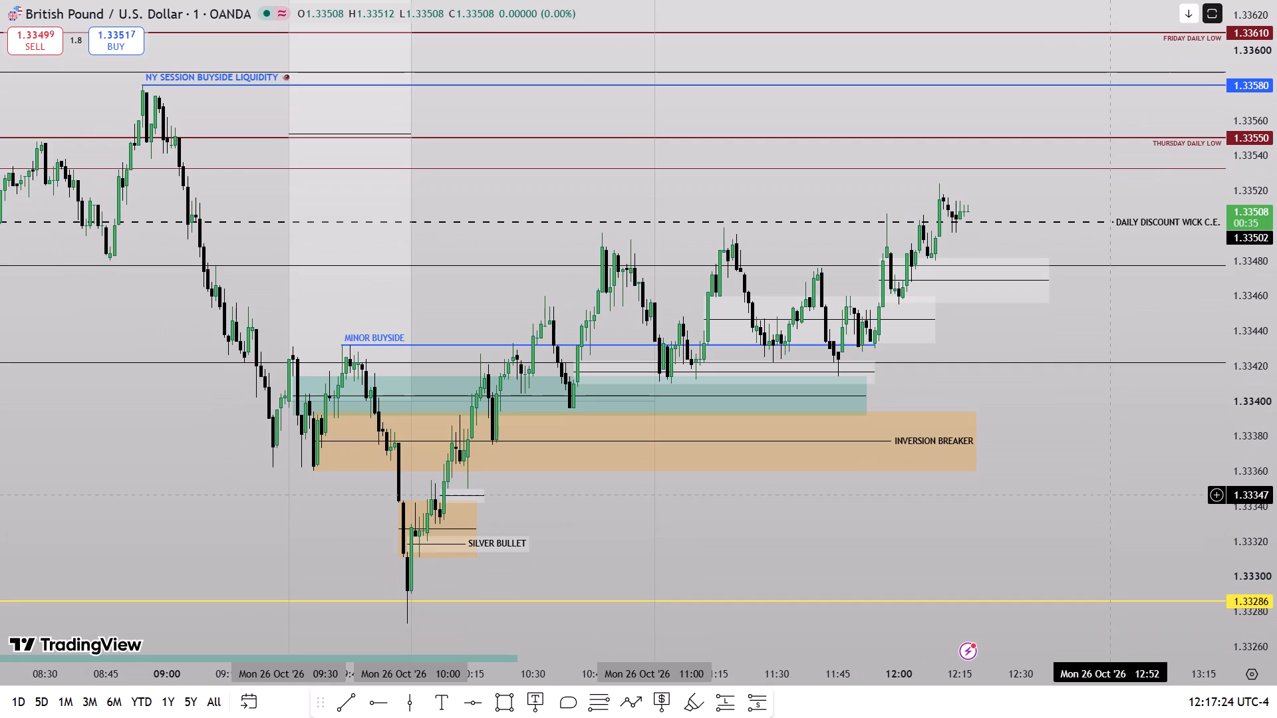
drag(1109, 495, 1103, 576)
drag(1276, 582, 1266, 381)
scroll(1052, 531, up, 4)
drag(1013, 450, 1040, 552)
drag(1276, 504, 1258, 444)
scroll(1014, 521, up, 2)
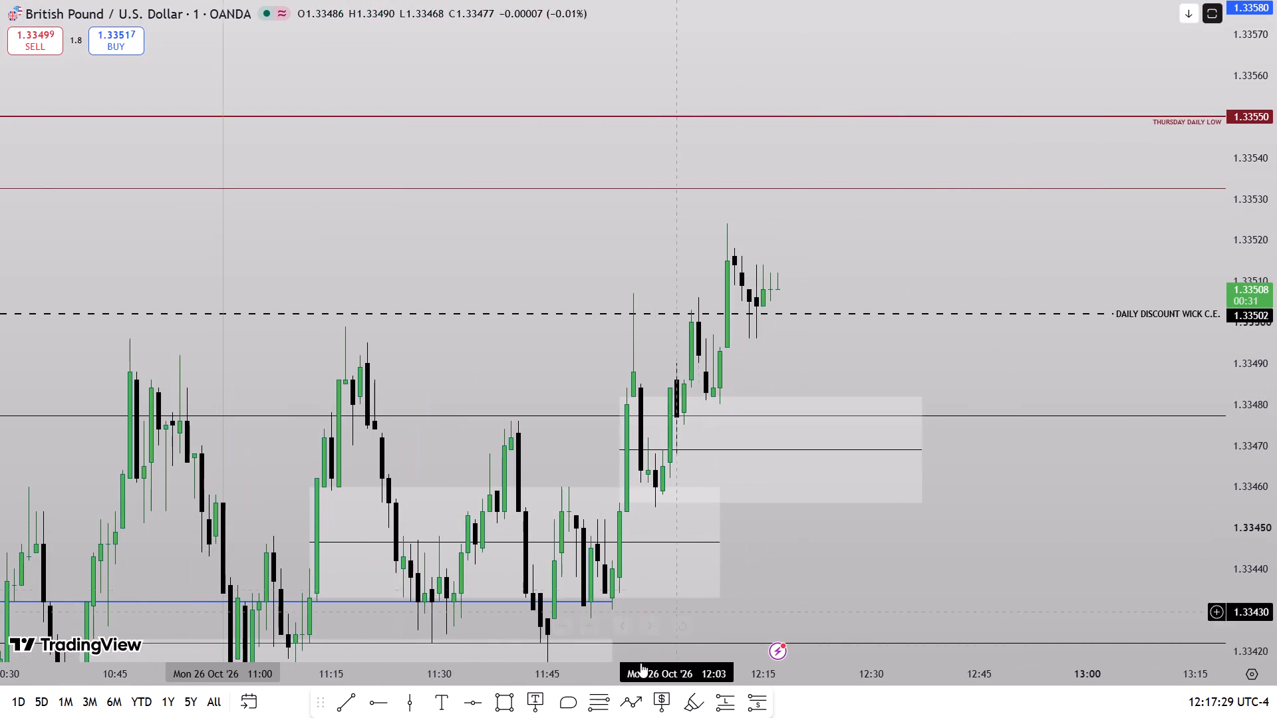
Draw a box on GBP/USD from 12:09, spanning 1.33493 to 1.33509, and extend it past the latest candle to about 12:20.
click(511, 704)
click(720, 362)
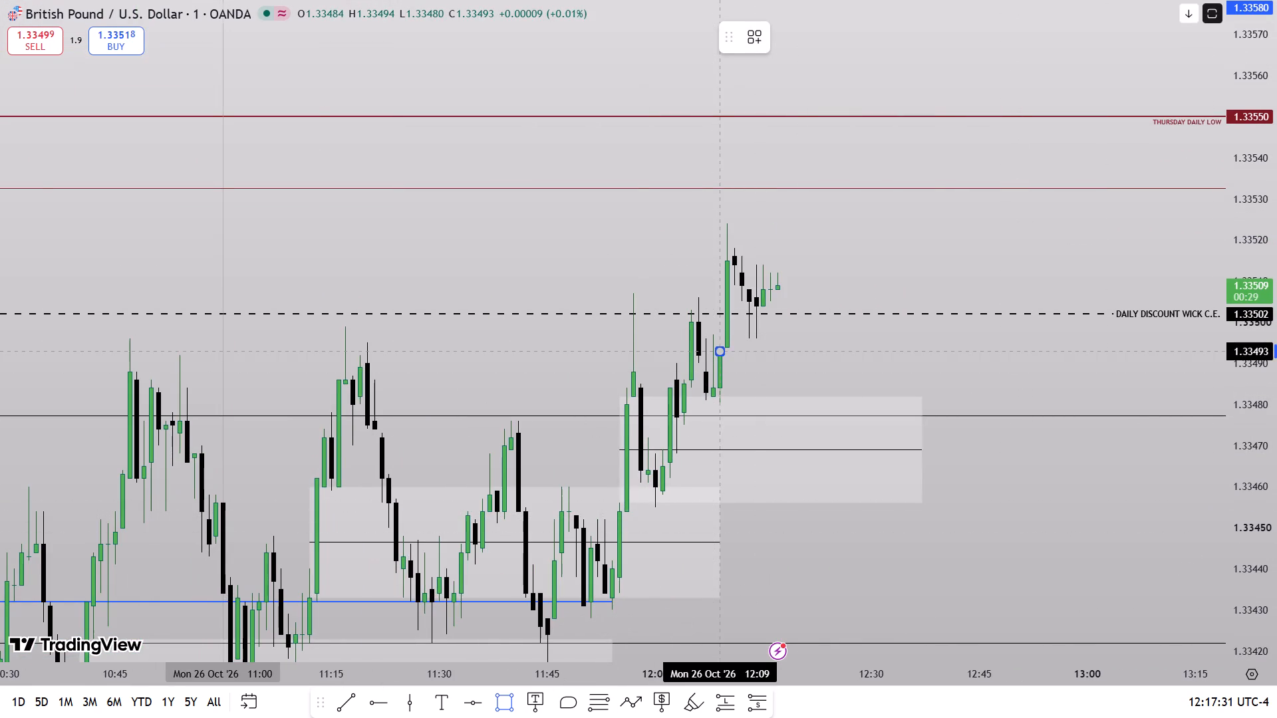
click(734, 312)
drag(735, 320, 789, 332)
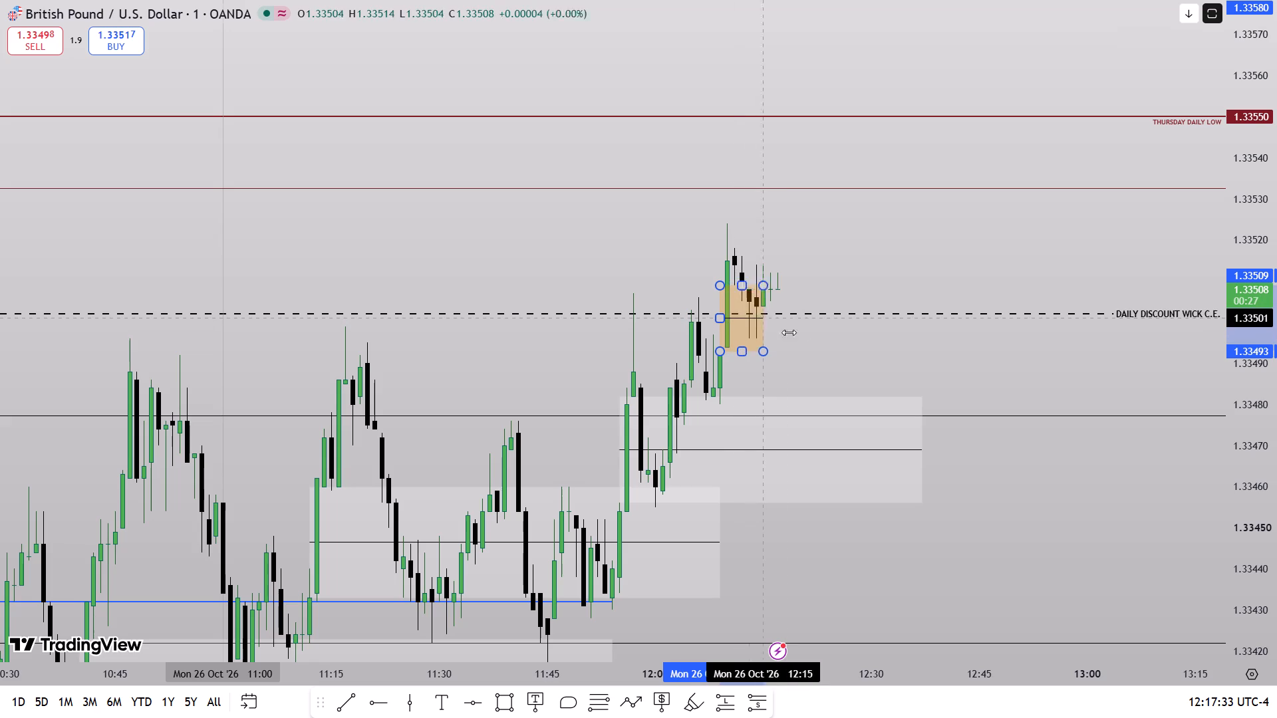
drag(789, 332, 802, 338)
Recolour the border and fill of the new box at the daily discount wick C.E., making the fill white.
click(790, 45)
click(803, 72)
click(815, 51)
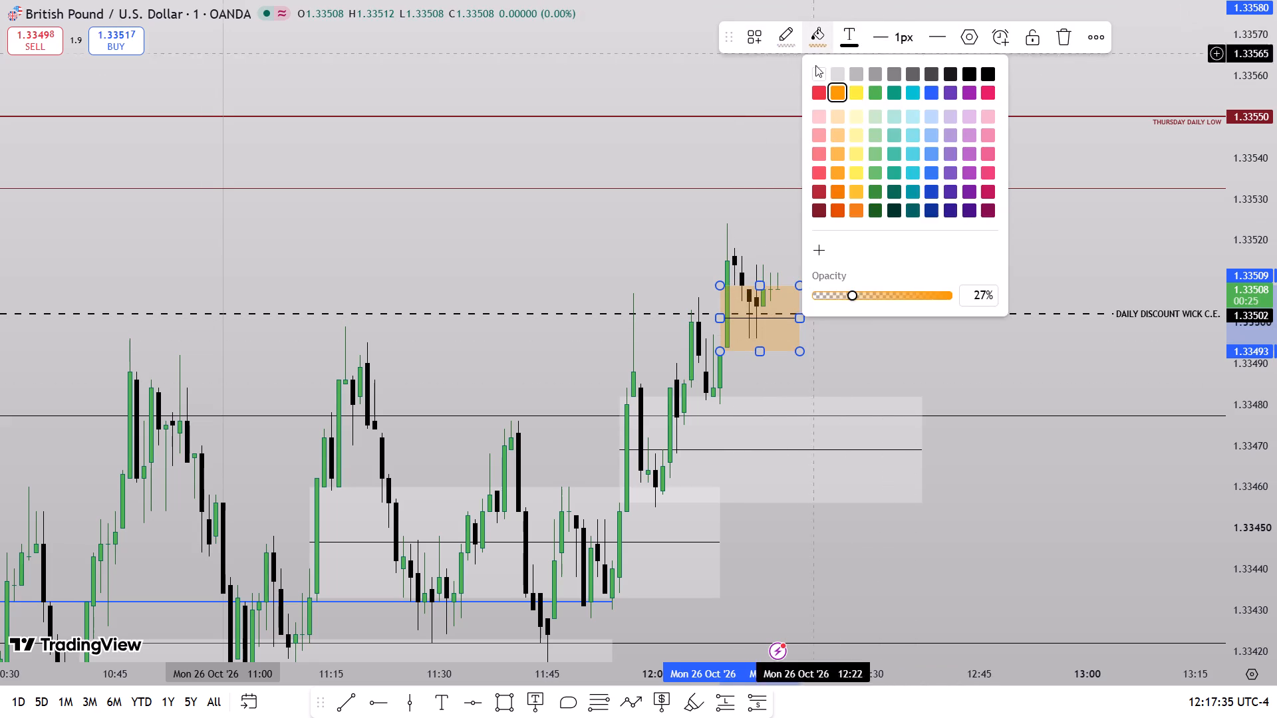
click(815, 73)
click(829, 208)
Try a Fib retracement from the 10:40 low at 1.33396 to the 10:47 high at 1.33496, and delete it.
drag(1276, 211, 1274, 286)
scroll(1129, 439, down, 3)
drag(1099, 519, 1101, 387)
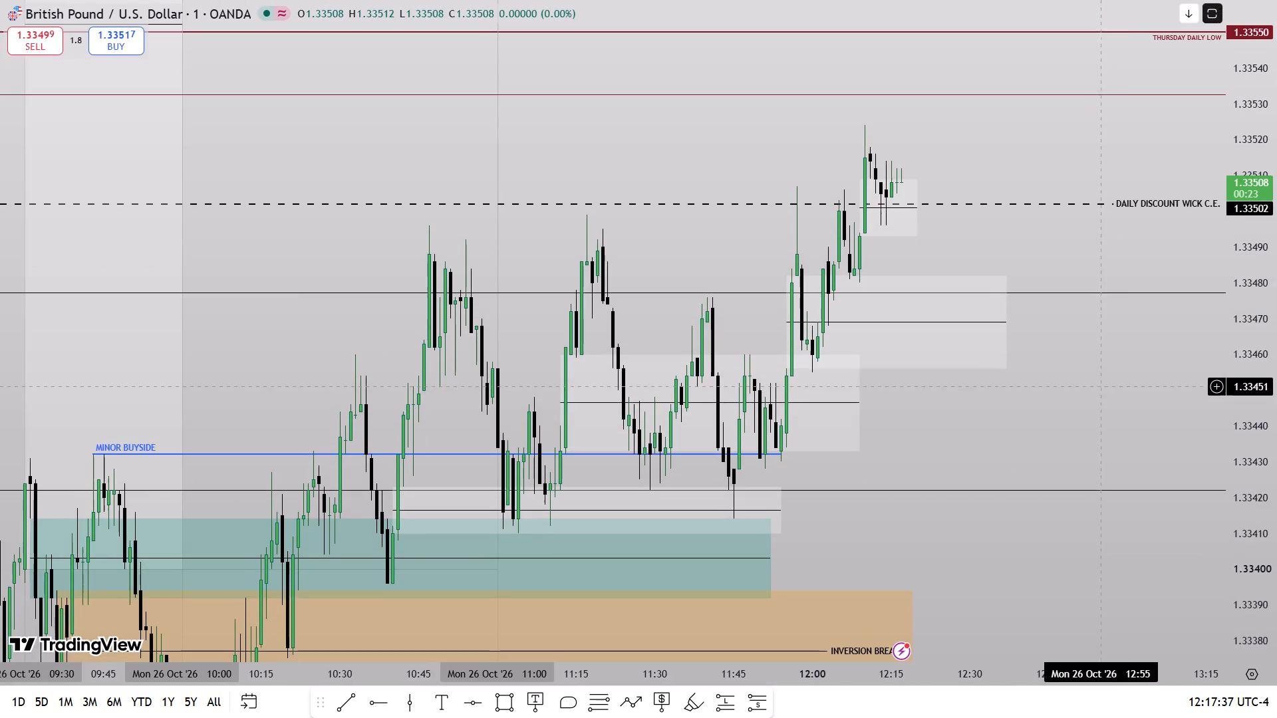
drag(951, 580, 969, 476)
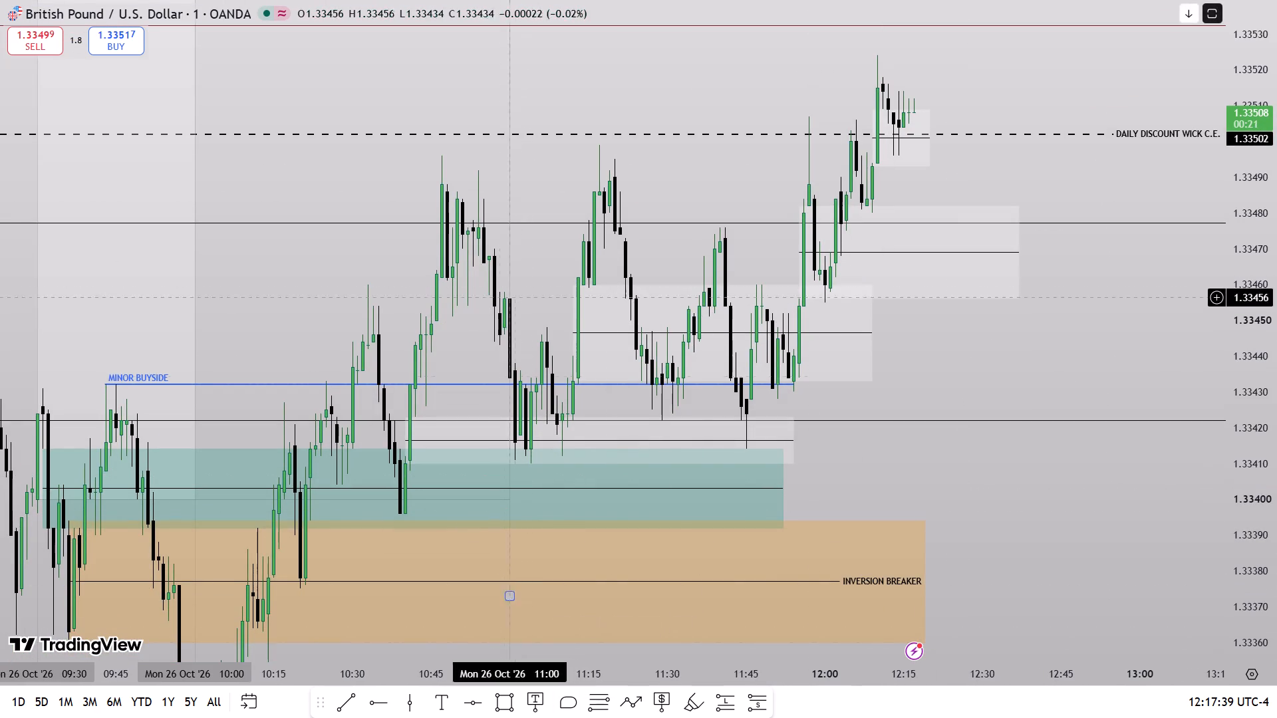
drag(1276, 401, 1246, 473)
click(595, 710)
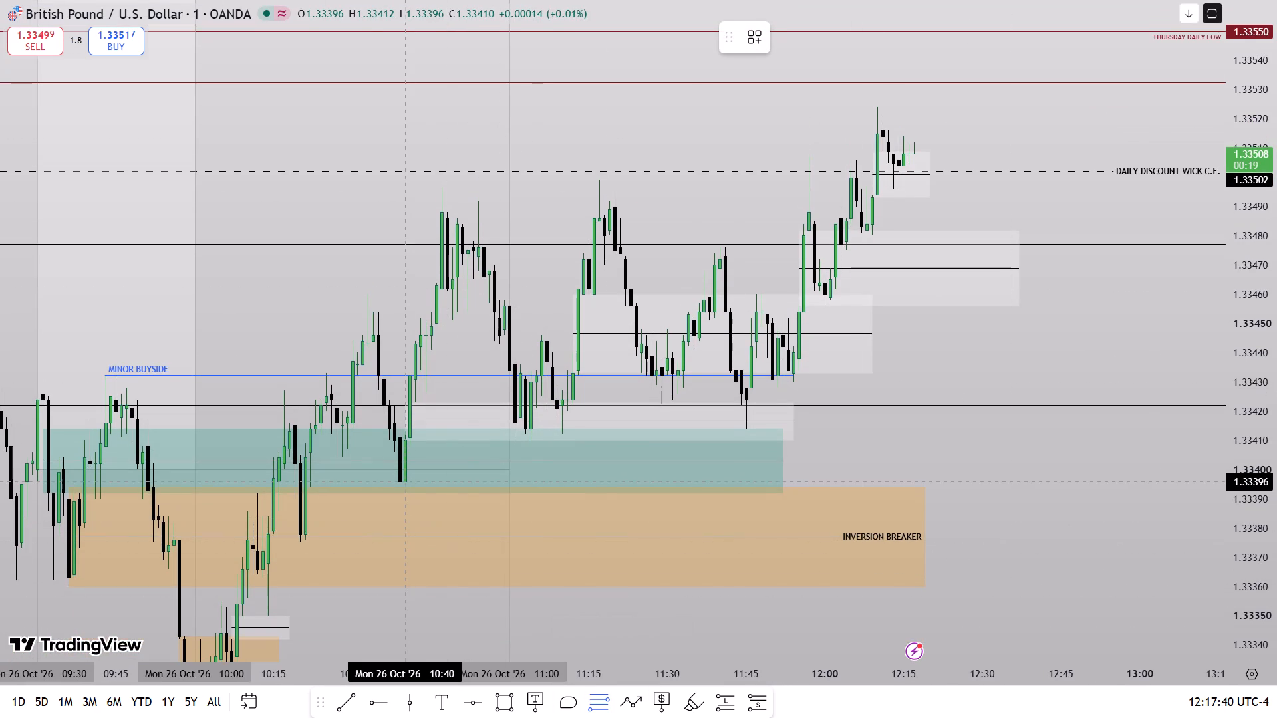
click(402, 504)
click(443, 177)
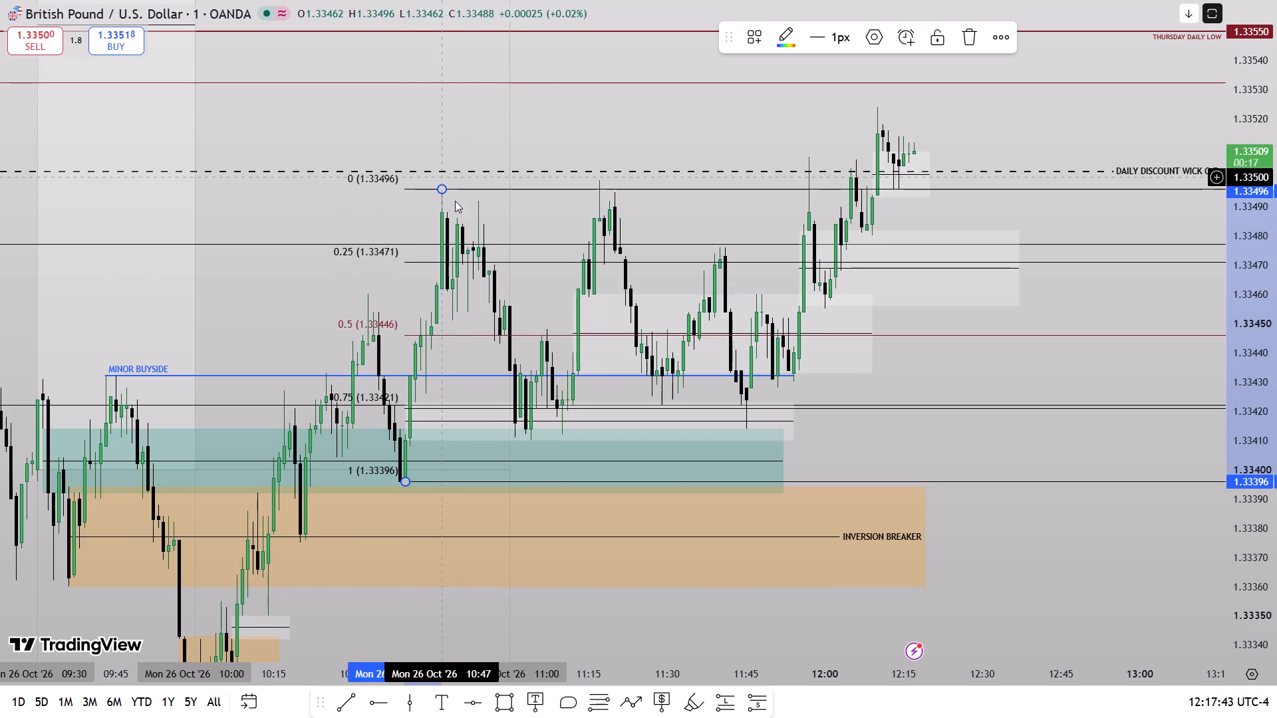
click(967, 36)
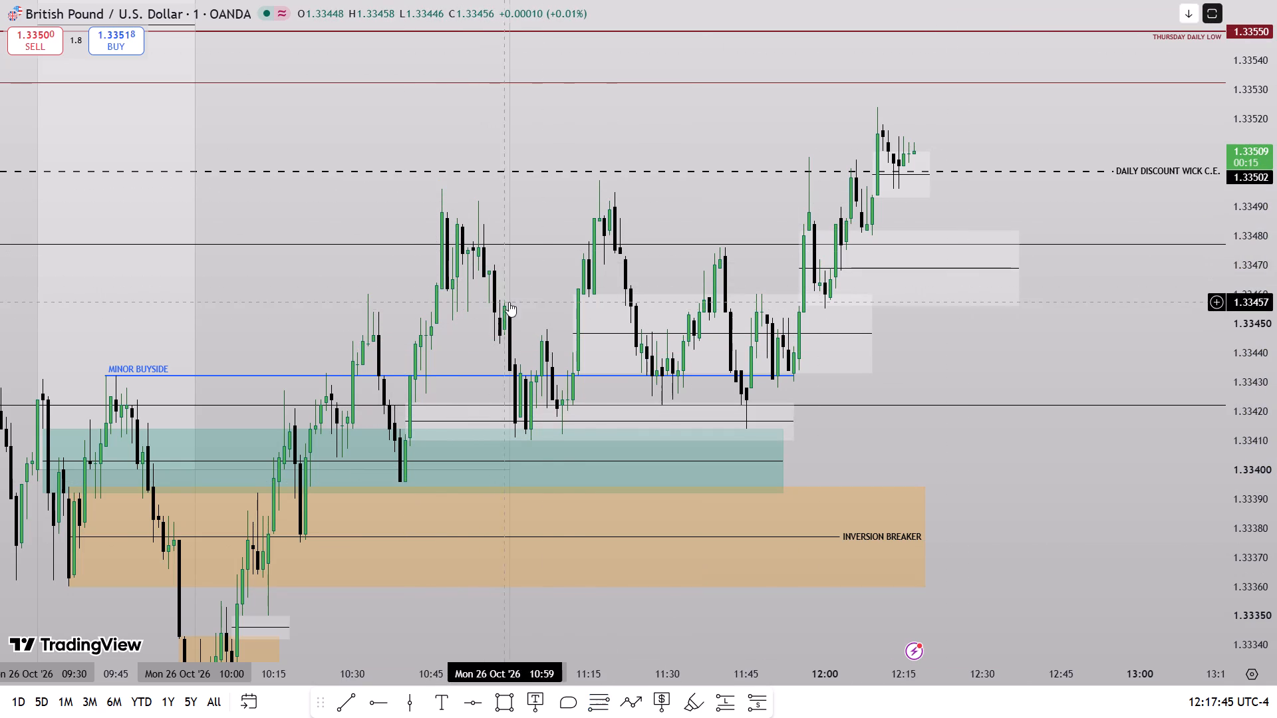
Place a GBP/USD long position from about 11:00 with entry at 1.33414, stop at 1.33353 and target at 1.33475.
drag(475, 362, 585, 303)
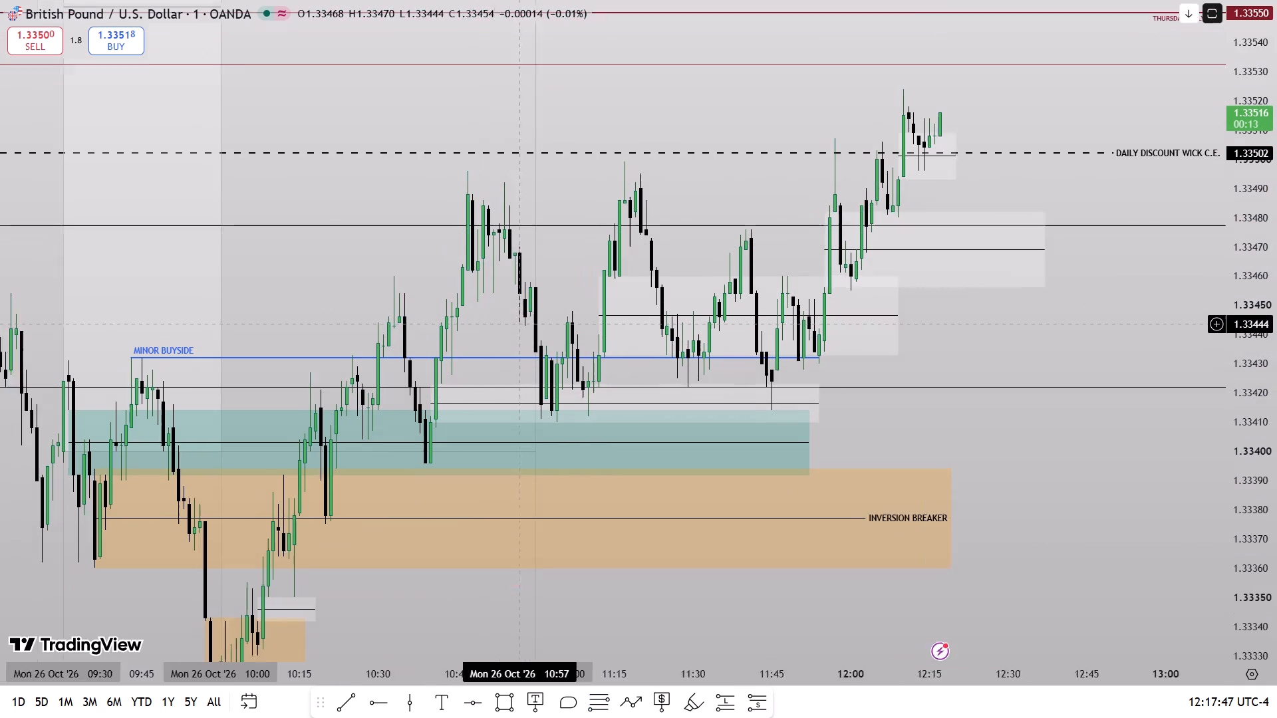
drag(585, 303, 592, 300)
drag(1276, 302, 1257, 412)
scroll(1147, 440, down, 3)
drag(1141, 433, 1077, 437)
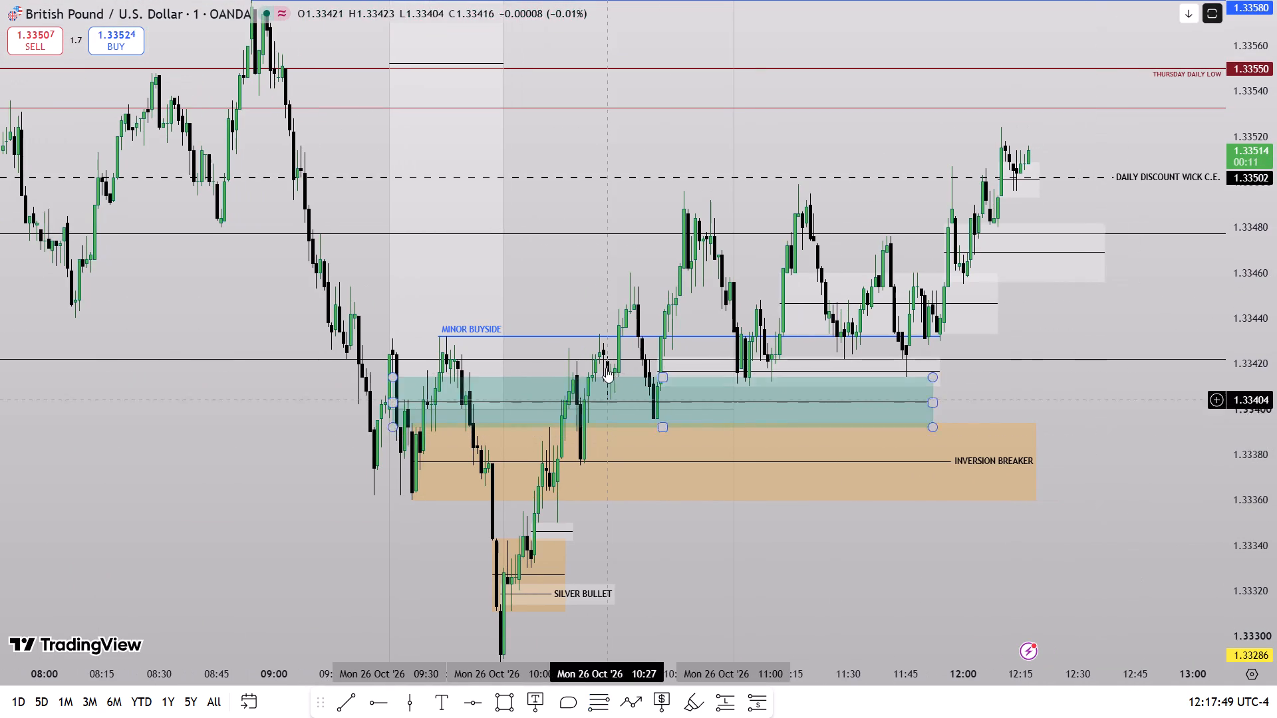
drag(669, 573, 682, 508)
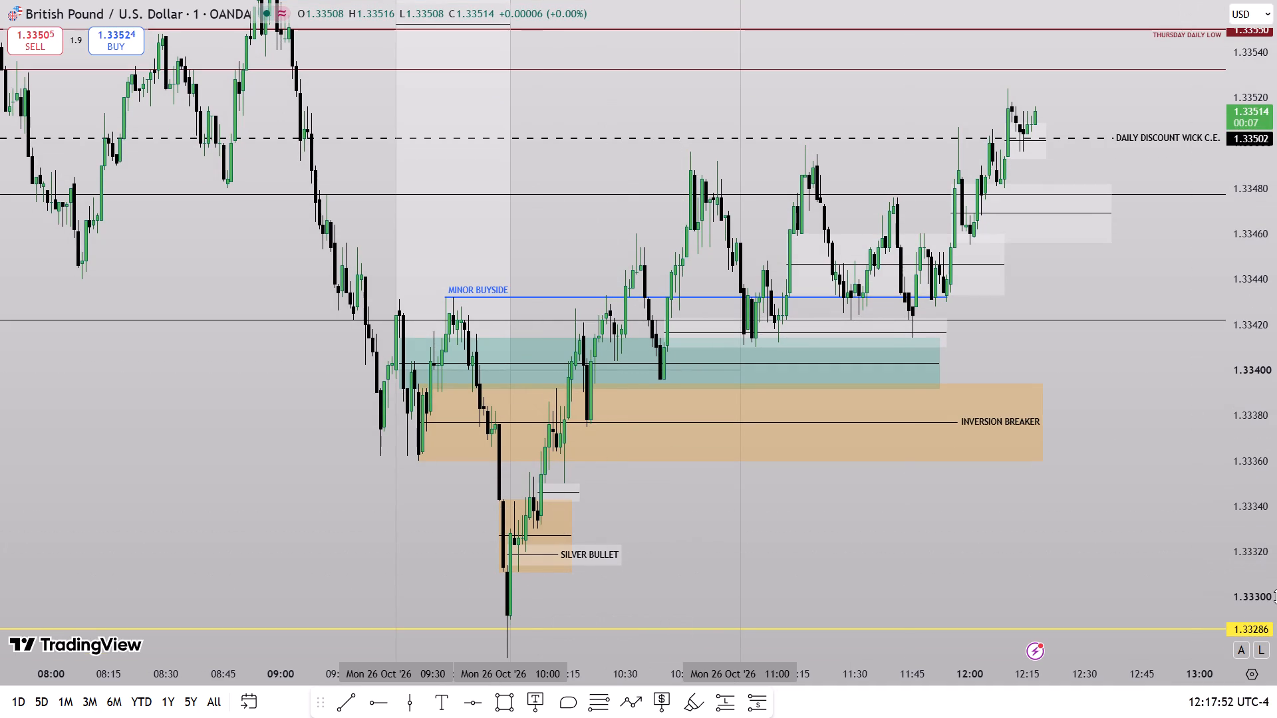
click(737, 699)
drag(1276, 656, 1238, 480)
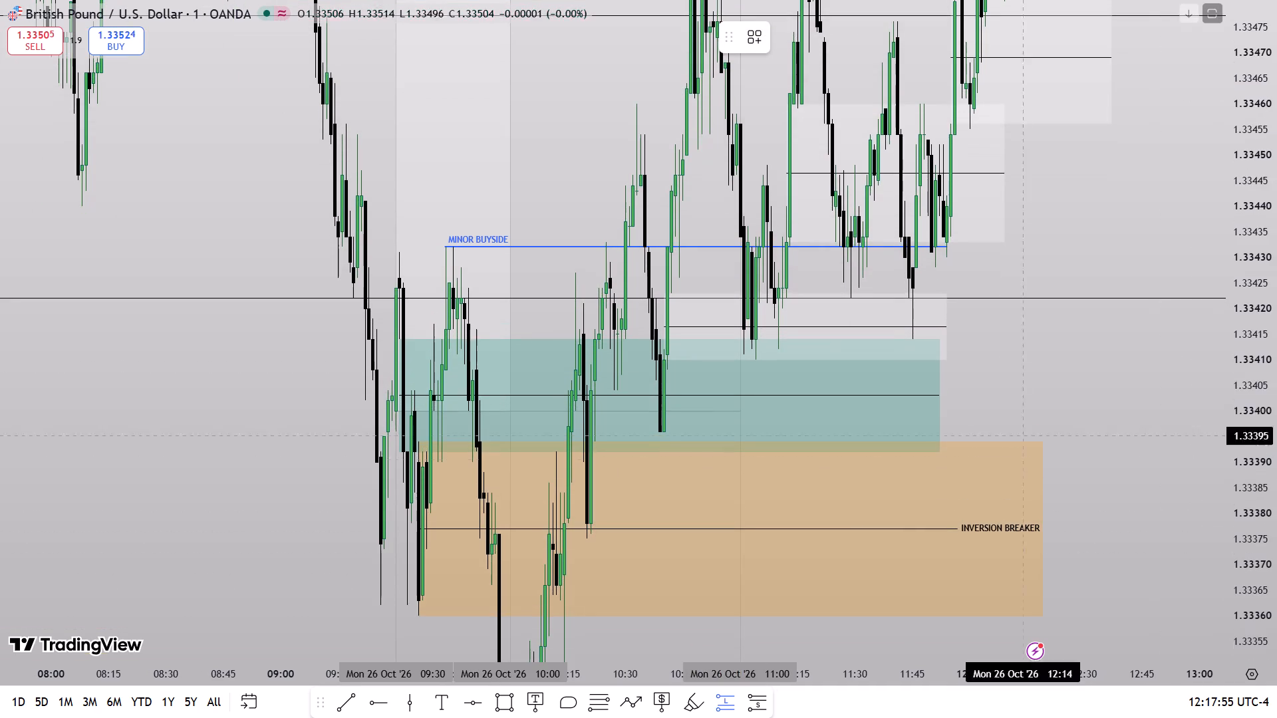
click(730, 372)
drag(750, 429, 758, 401)
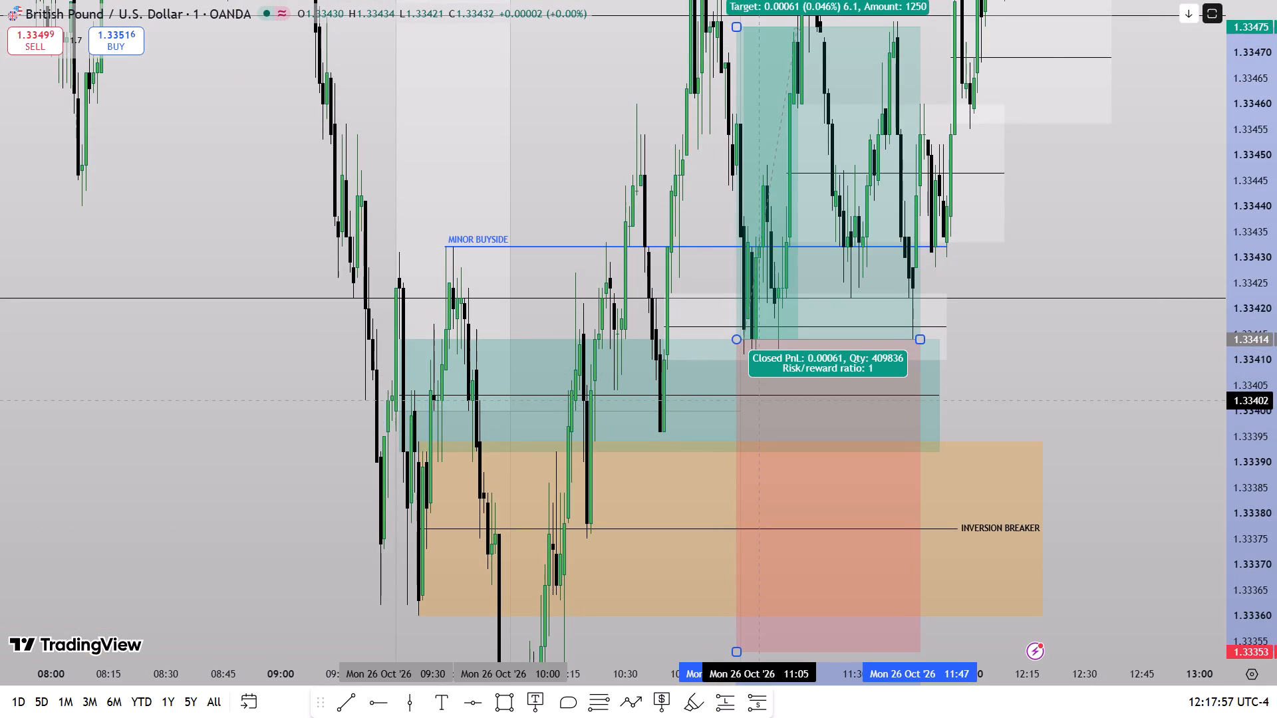
drag(758, 401, 764, 399)
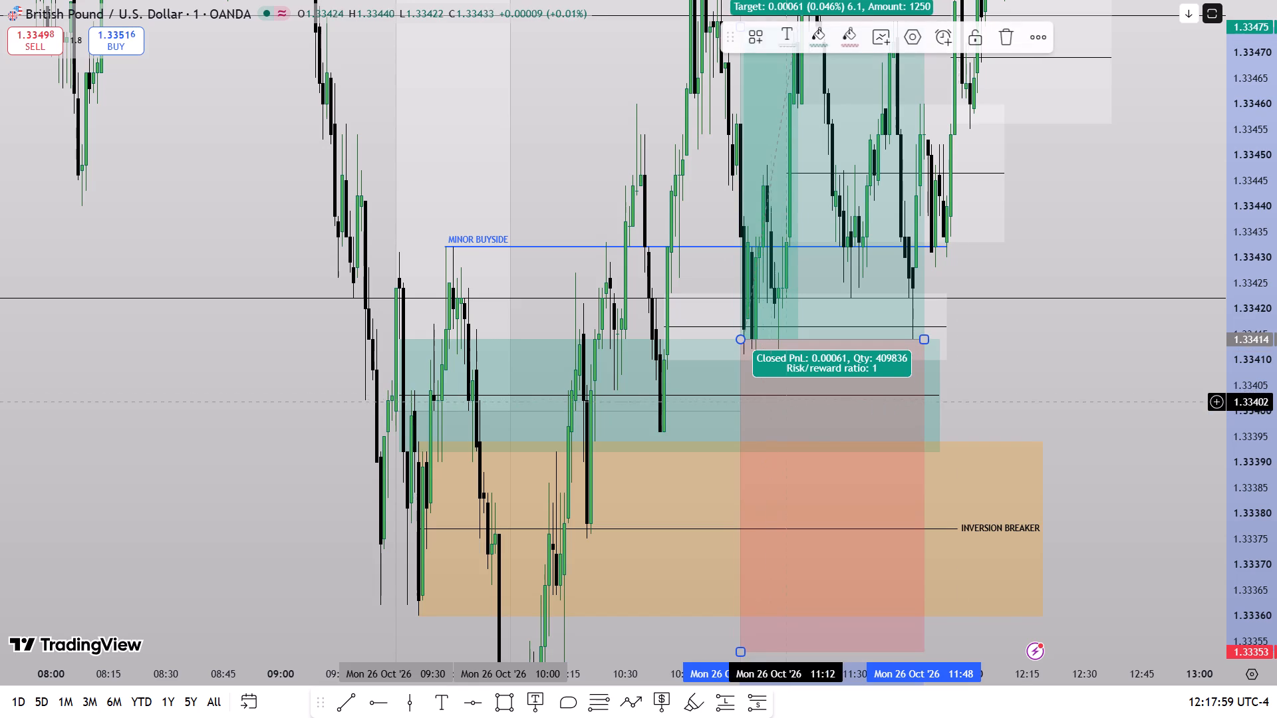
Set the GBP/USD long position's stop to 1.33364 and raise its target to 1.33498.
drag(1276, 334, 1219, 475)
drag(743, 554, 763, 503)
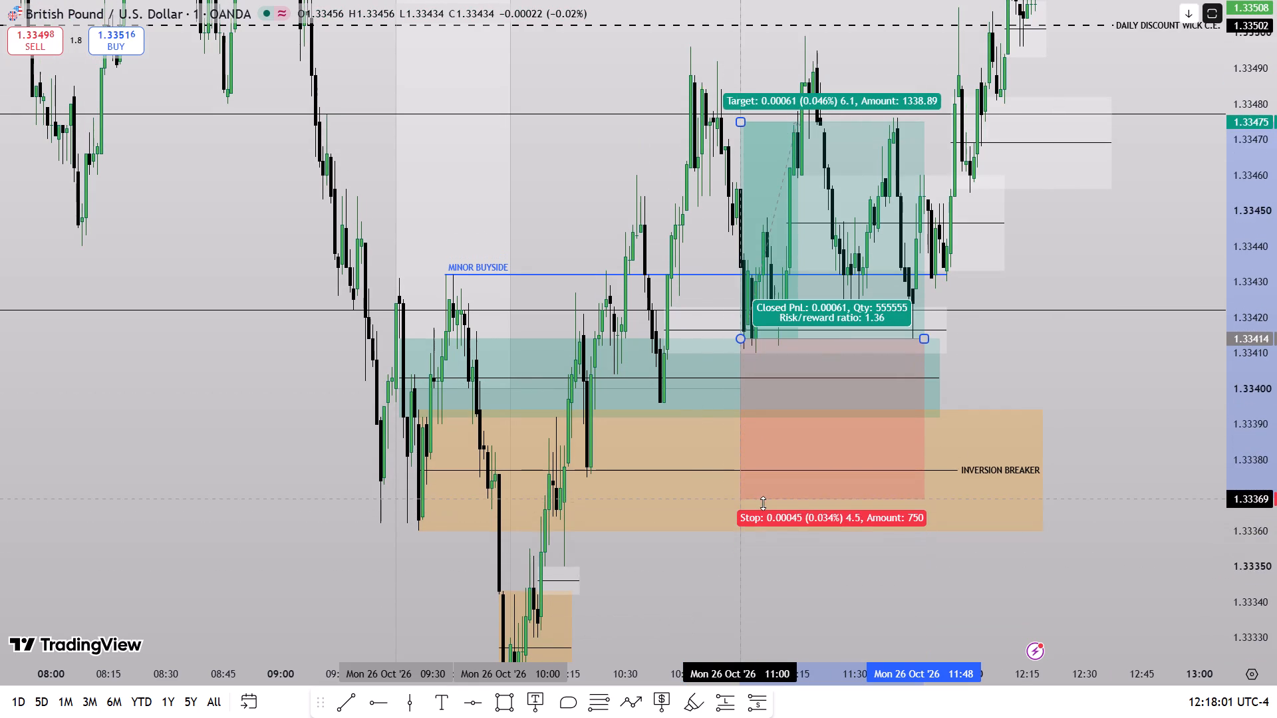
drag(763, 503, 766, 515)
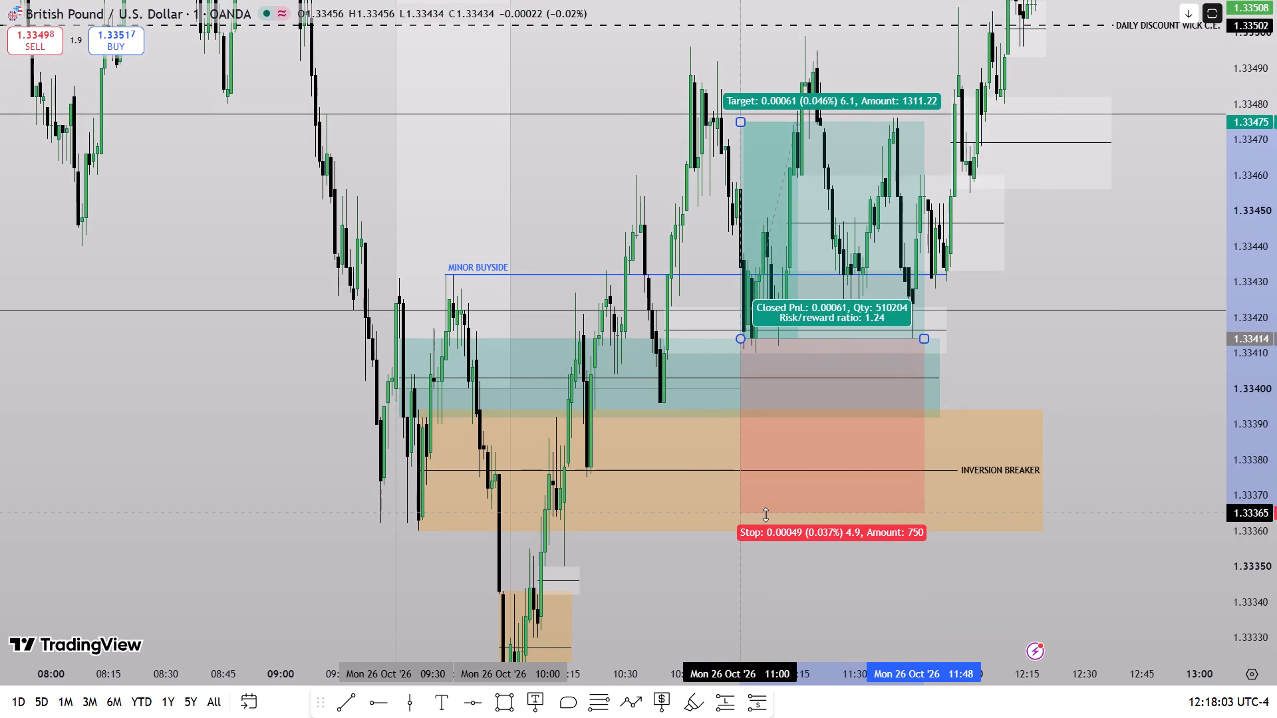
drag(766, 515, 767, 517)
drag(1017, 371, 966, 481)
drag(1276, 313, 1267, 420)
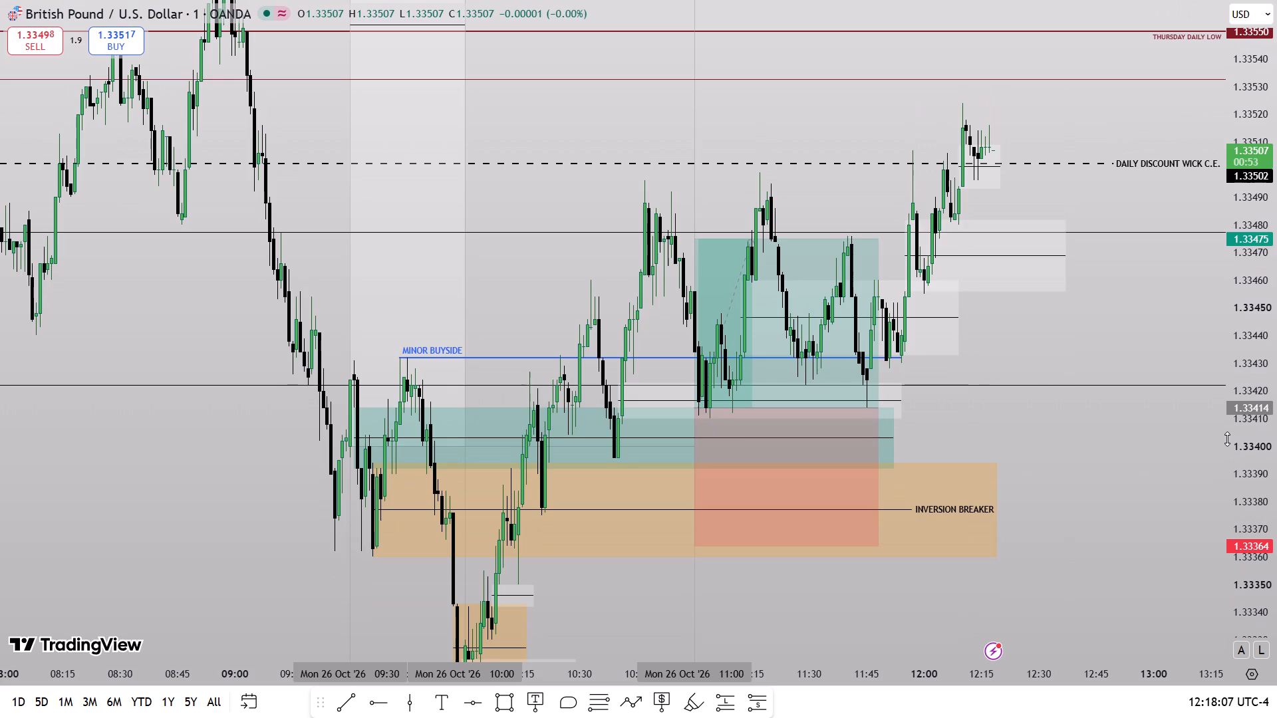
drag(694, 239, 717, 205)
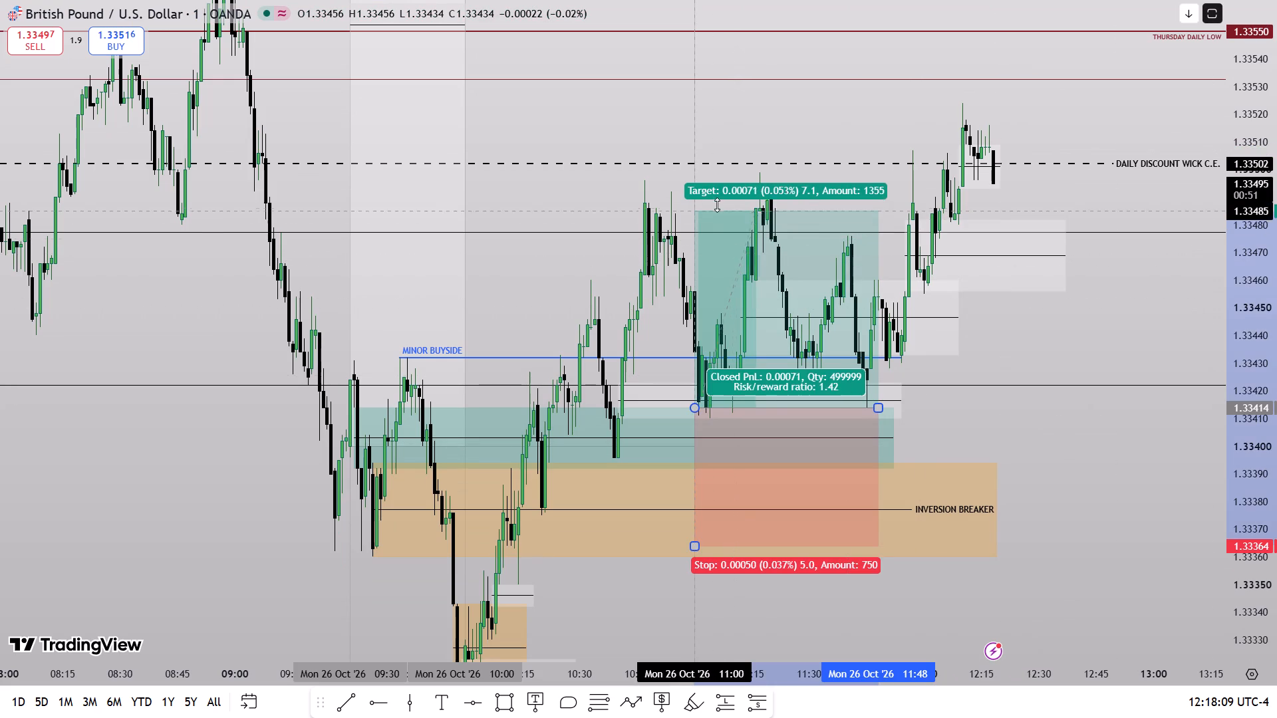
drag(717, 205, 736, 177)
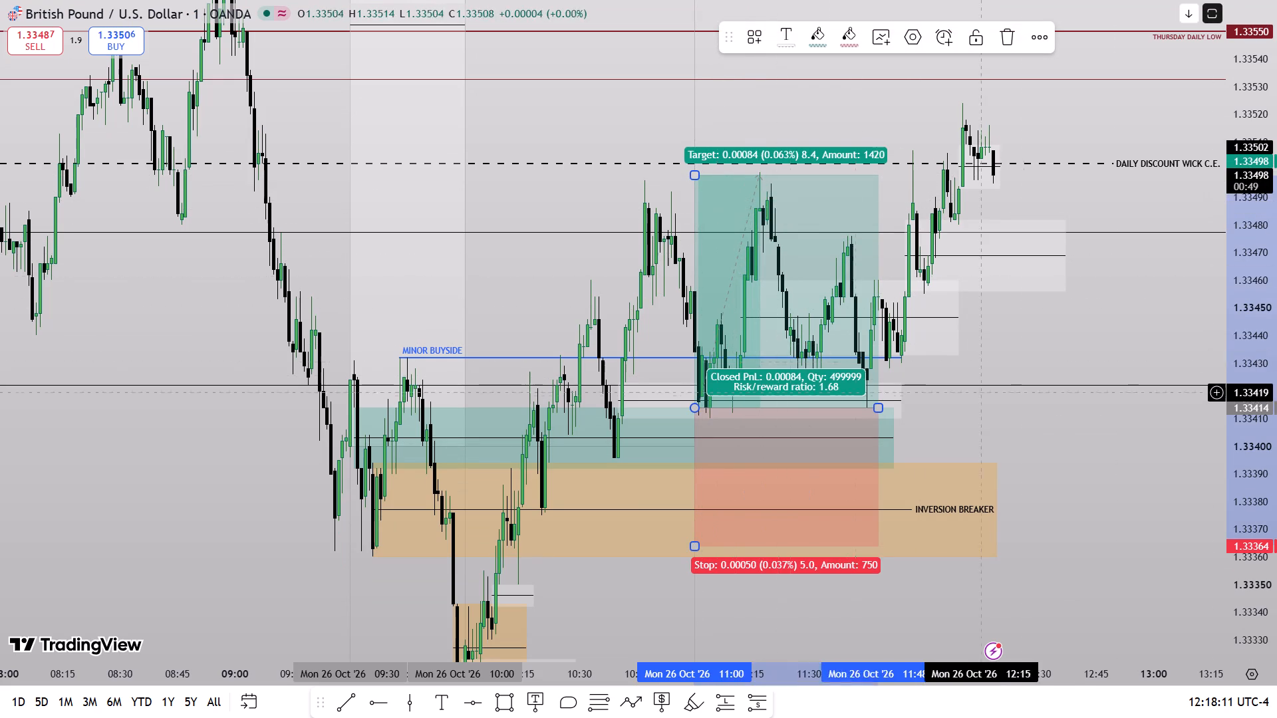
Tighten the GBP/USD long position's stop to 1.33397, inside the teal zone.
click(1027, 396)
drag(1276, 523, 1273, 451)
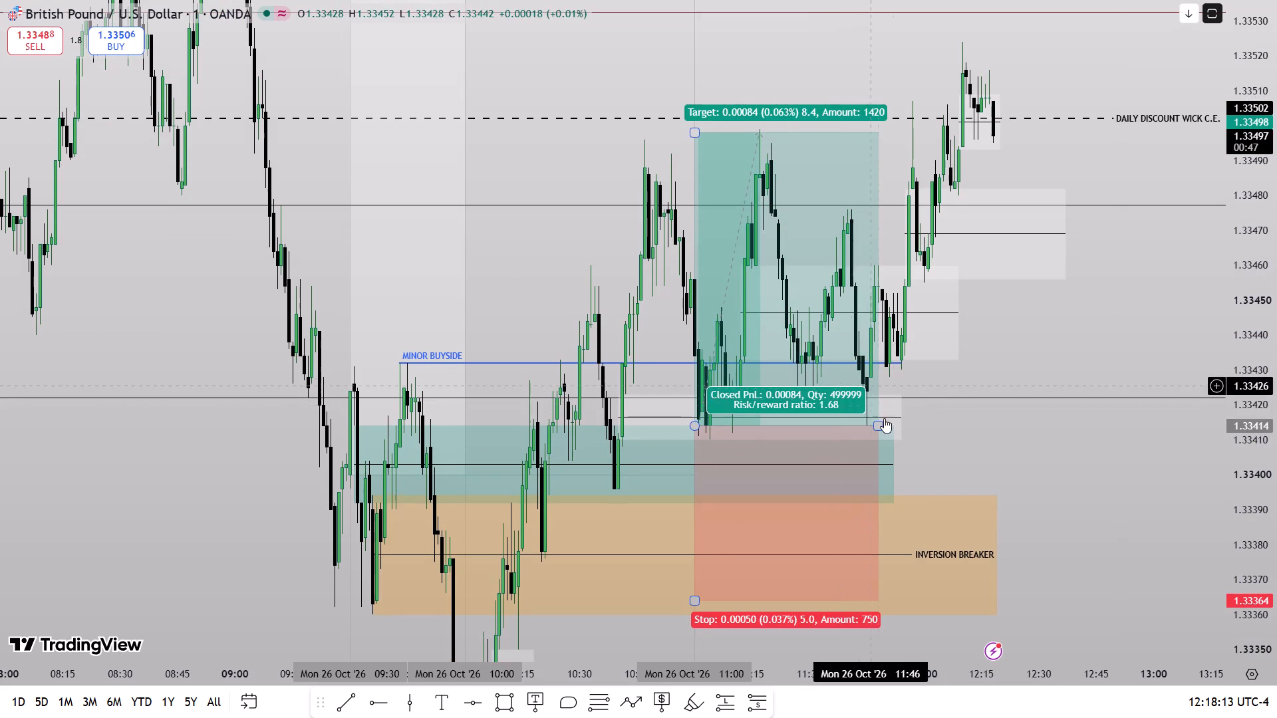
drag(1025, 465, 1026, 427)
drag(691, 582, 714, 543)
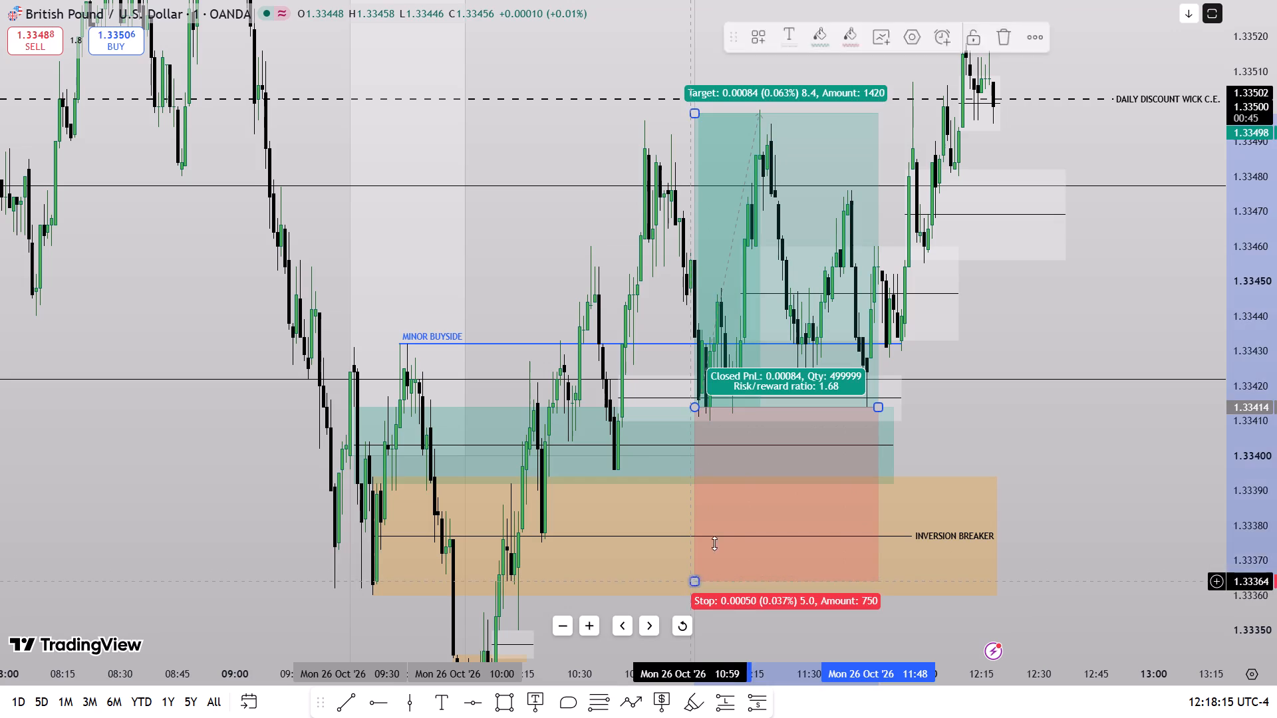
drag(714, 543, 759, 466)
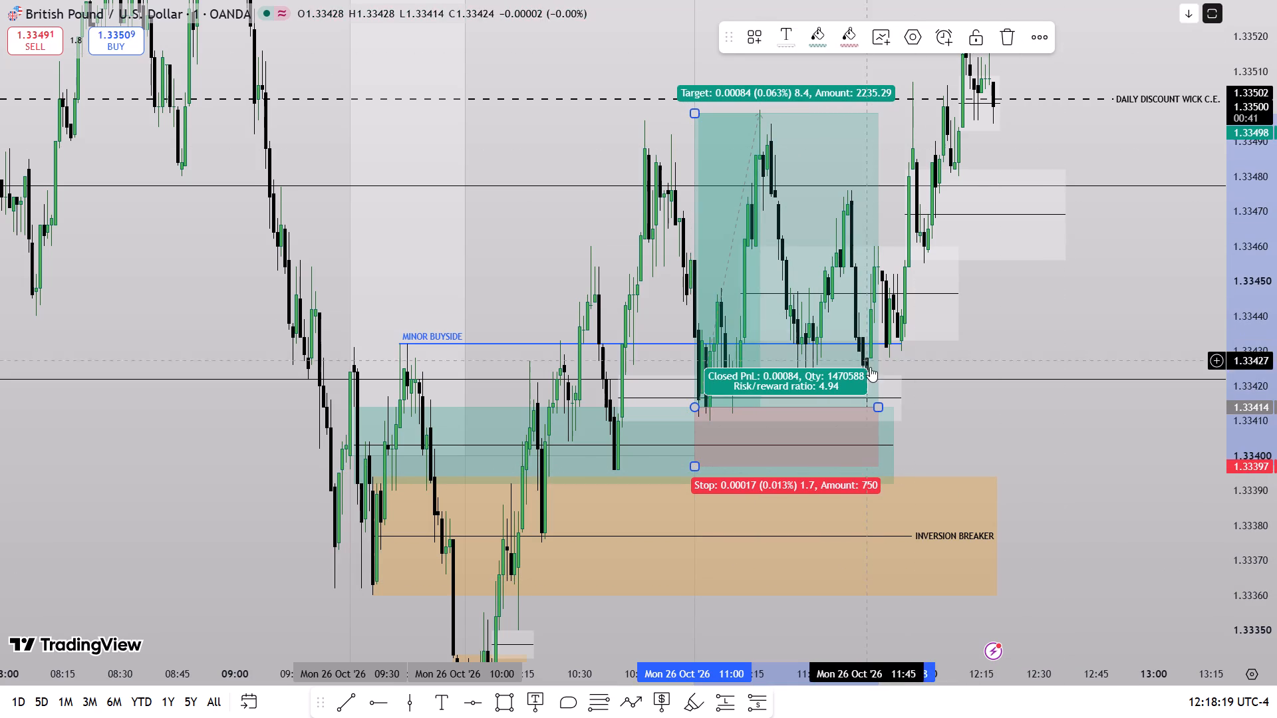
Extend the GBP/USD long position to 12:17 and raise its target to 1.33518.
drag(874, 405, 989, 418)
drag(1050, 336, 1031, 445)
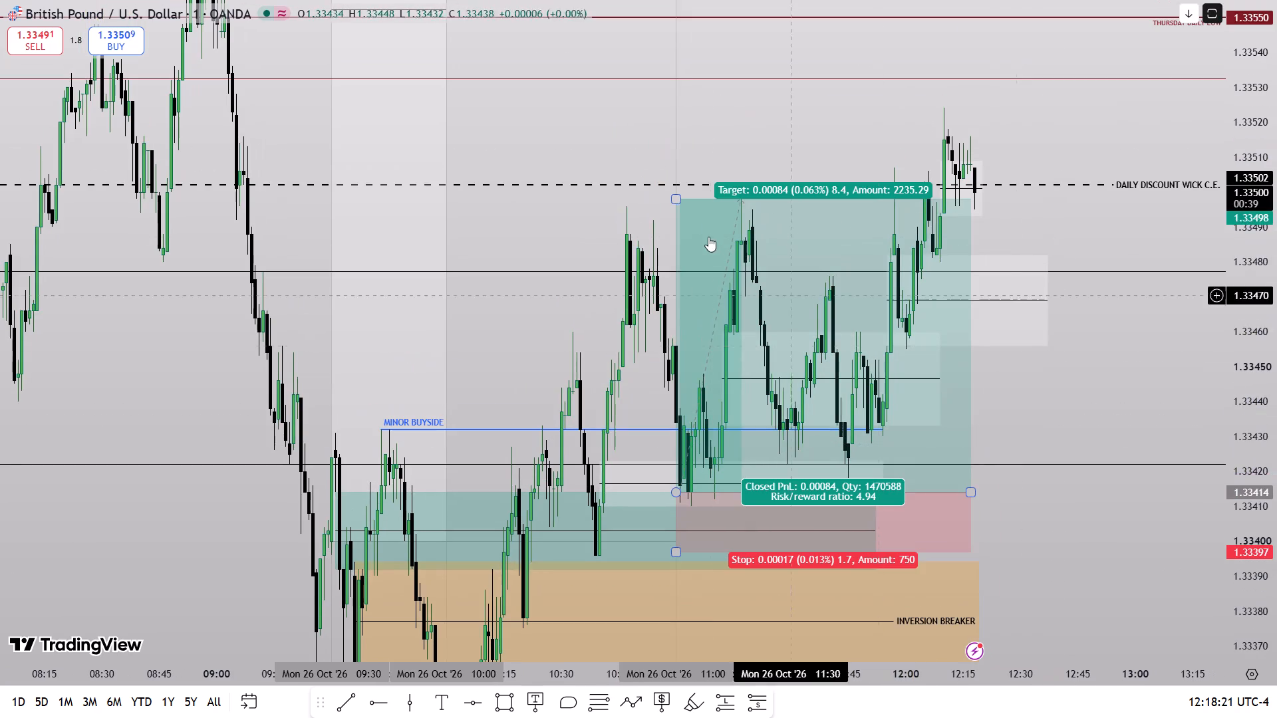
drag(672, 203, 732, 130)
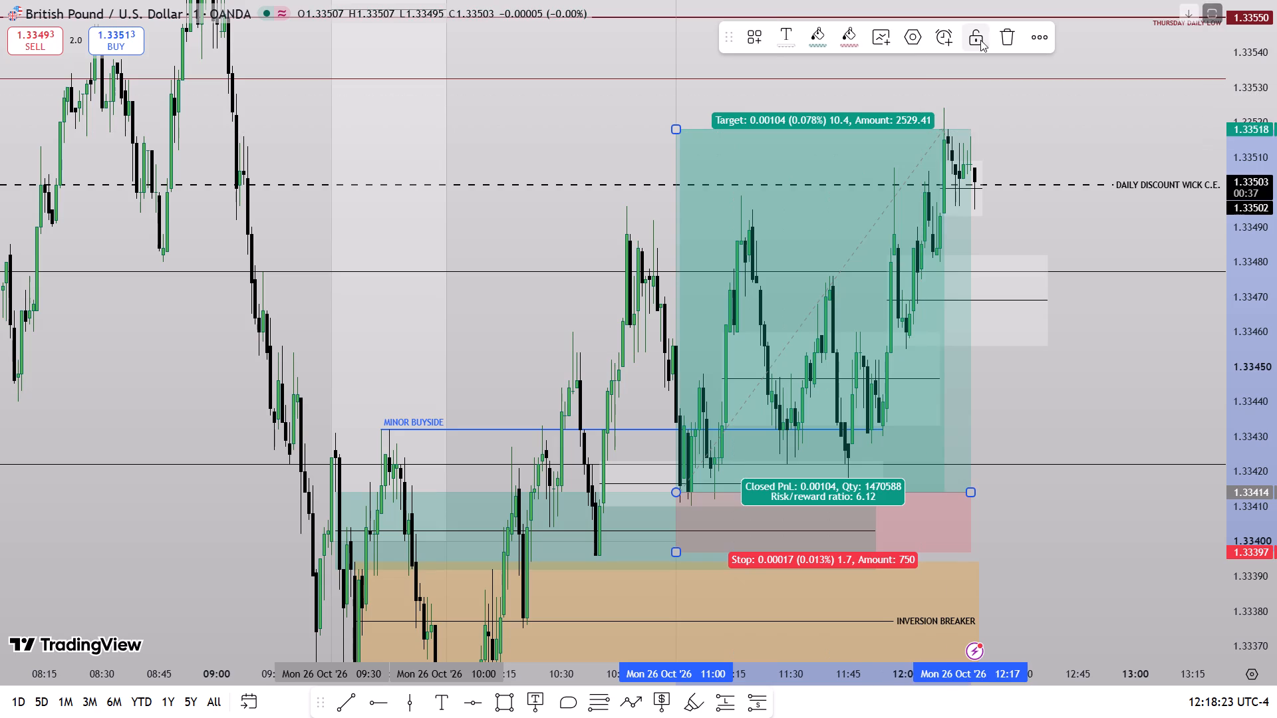
Delete the GBP/USD long position.
click(1004, 45)
Switch to the EUR/USD chart and extend the small box between 1.11783 and 1.11790 to about 12:30.
drag(1276, 129, 1260, 263)
scroll(1159, 336, down, 3)
key(space)
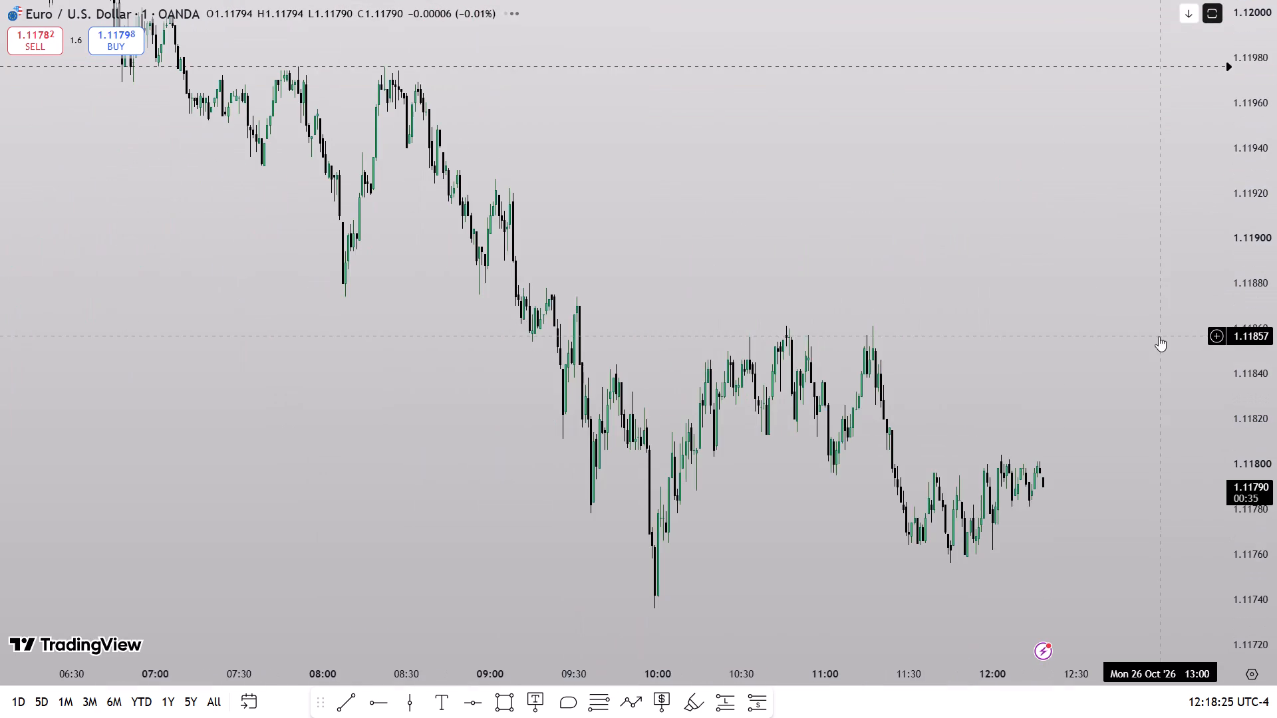
drag(1091, 586, 1069, 497)
drag(1276, 560, 1276, 431)
scroll(1042, 583, up, 5)
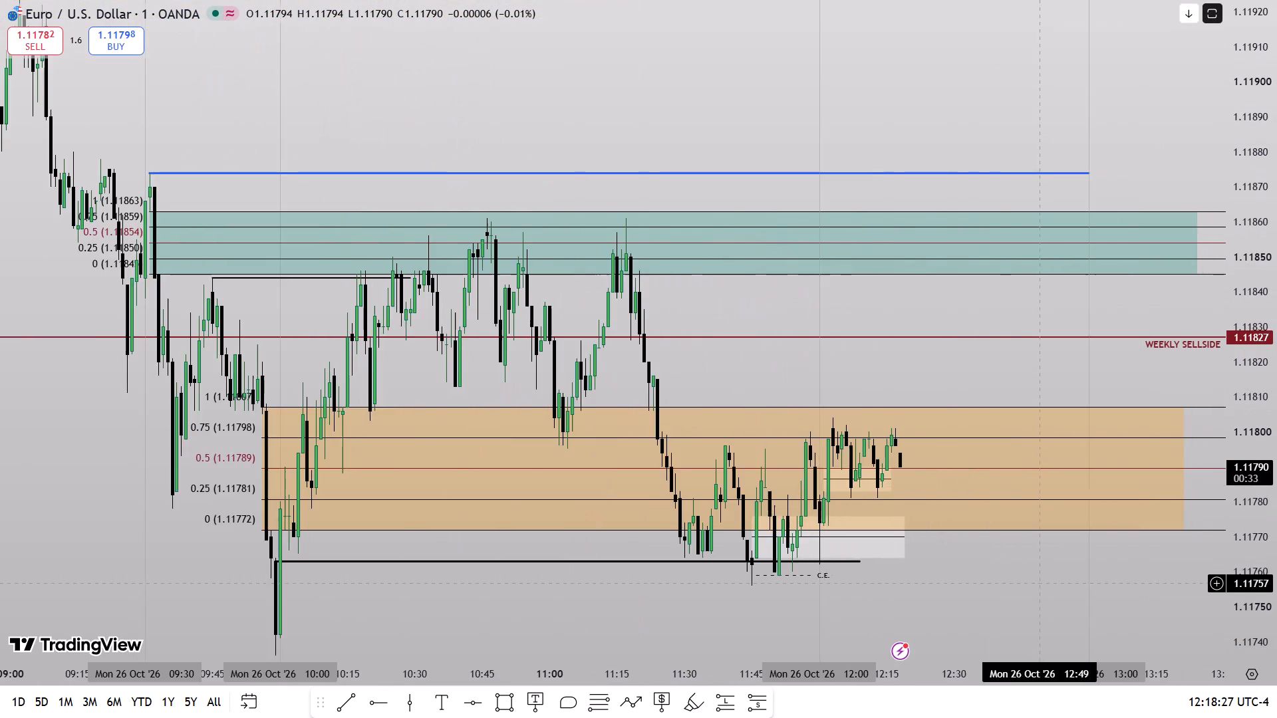
drag(997, 589, 1006, 419)
drag(1276, 557, 1276, 344)
drag(901, 336, 911, 336)
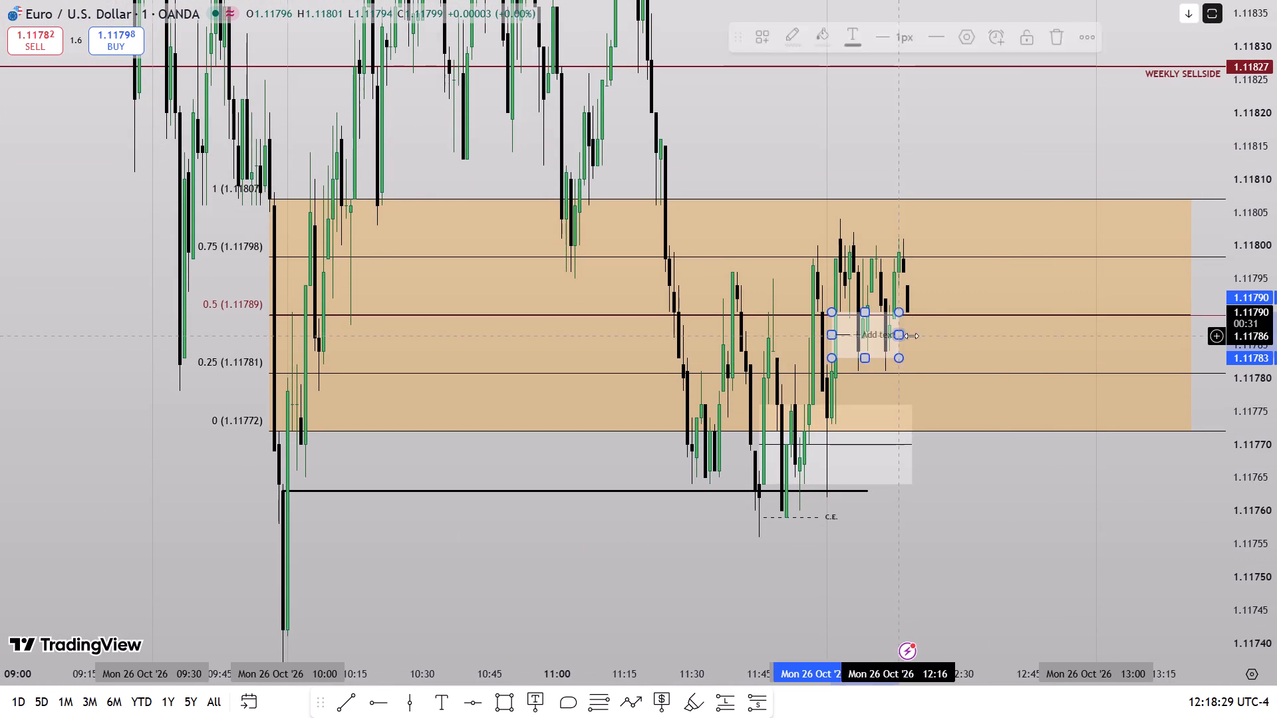
drag(911, 336, 963, 400)
click(998, 521)
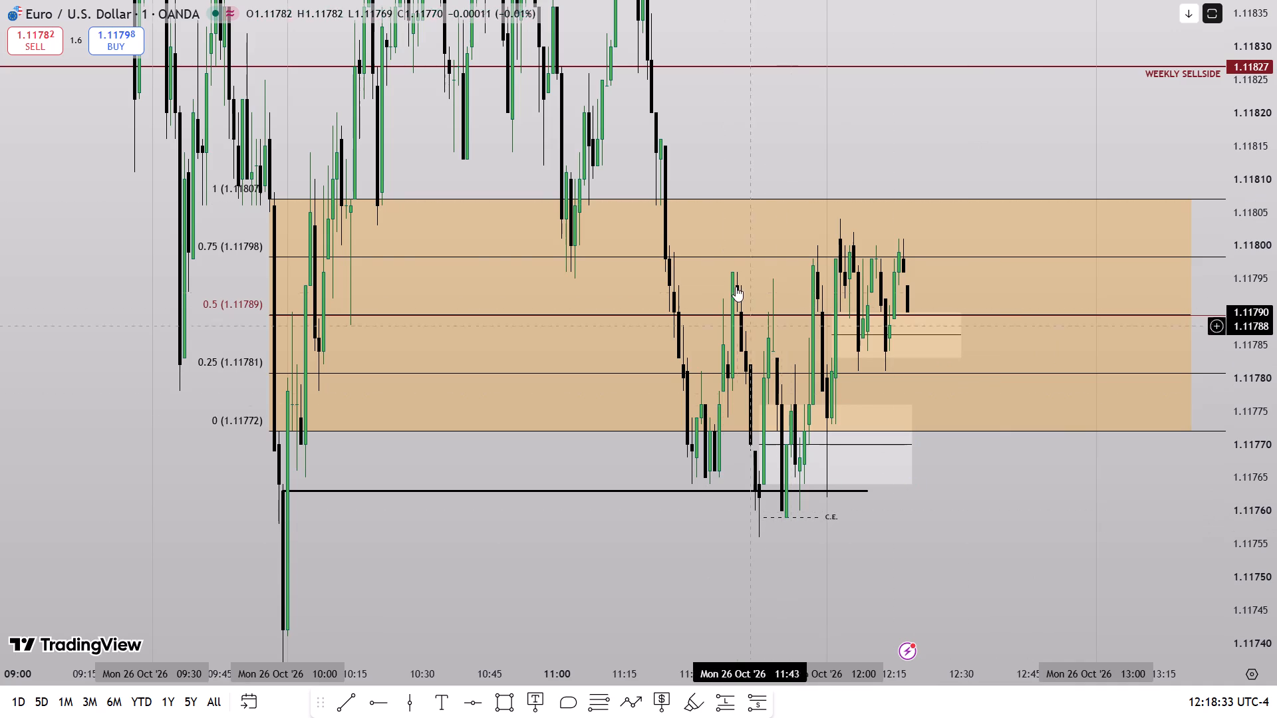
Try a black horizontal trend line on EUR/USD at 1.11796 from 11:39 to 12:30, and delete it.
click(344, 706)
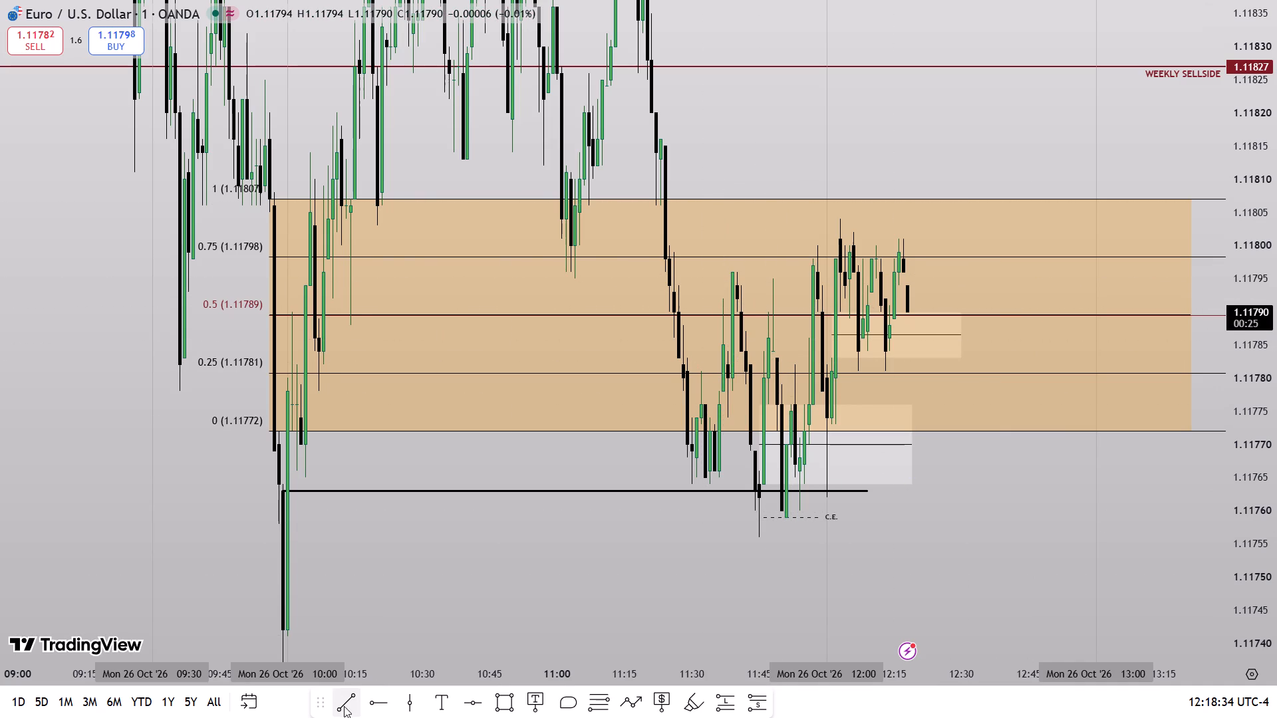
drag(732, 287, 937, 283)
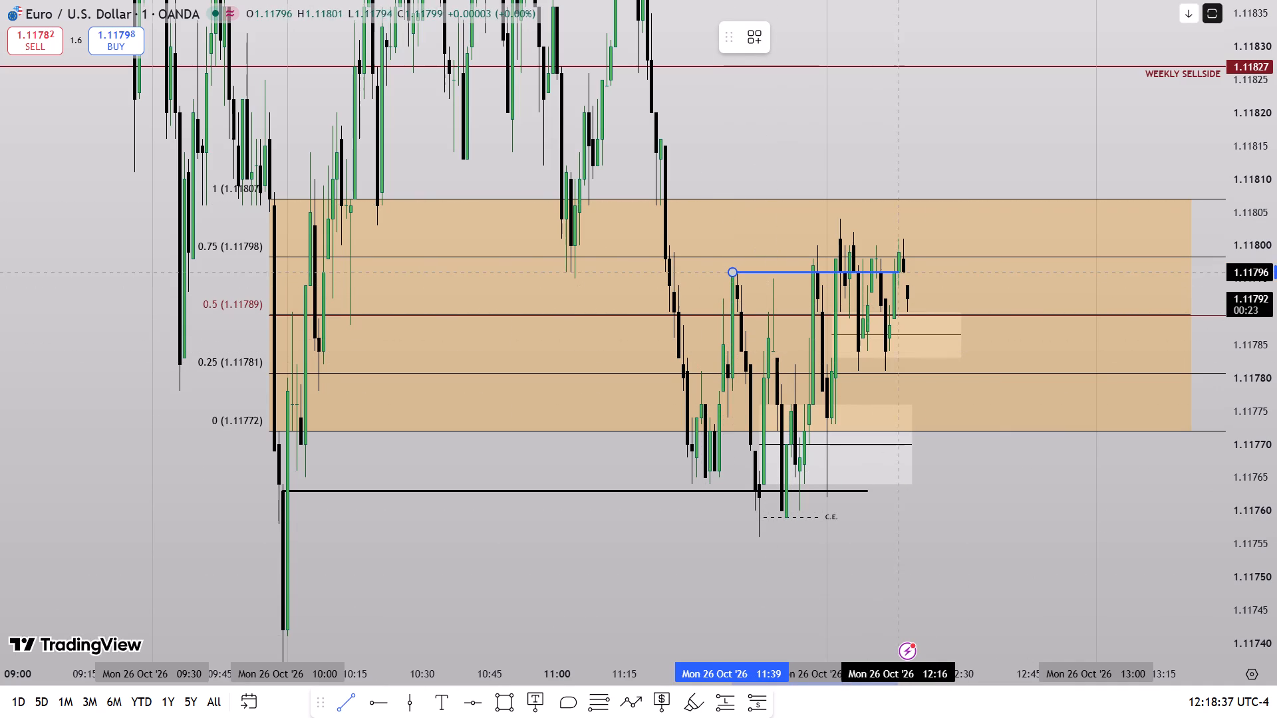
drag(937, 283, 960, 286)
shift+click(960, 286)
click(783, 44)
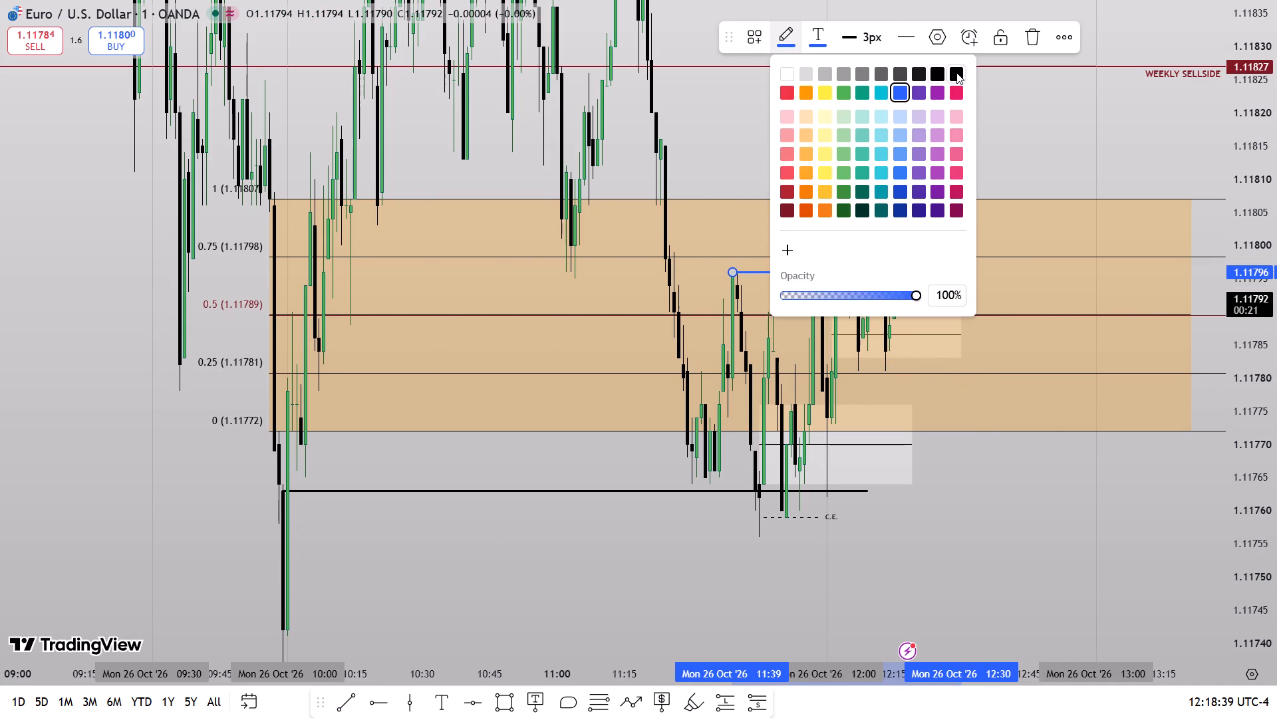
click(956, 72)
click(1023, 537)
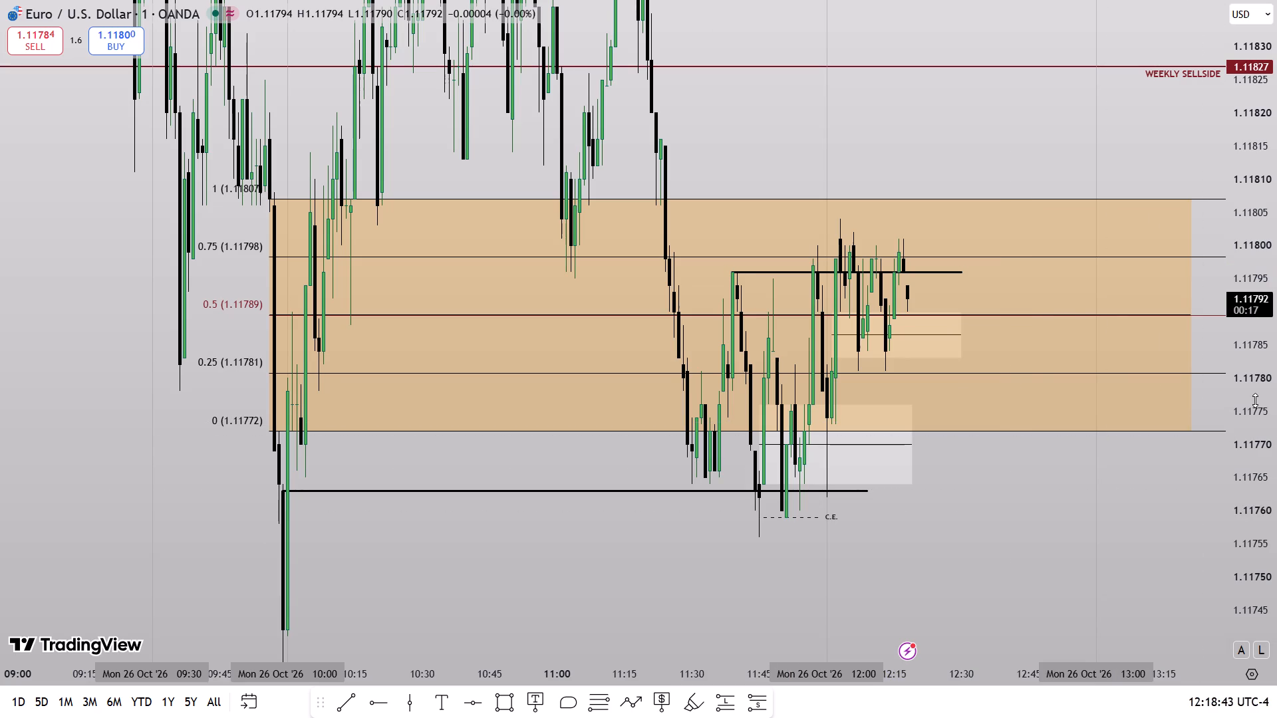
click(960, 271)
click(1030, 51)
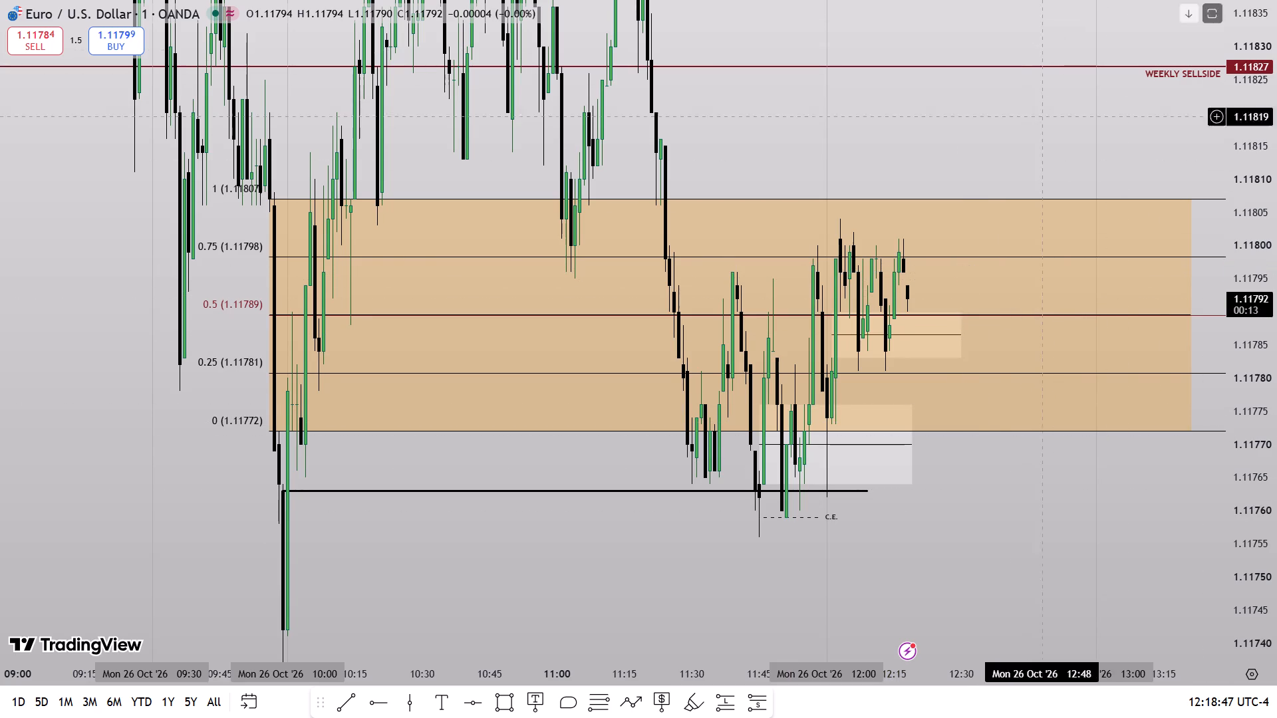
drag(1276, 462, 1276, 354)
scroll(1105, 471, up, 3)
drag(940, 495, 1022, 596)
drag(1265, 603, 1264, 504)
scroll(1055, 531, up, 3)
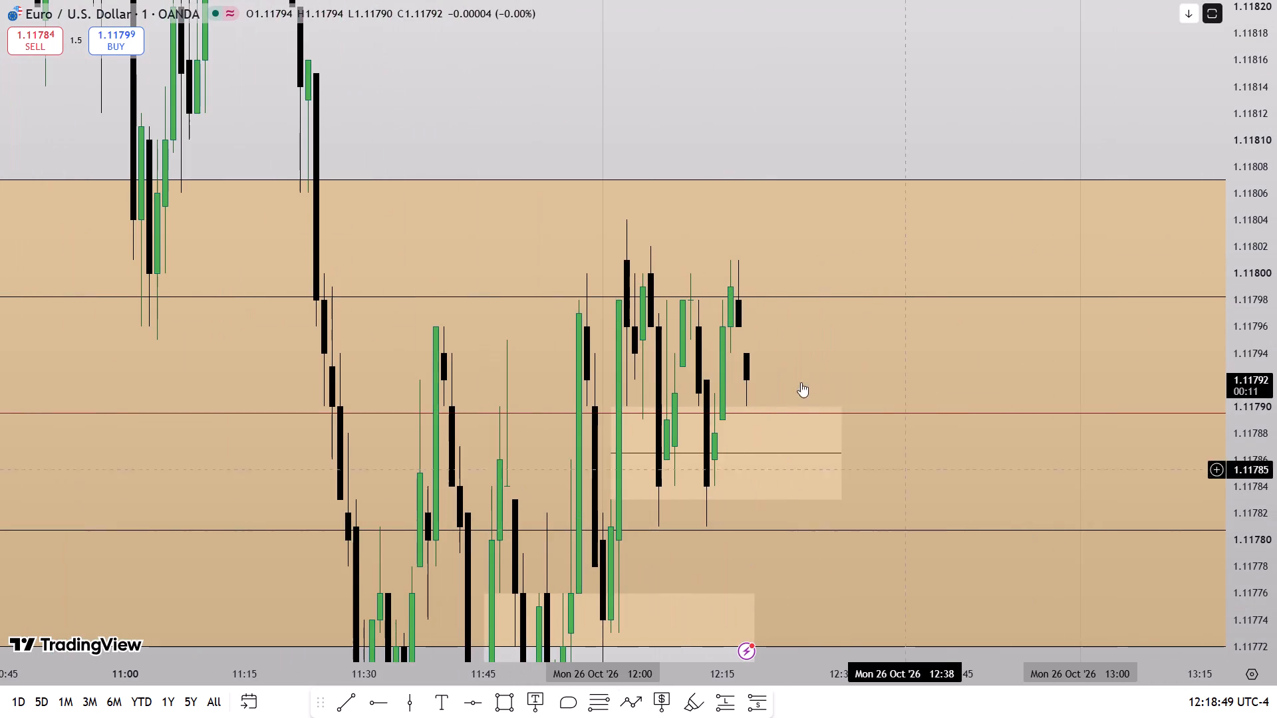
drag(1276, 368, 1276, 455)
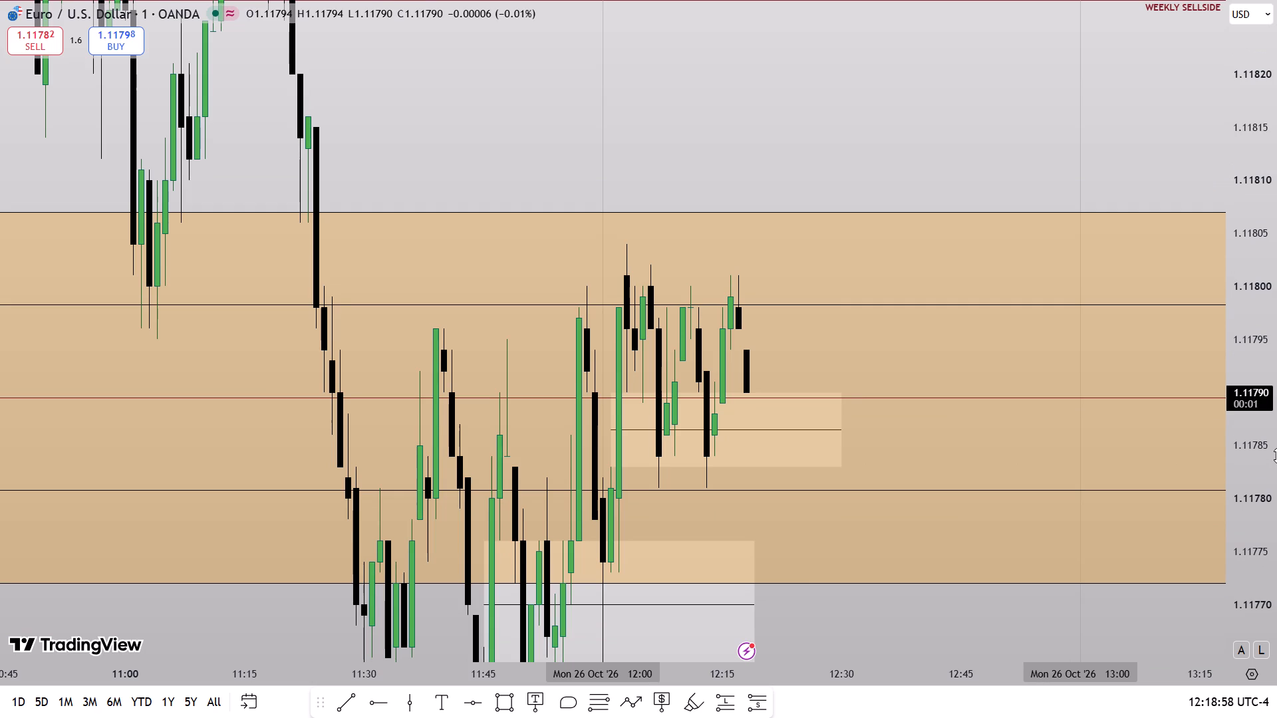
Switch to YouTube Music, jump to 0:34 in the current song, and skip to the next track.
click(632, 58)
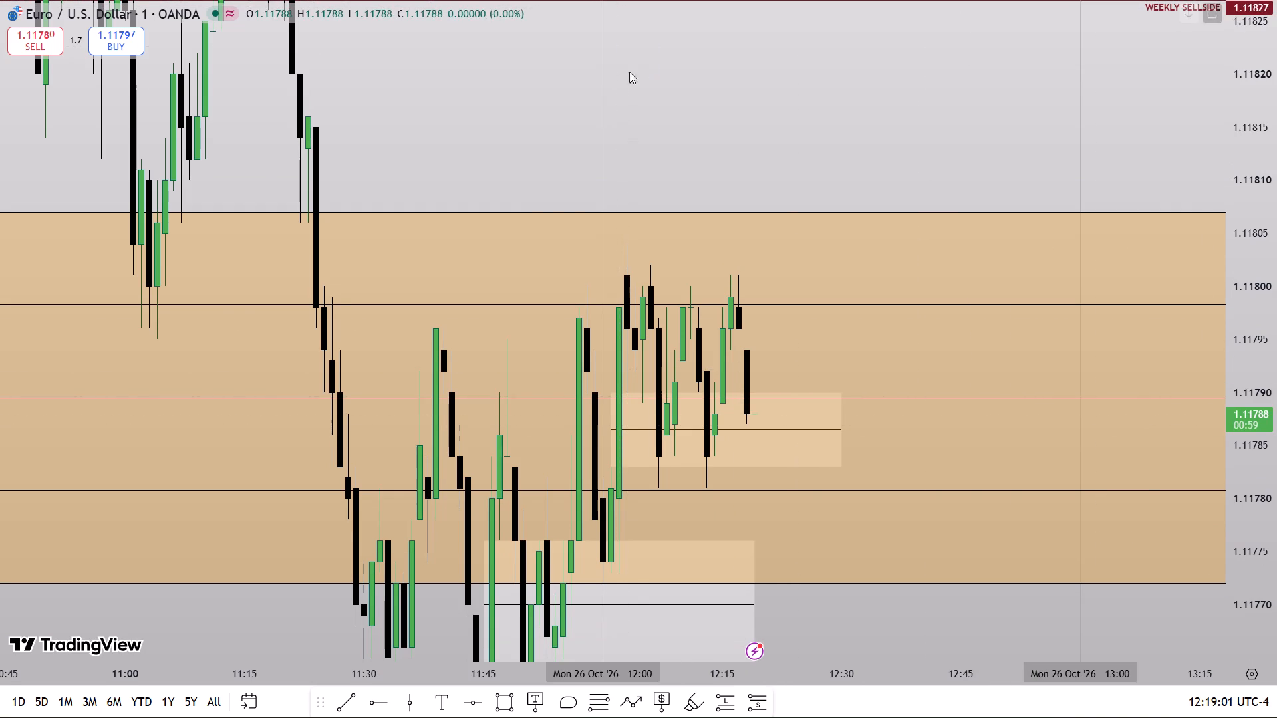
click(141, 24)
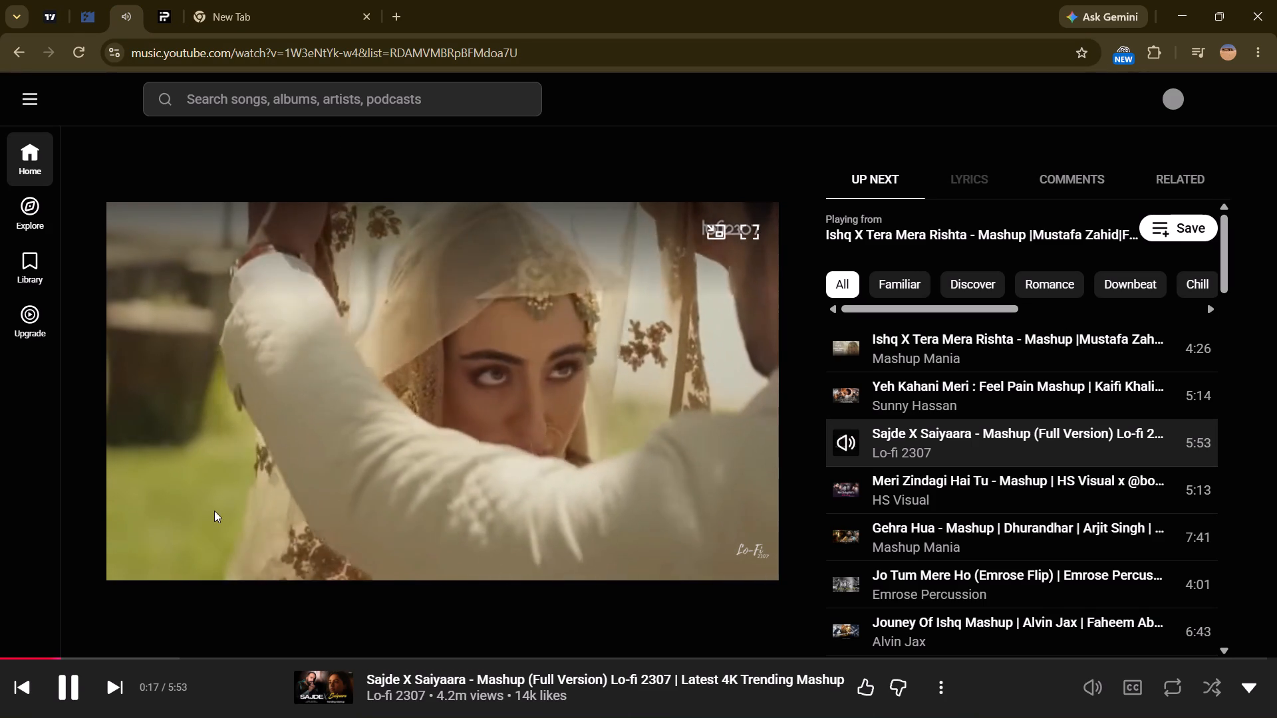
click(122, 663)
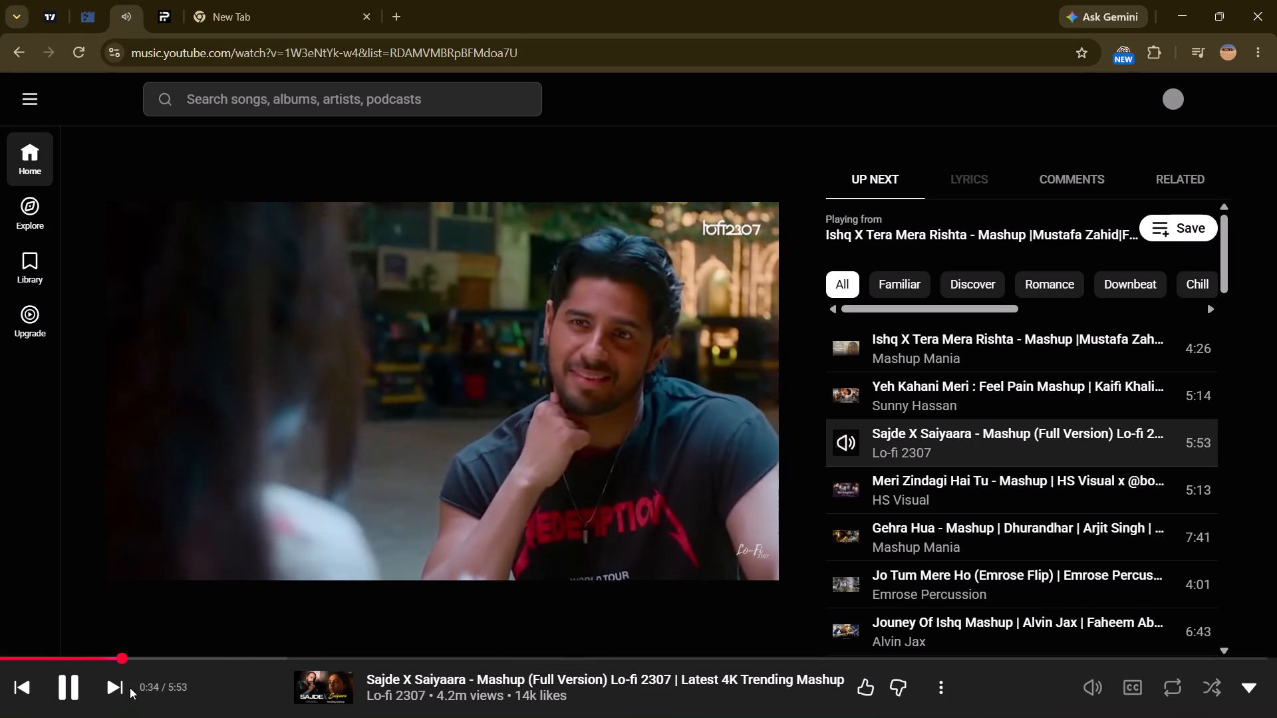
click(126, 689)
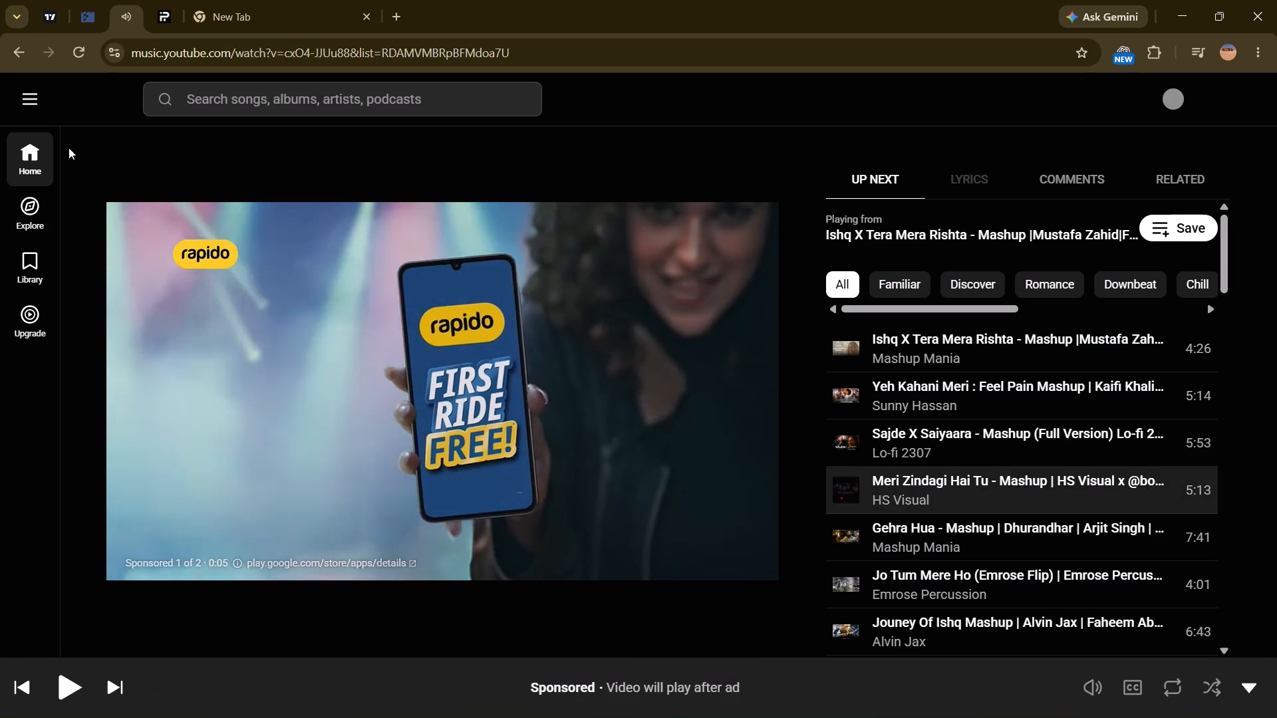
Open the YouTube Music home page and look through the Listen again collection.
click(39, 160)
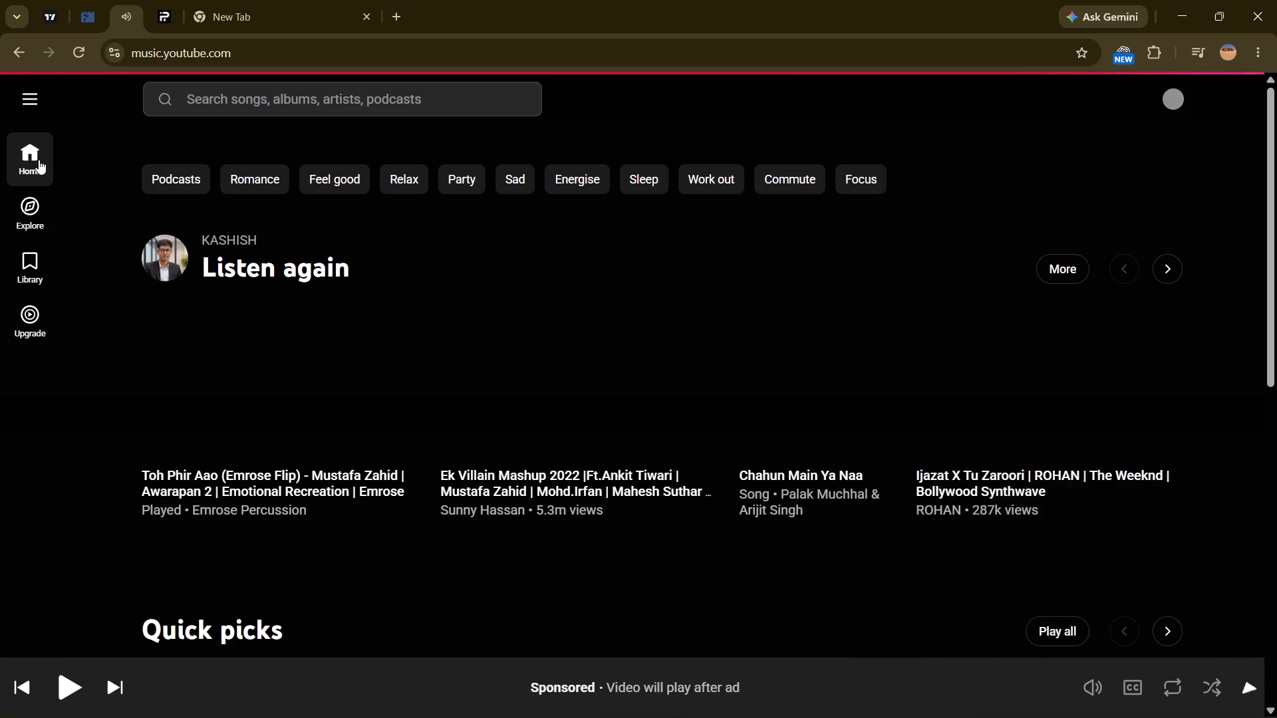
click(1171, 271)
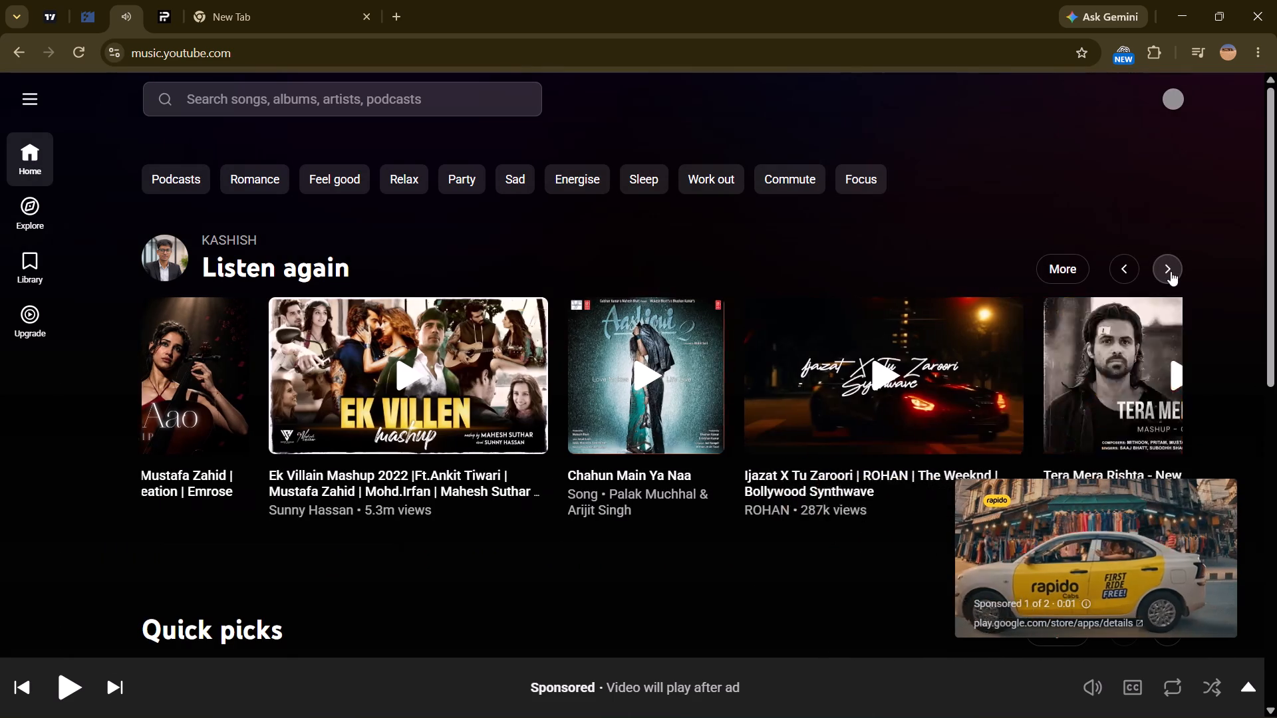
click(1171, 271)
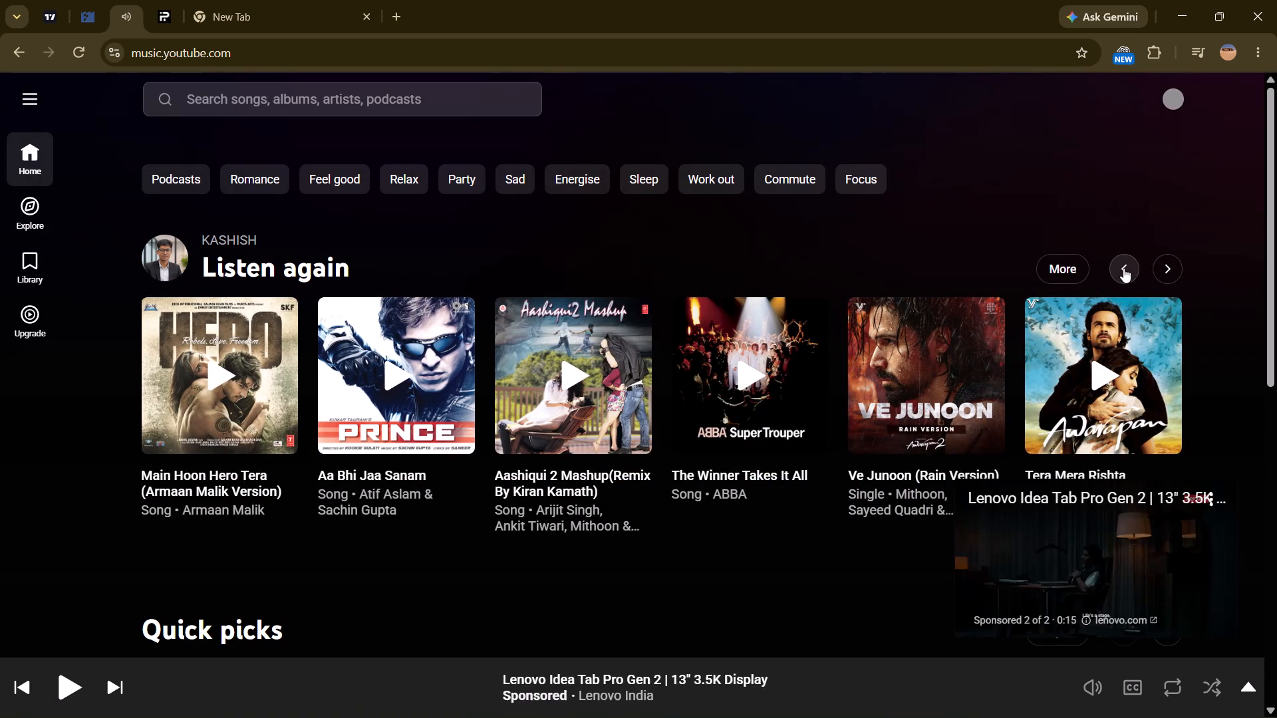
triple_click(1123, 268)
triple_click(1123, 268)
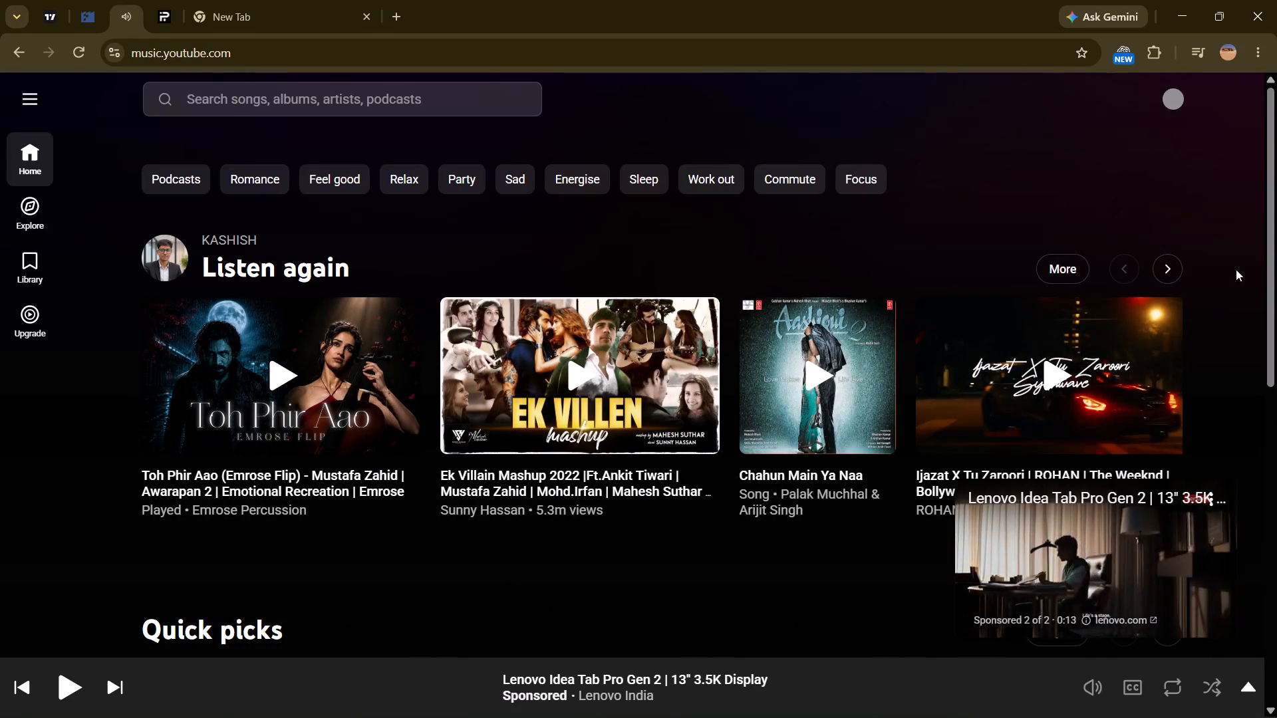
Reload the YouTube Music home page and play Sajde (From "Lost;Found") from Quick picks.
click(84, 53)
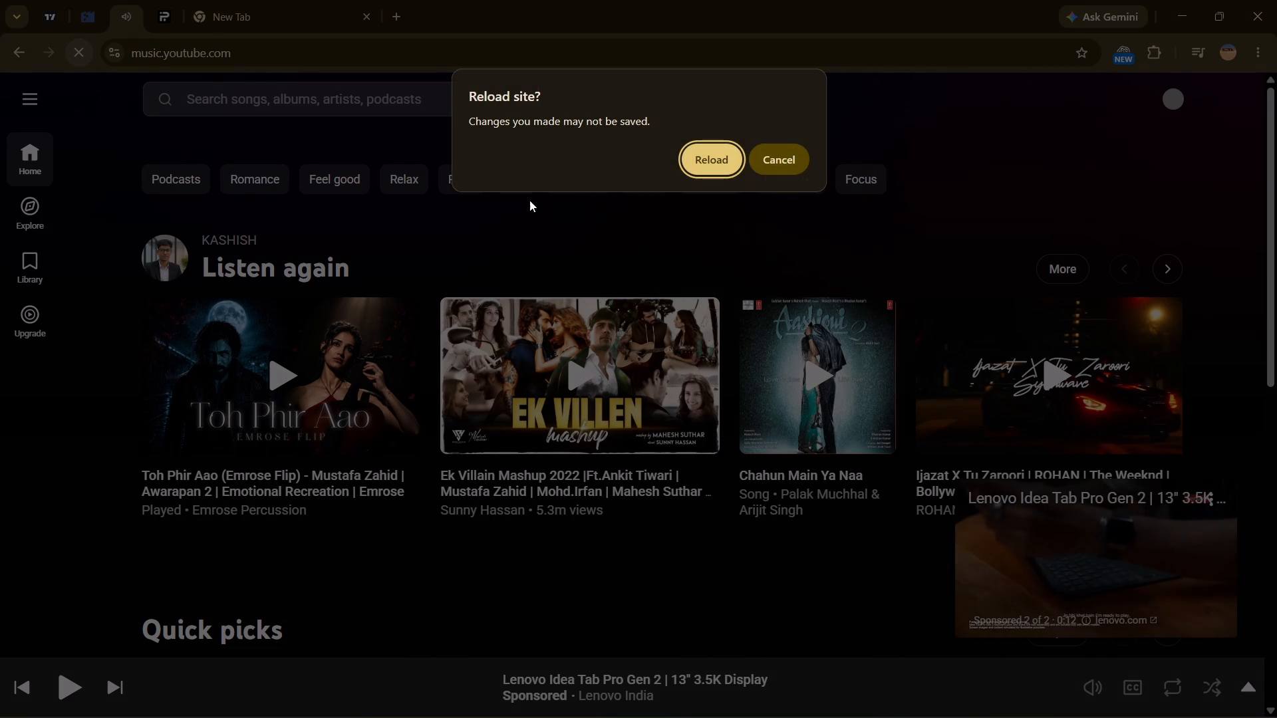
click(729, 154)
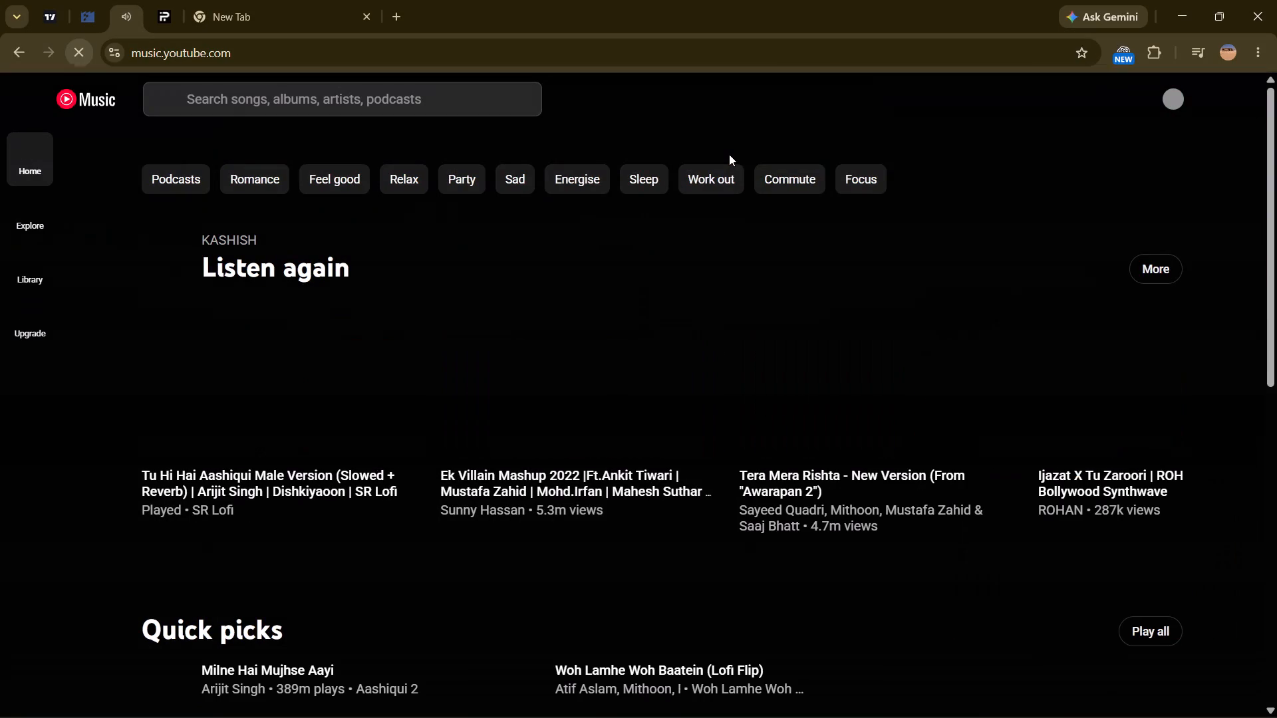
scroll(842, 353, down, 3)
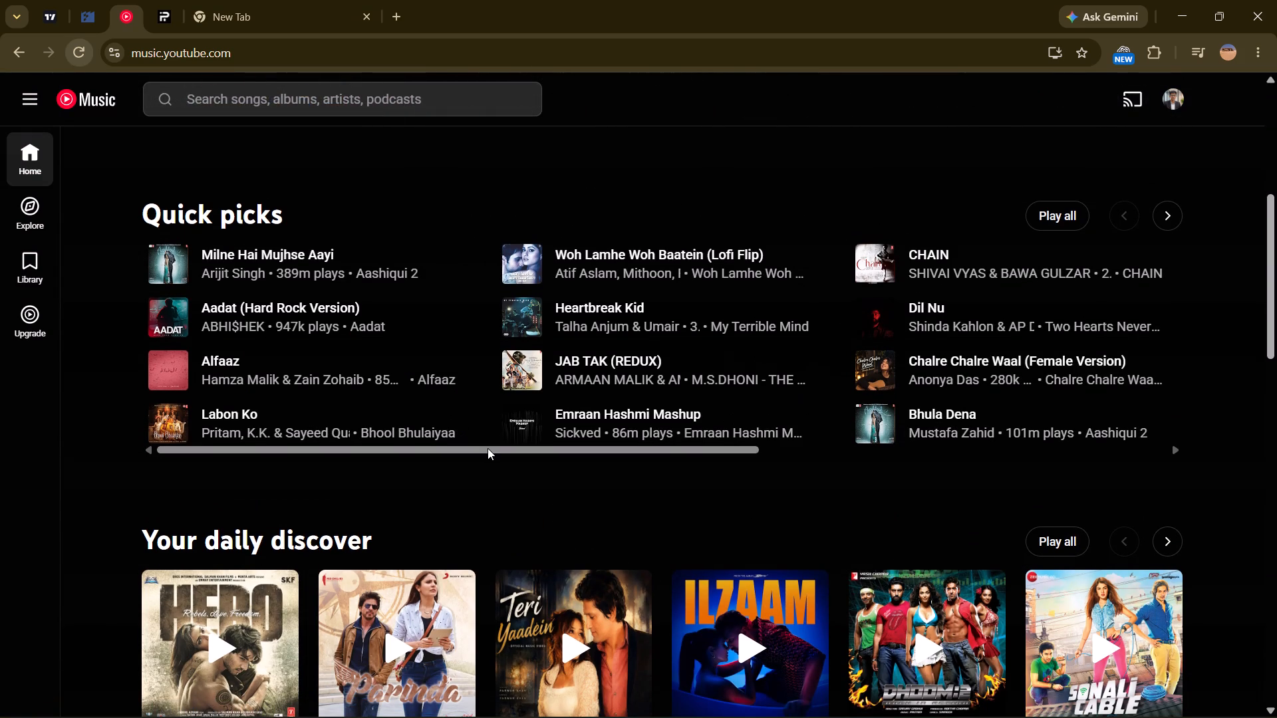
drag(488, 448, 635, 454)
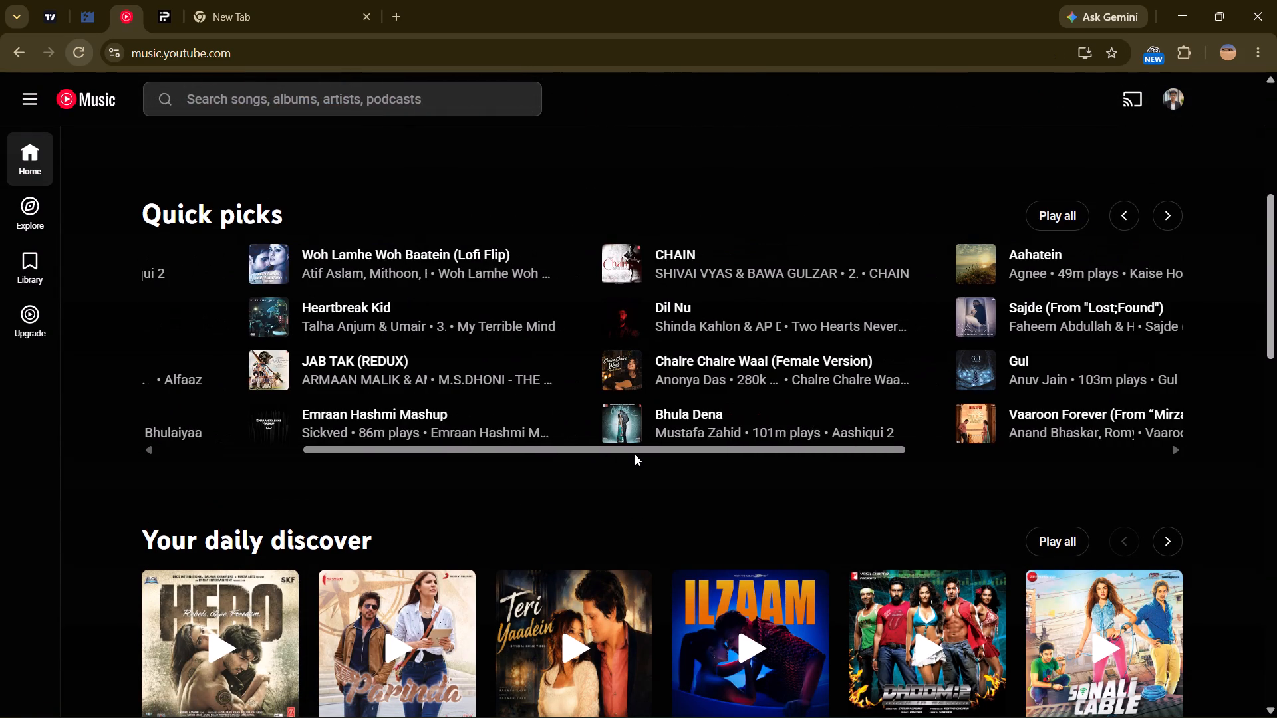
drag(635, 454, 658, 454)
click(935, 315)
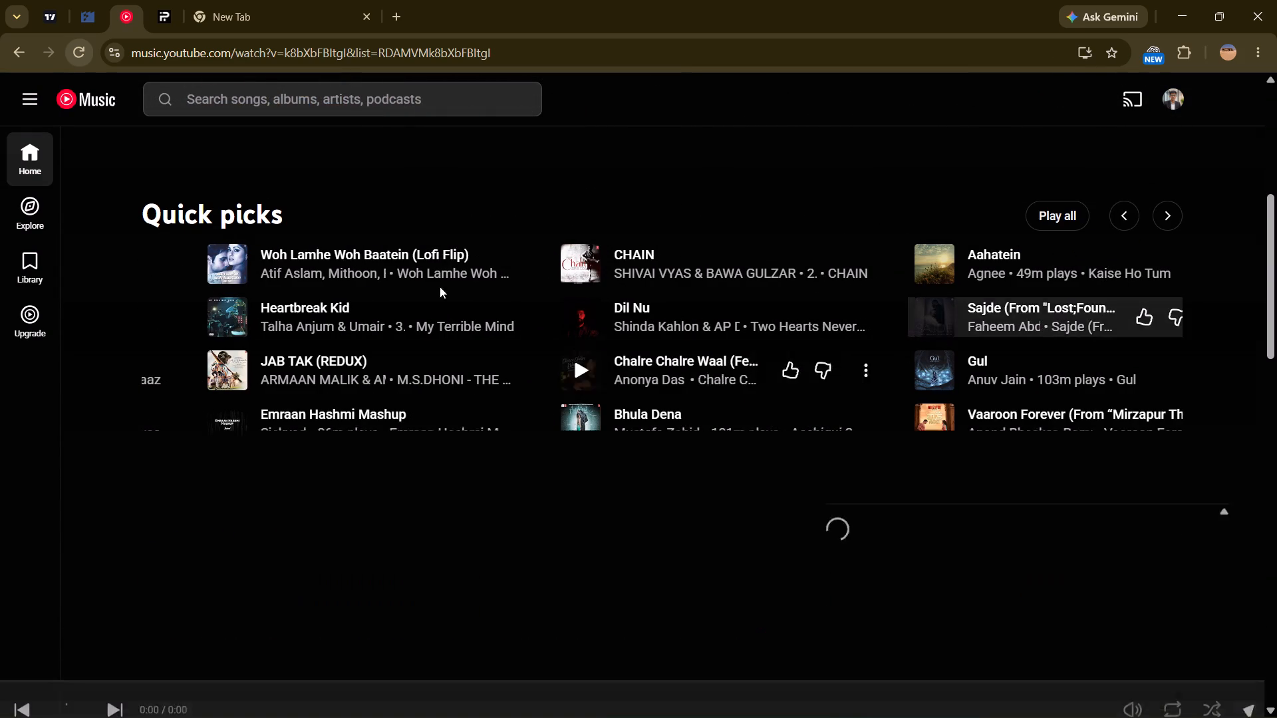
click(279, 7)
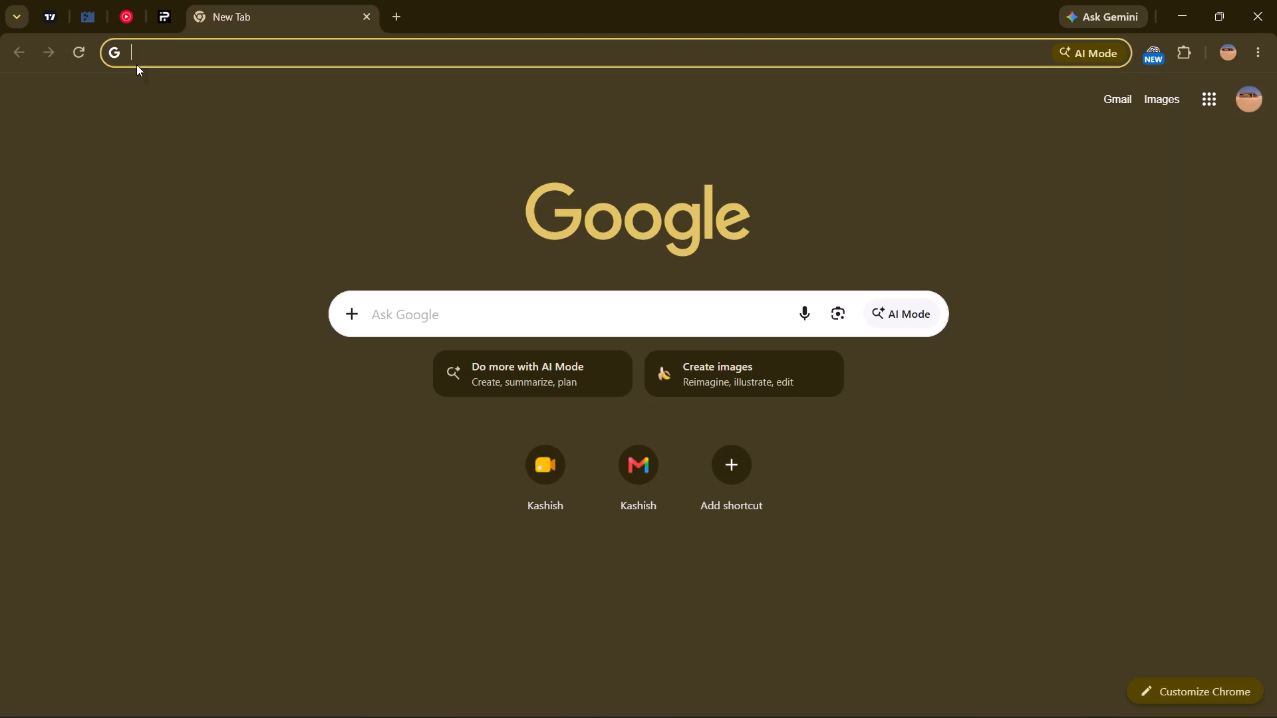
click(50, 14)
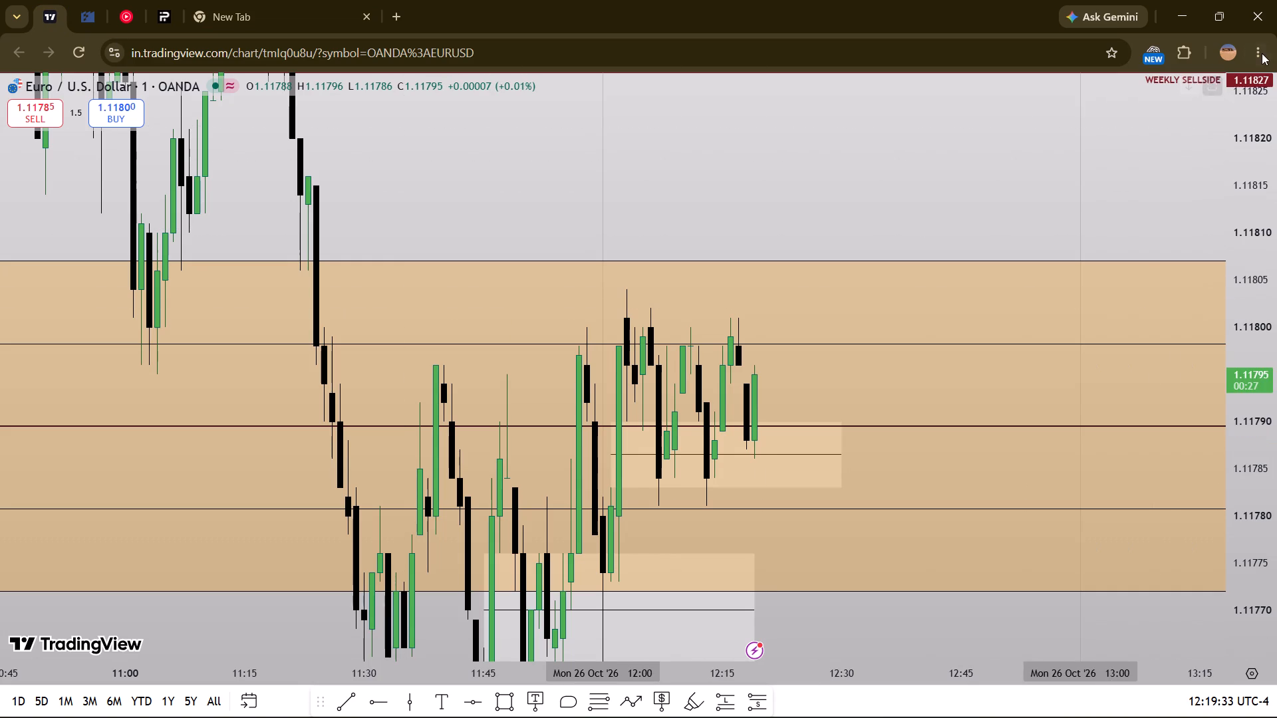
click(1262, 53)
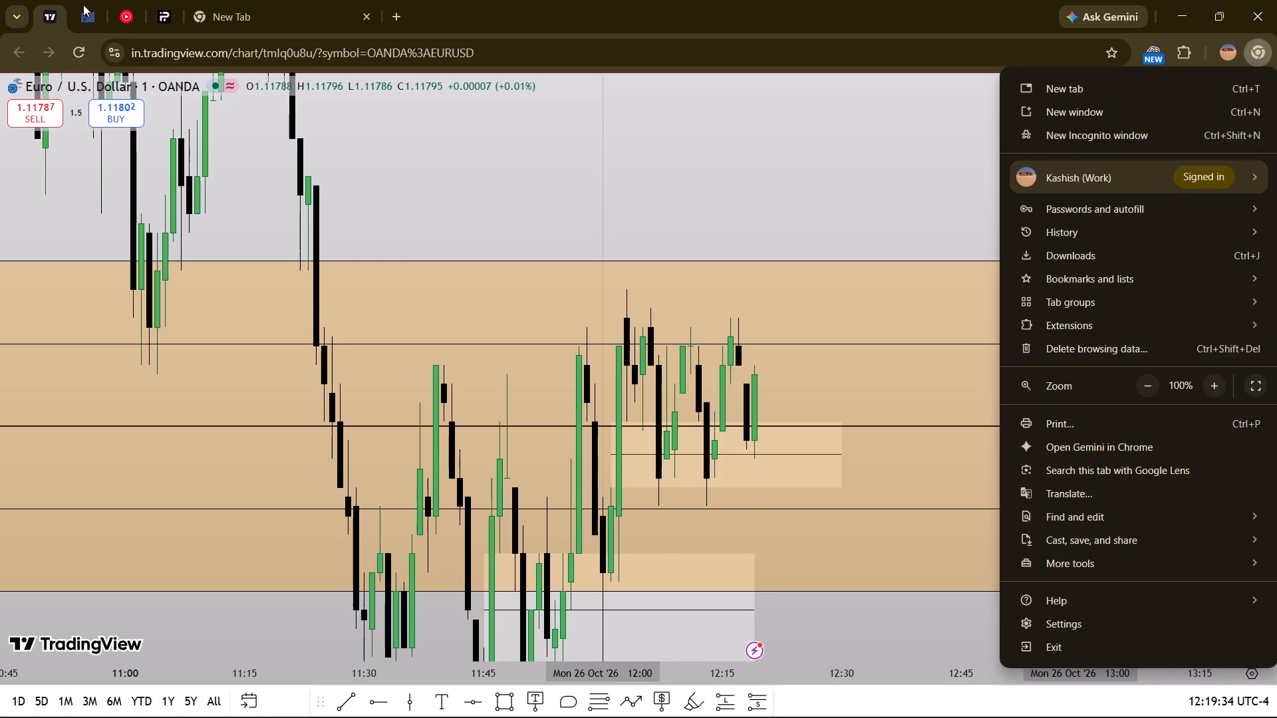
In YouTube Music, play Sitaare (Vocals Only) and TMRC from the Sajde mix queue, returning to Sajde (From "Lost;Found") after each.
click(110, 23)
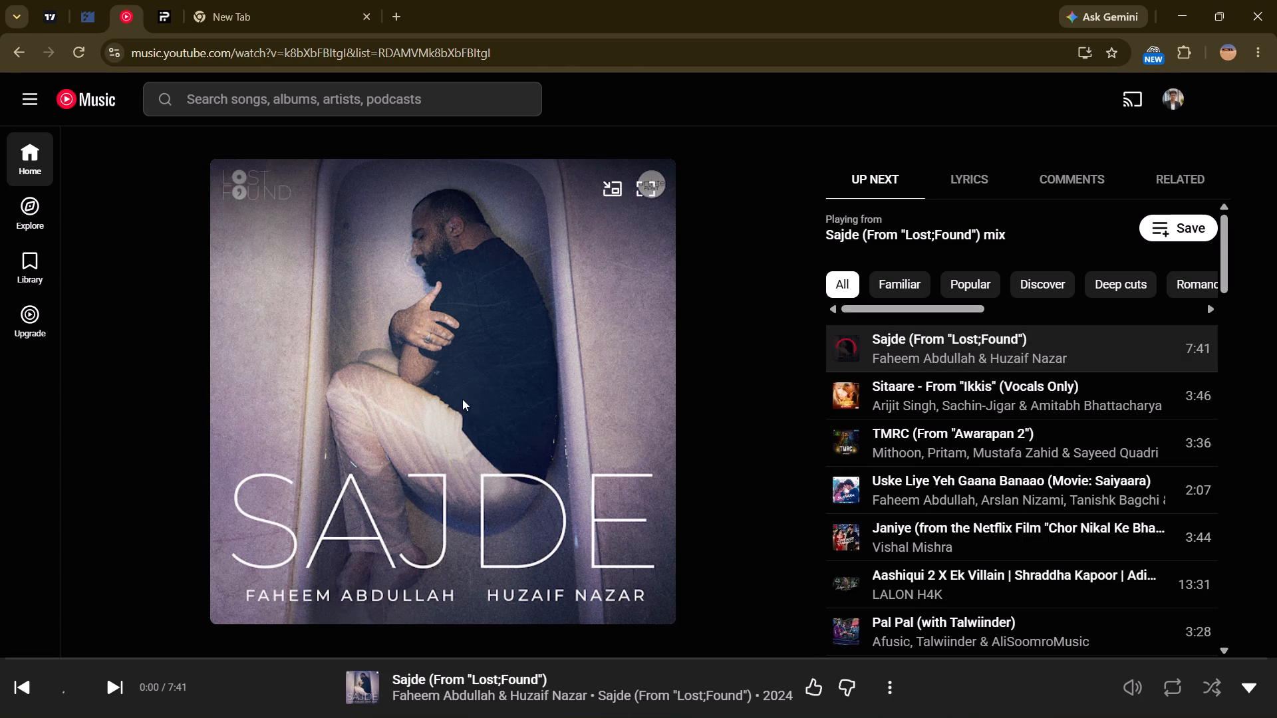
click(844, 398)
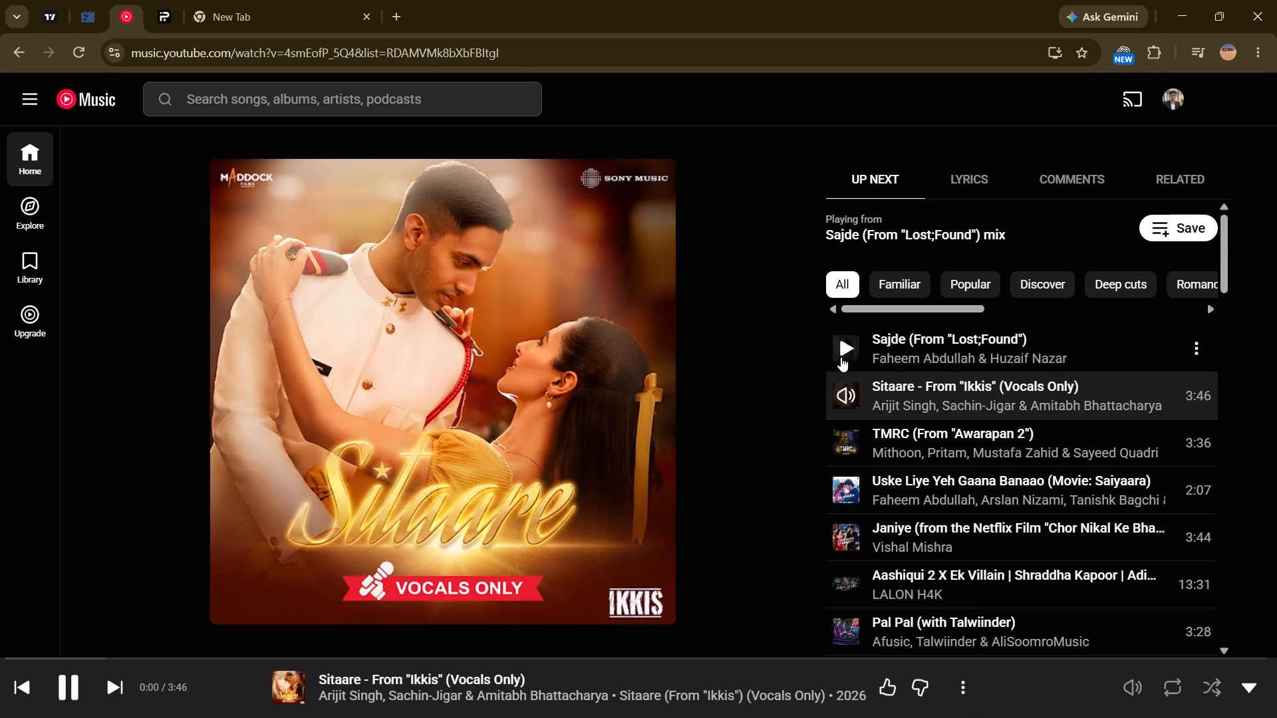
click(841, 352)
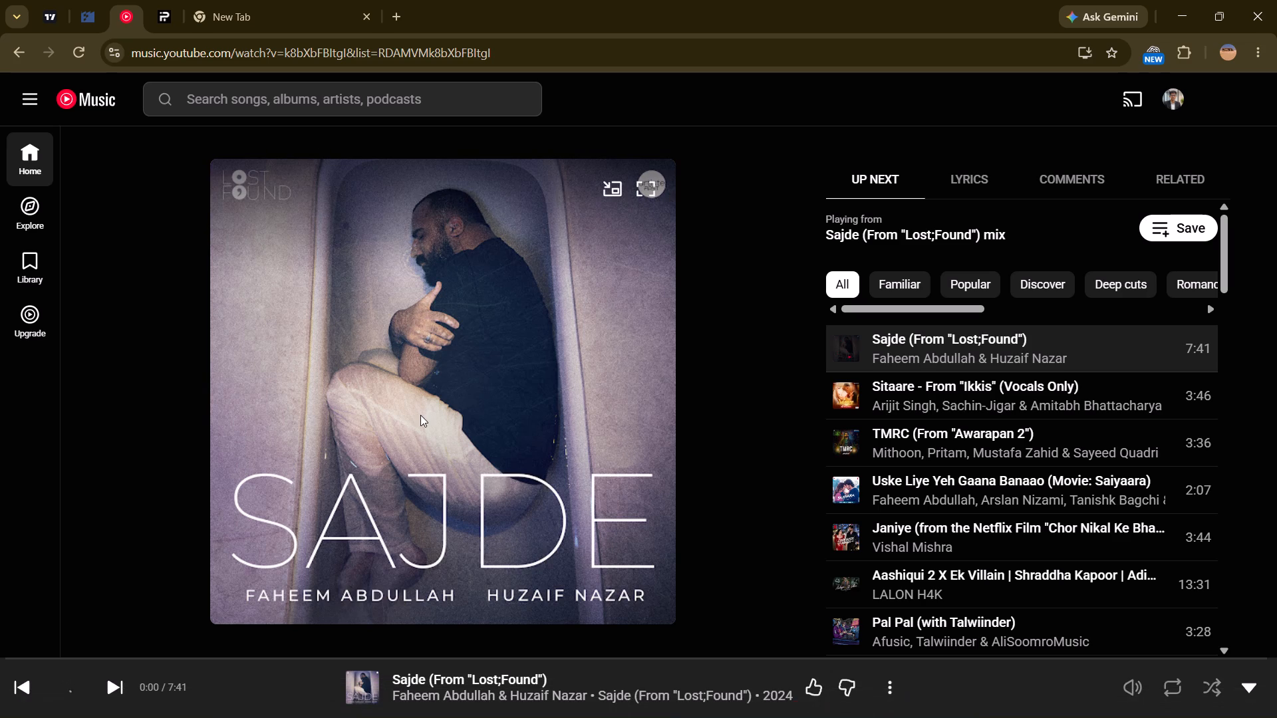
click(842, 443)
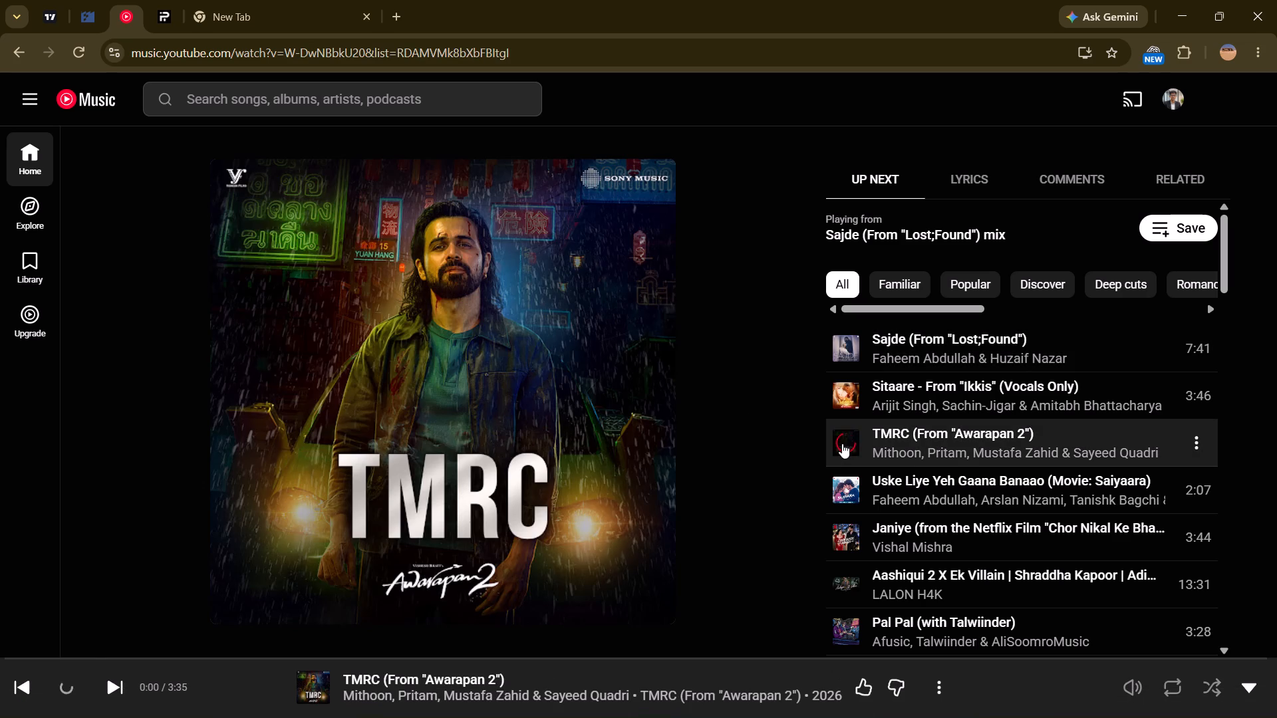
click(845, 349)
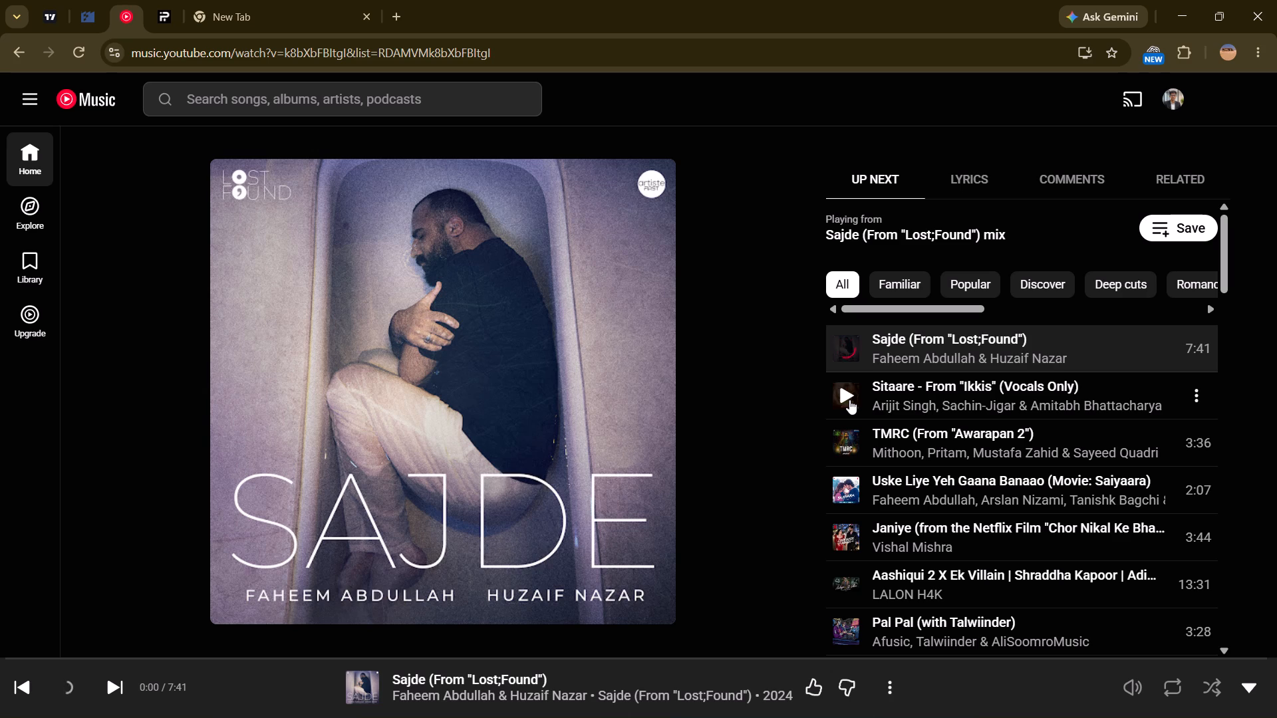
Switch back to the EUR/USD chart in TradingView.
click(235, 0)
click(49, 12)
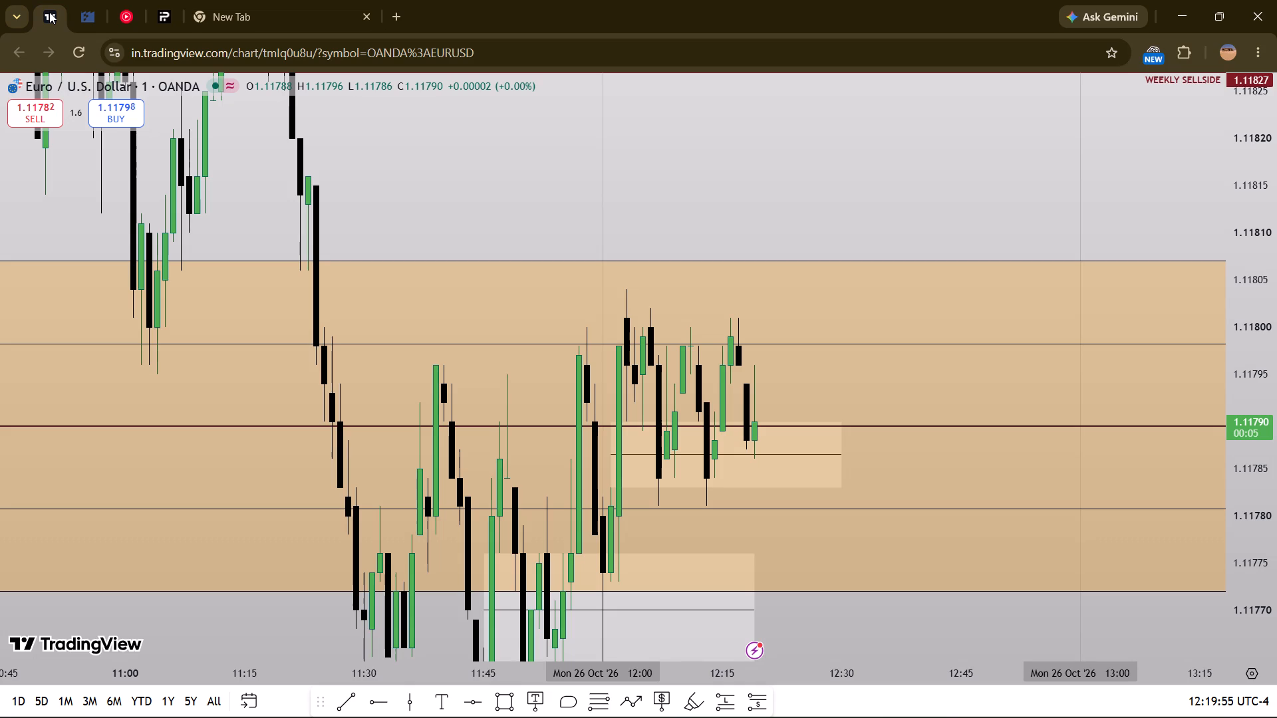
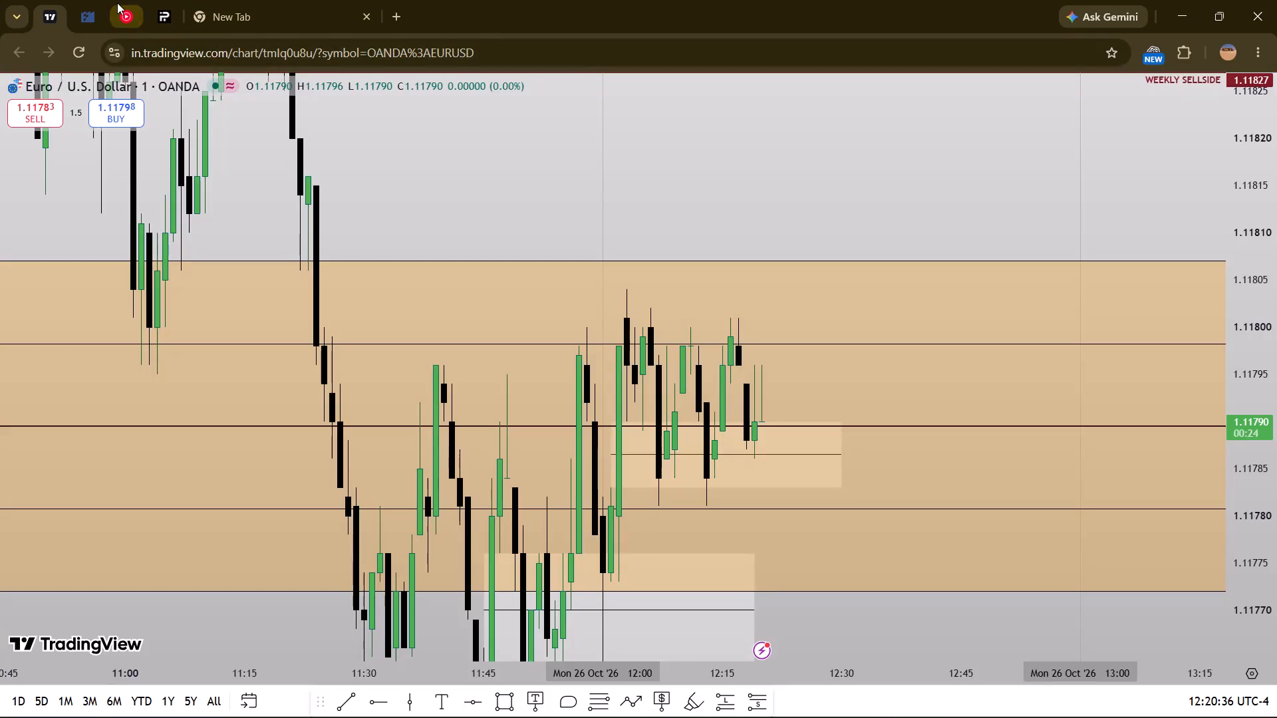
Return to YouTube Music, play Sitaare (Vocals Only) from the Sajde mix queue, and switch back to Sajde (From "Lost;Found").
click(117, 3)
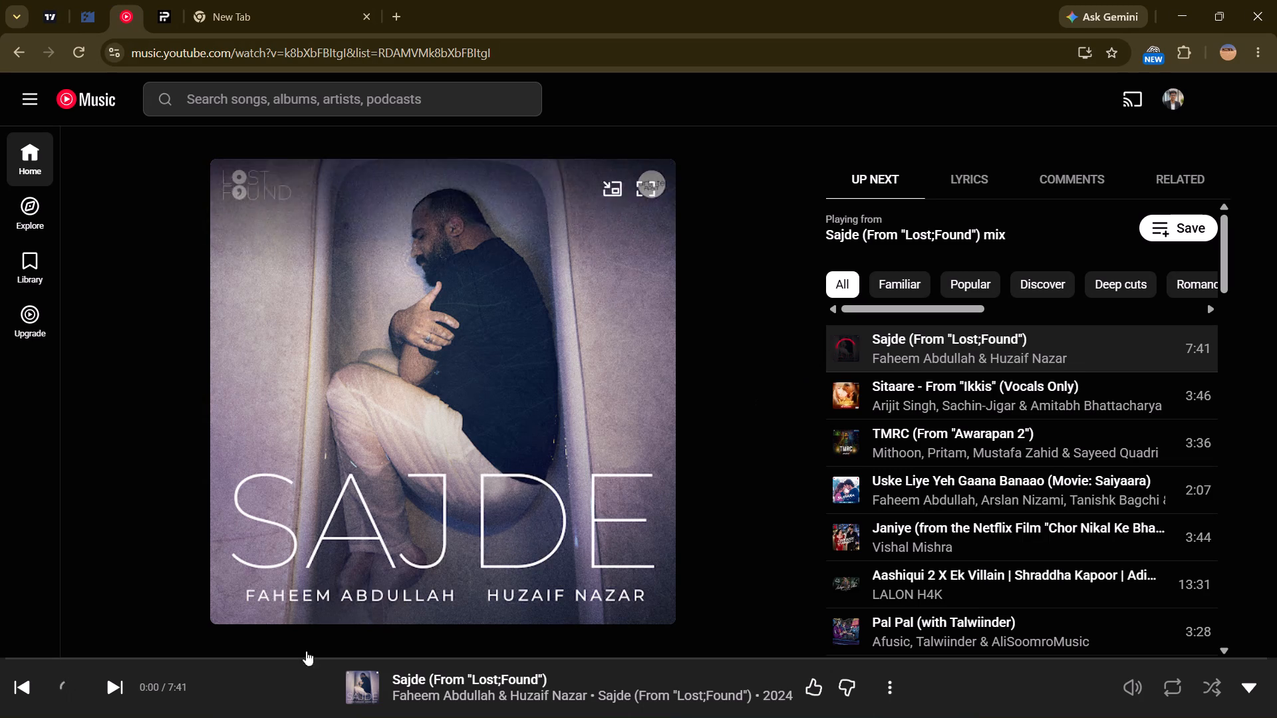
click(297, 652)
click(62, 689)
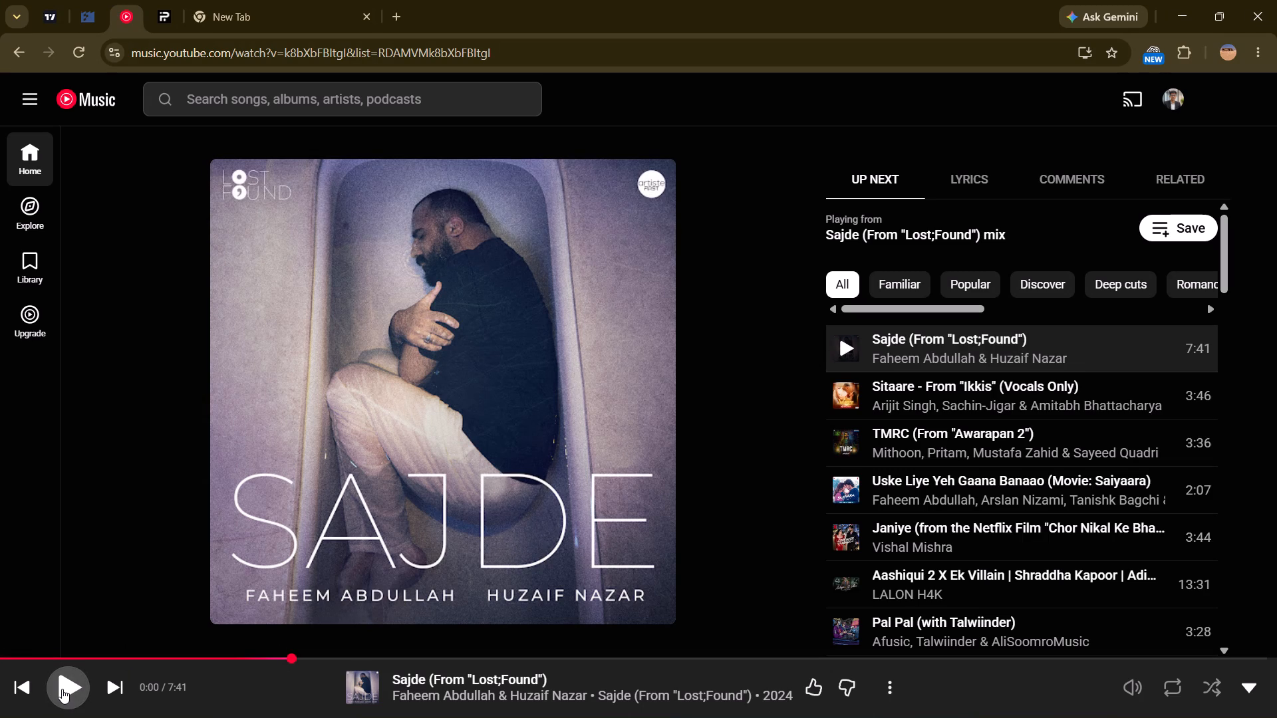
click(62, 689)
click(848, 398)
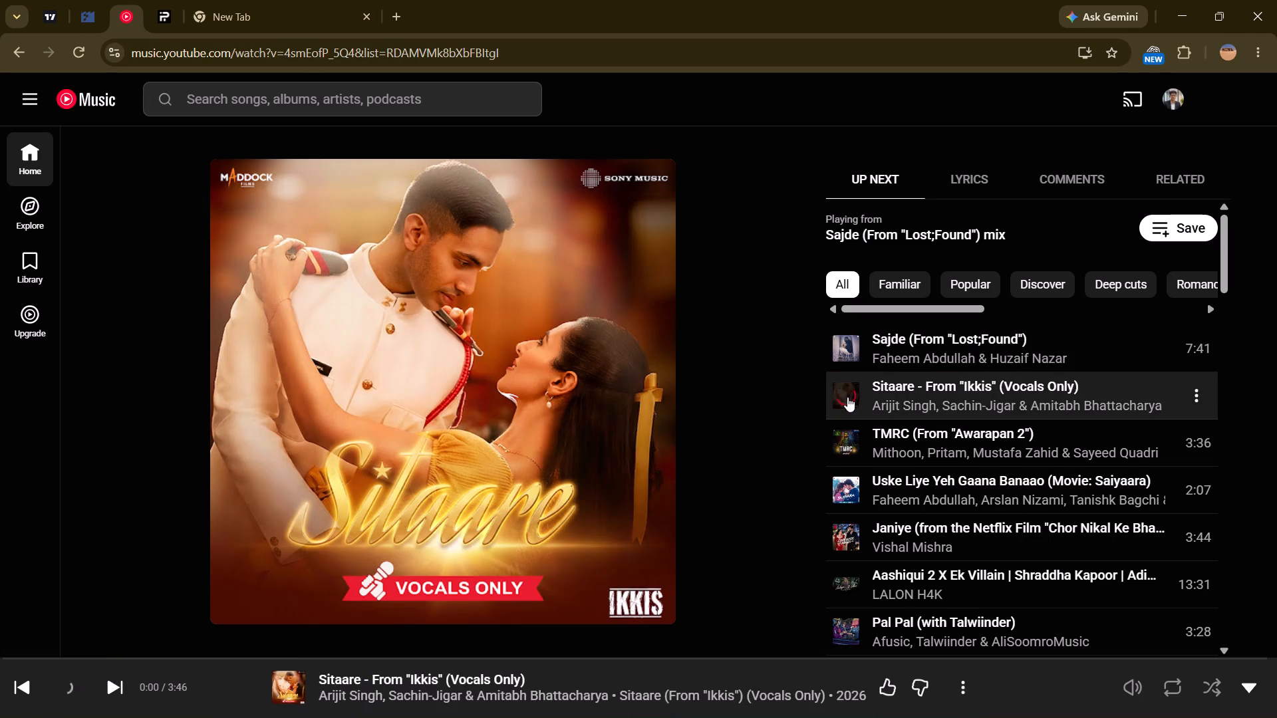
click(849, 352)
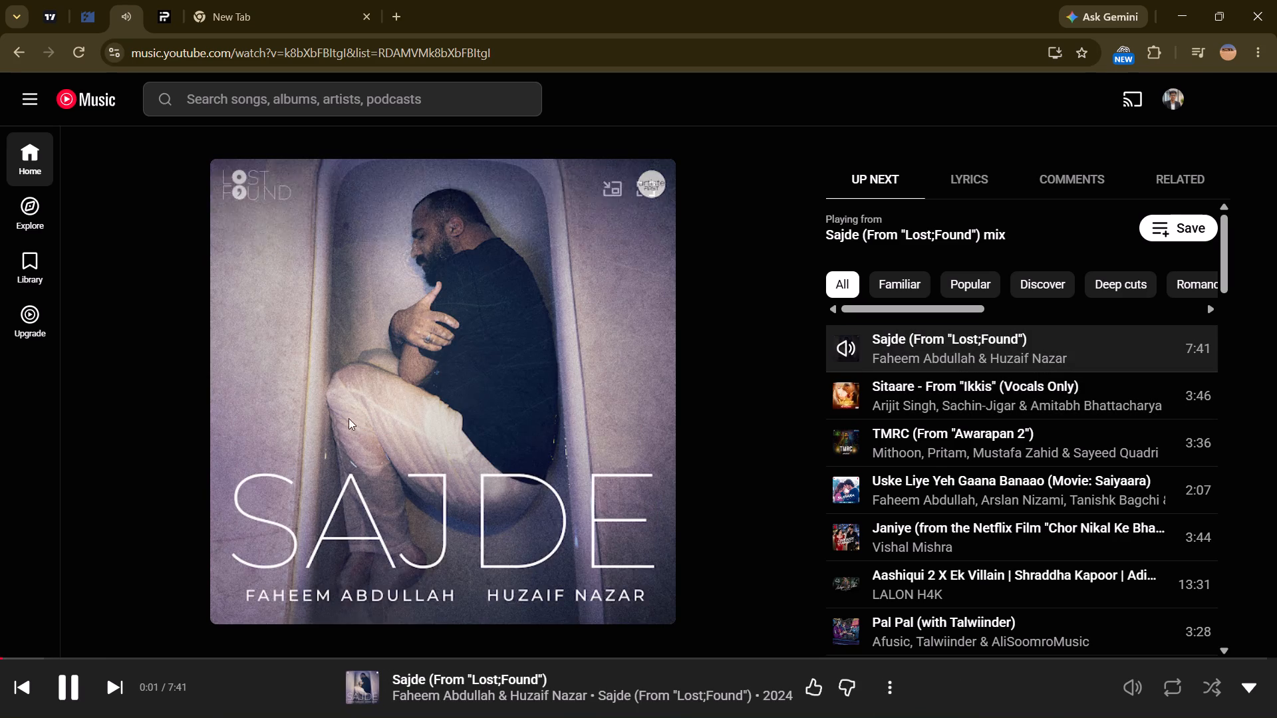
Switch back to the EUR/USD chart in TradingView and show it in full screen.
click(37, 15)
click(1260, 51)
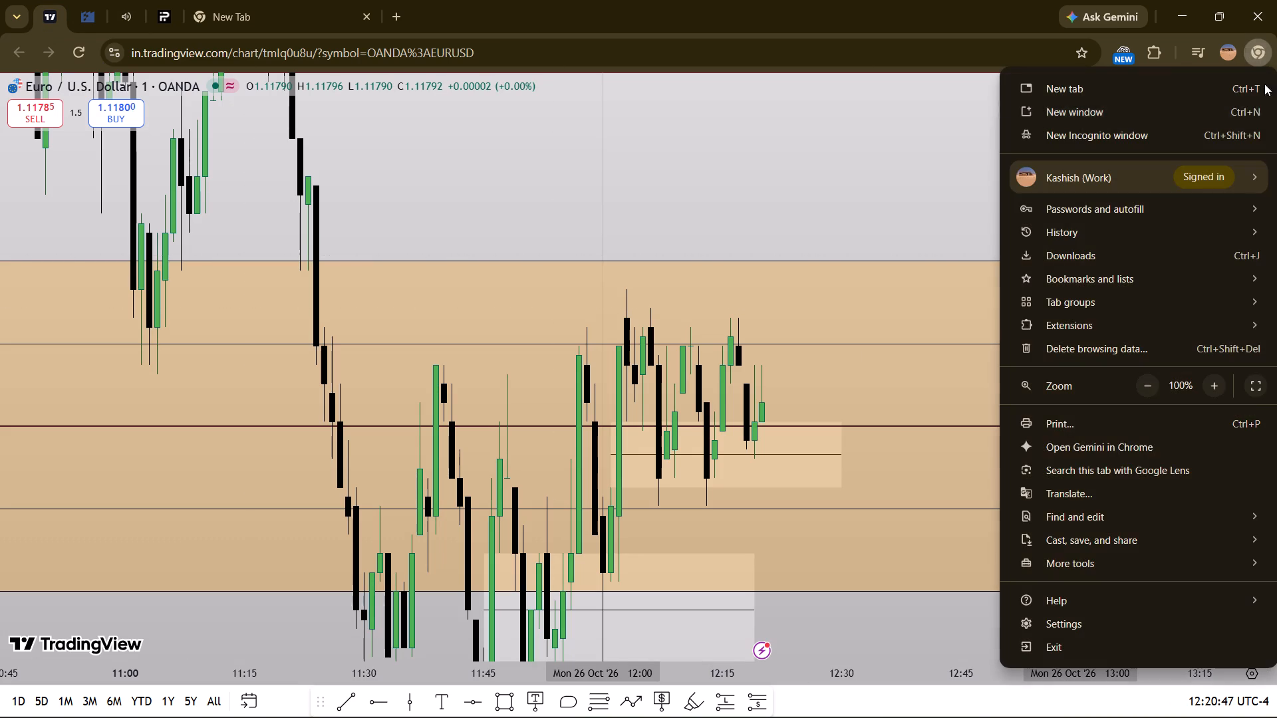
click(1247, 386)
Place a horizontal ray at 1.11934 from the 16:14 candle on Friday 23 October.
drag(1276, 230, 1237, 606)
scroll(1024, 581, down, 7)
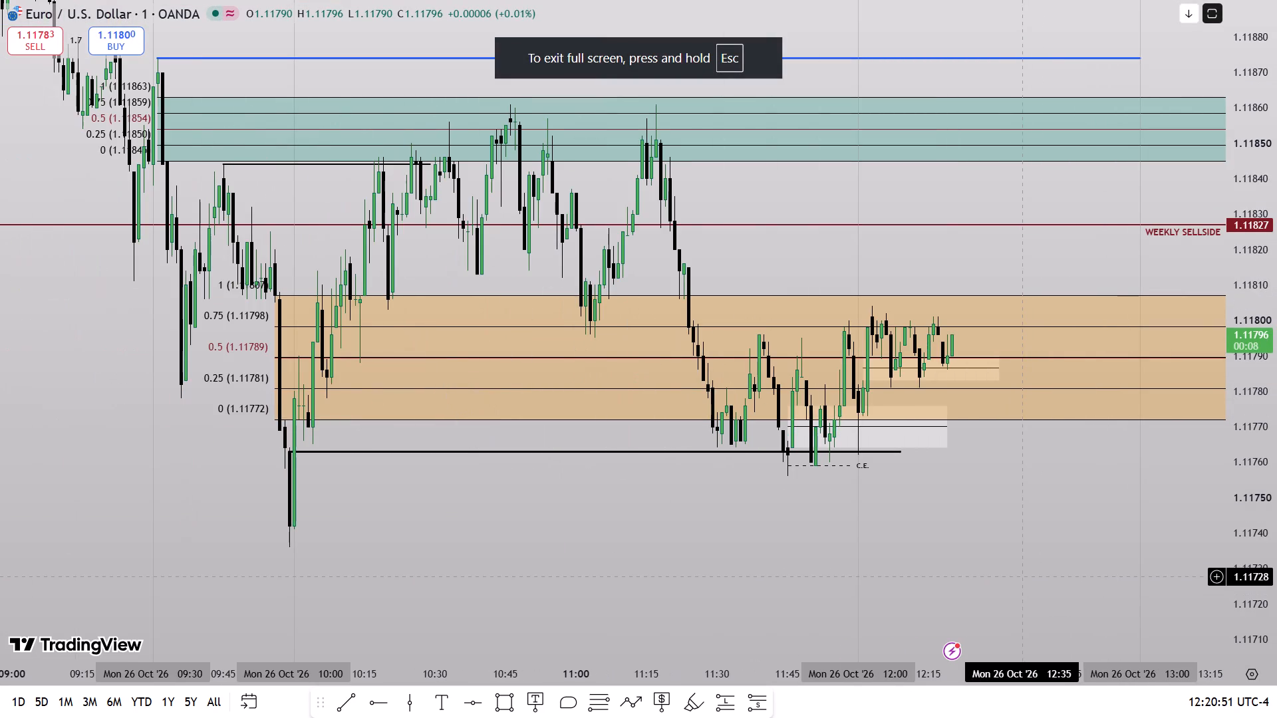
drag(681, 568, 726, 667)
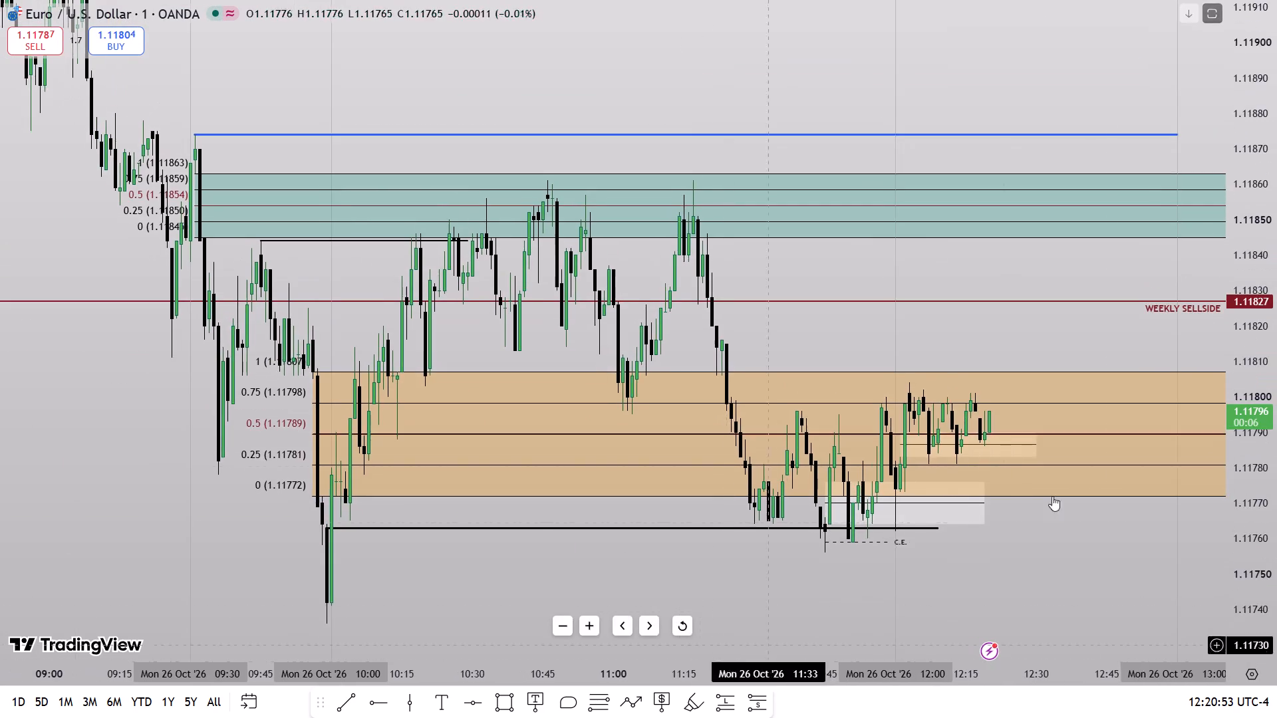
drag(1276, 359, 1252, 494)
scroll(734, 551, down, 3)
drag(705, 157, 743, 452)
drag(730, 433, 1026, 358)
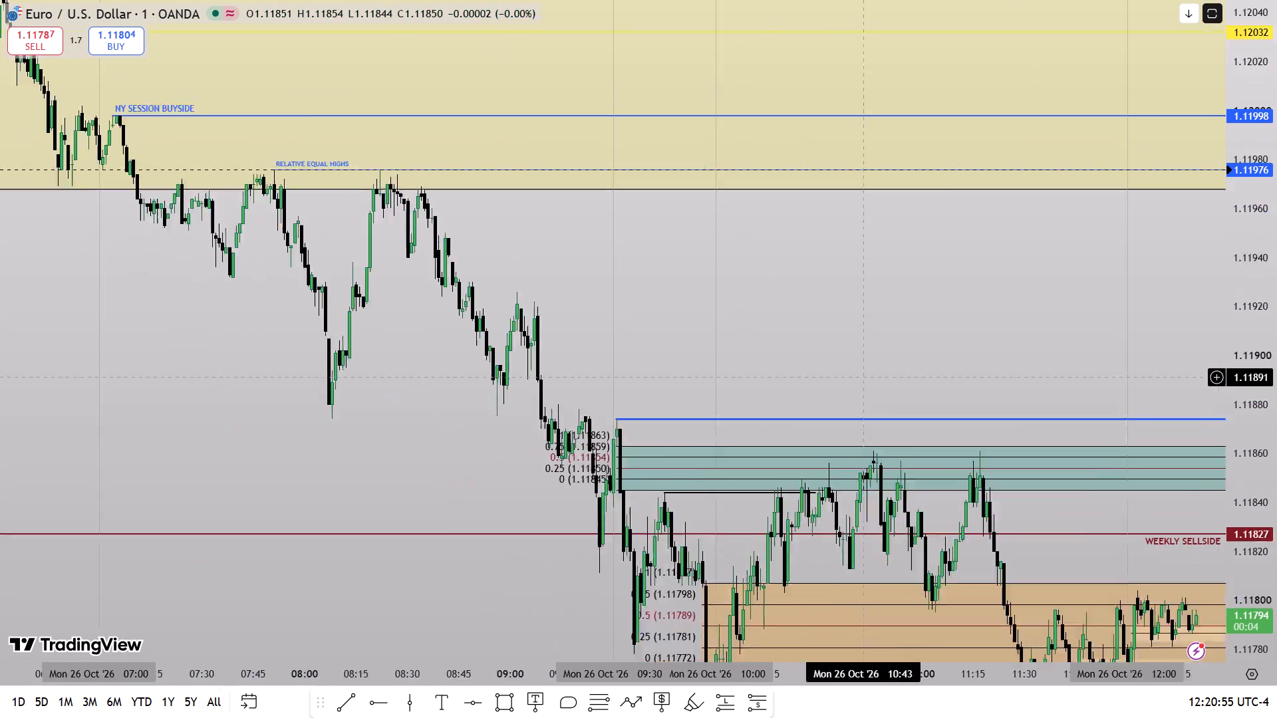
drag(1026, 358, 1068, 352)
scroll(787, 414, down, 18)
drag(575, 378, 1109, 451)
scroll(986, 464, up, 2)
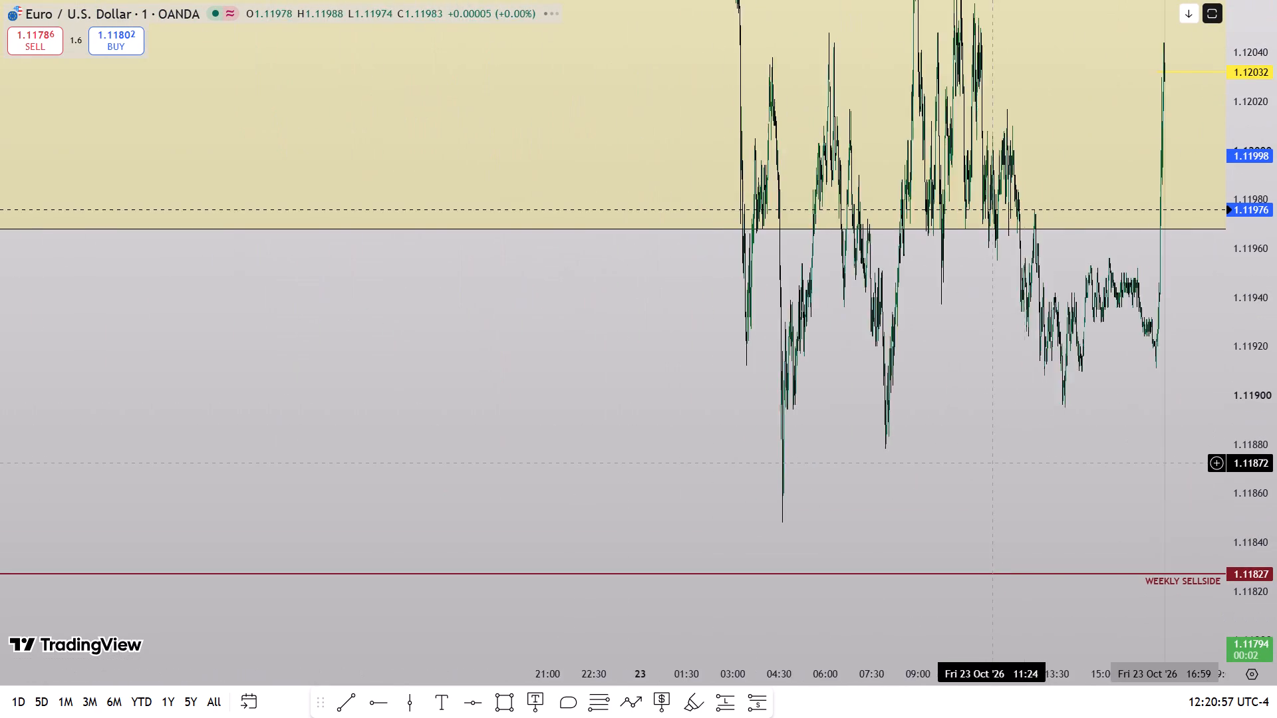
scroll(986, 464, up, 14)
scroll(897, 471, up, 4)
drag(712, 446, 871, 483)
drag(1276, 539, 1231, 368)
scroll(889, 495, up, 3)
click(385, 699)
scroll(744, 457, up, 3)
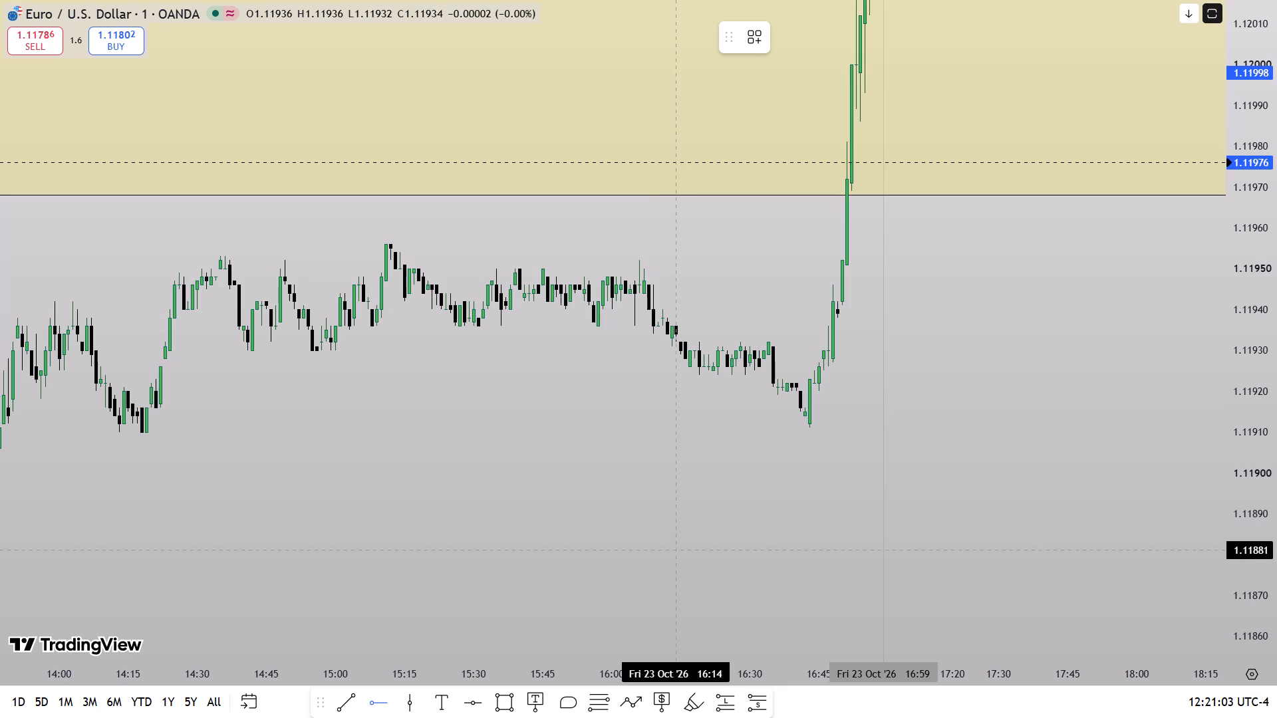
click(675, 336)
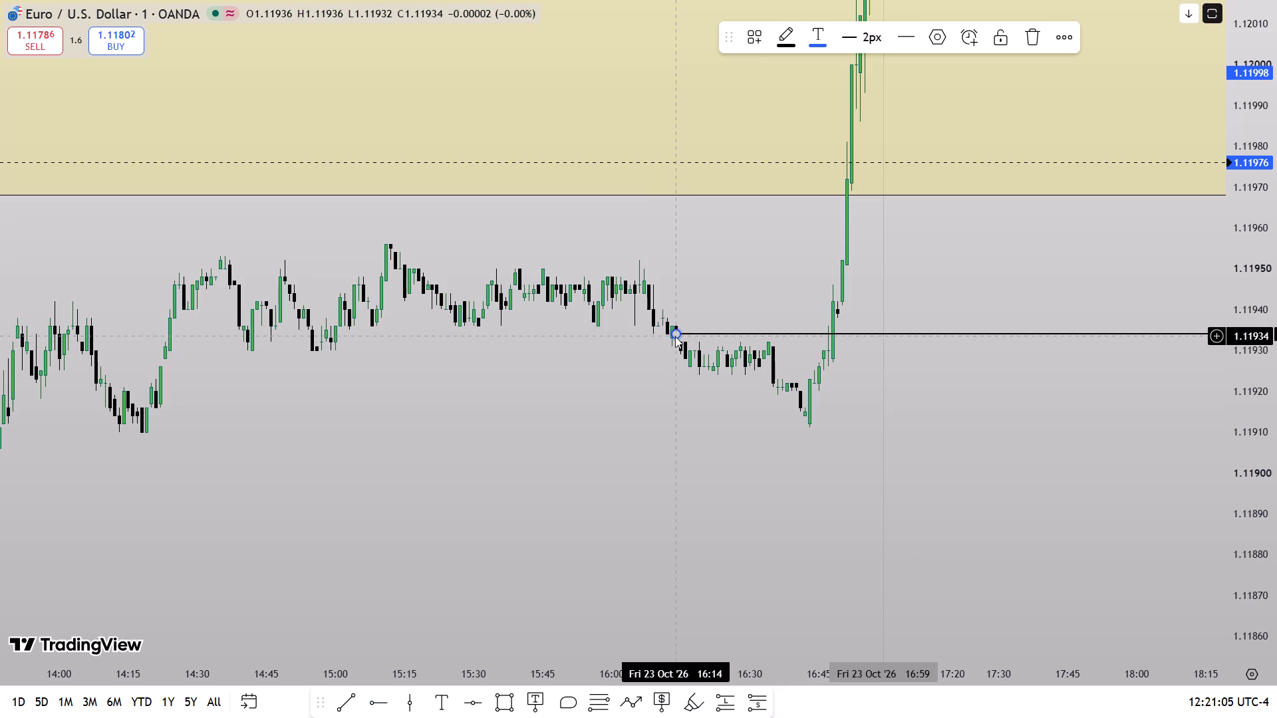
Draw a rectangle from 1.11934 down to 1.11844, spanning 09:30 to about 10:00 on Monday 26 October.
click(1199, 633)
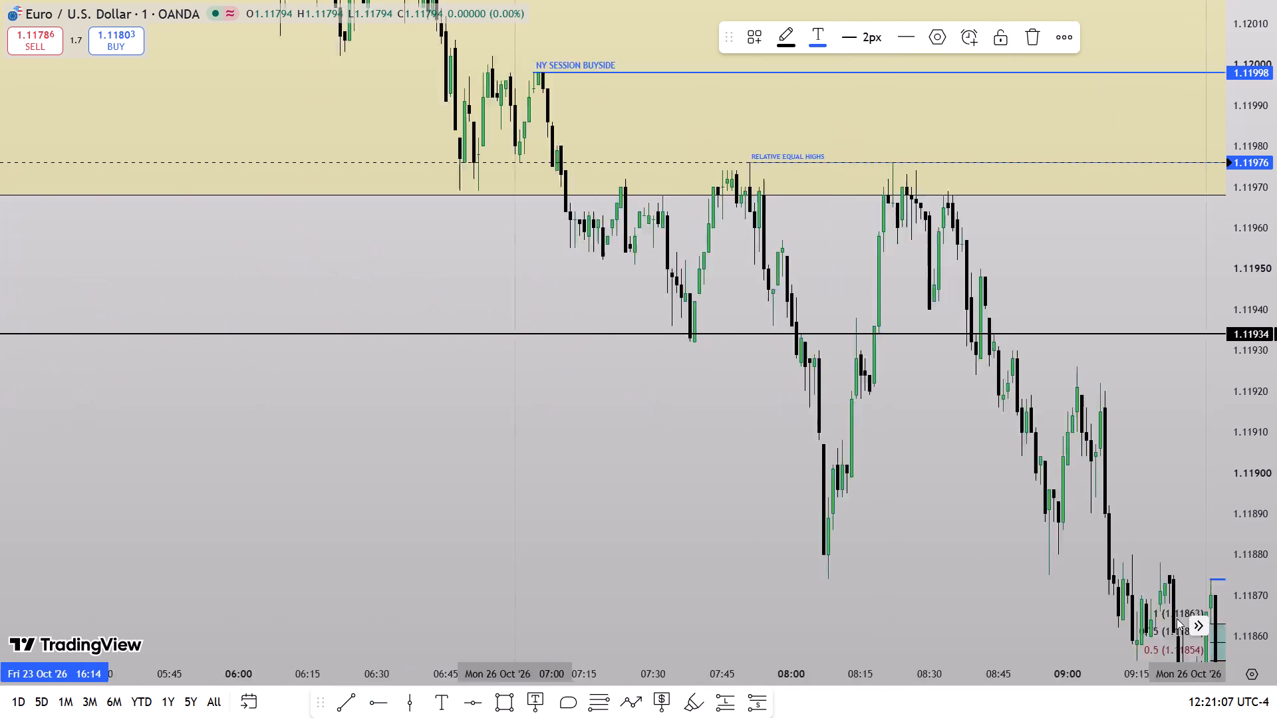
drag(930, 512, 1030, 342)
click(510, 707)
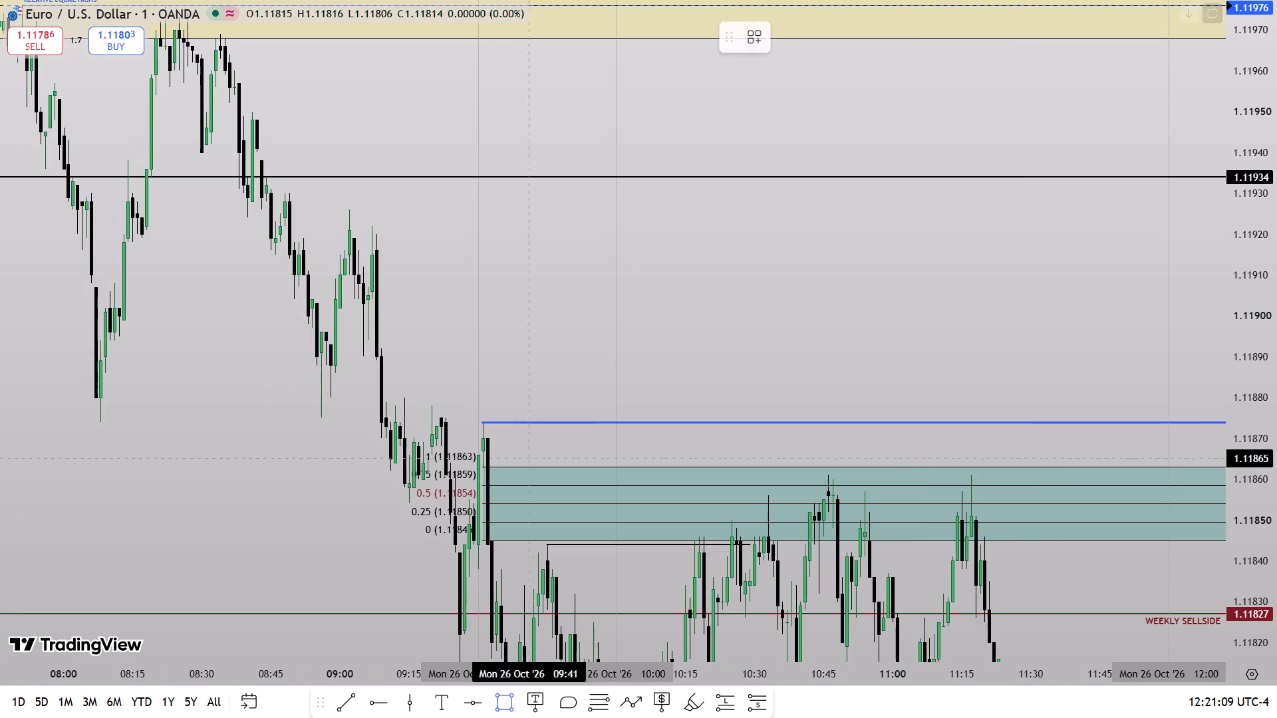
click(478, 177)
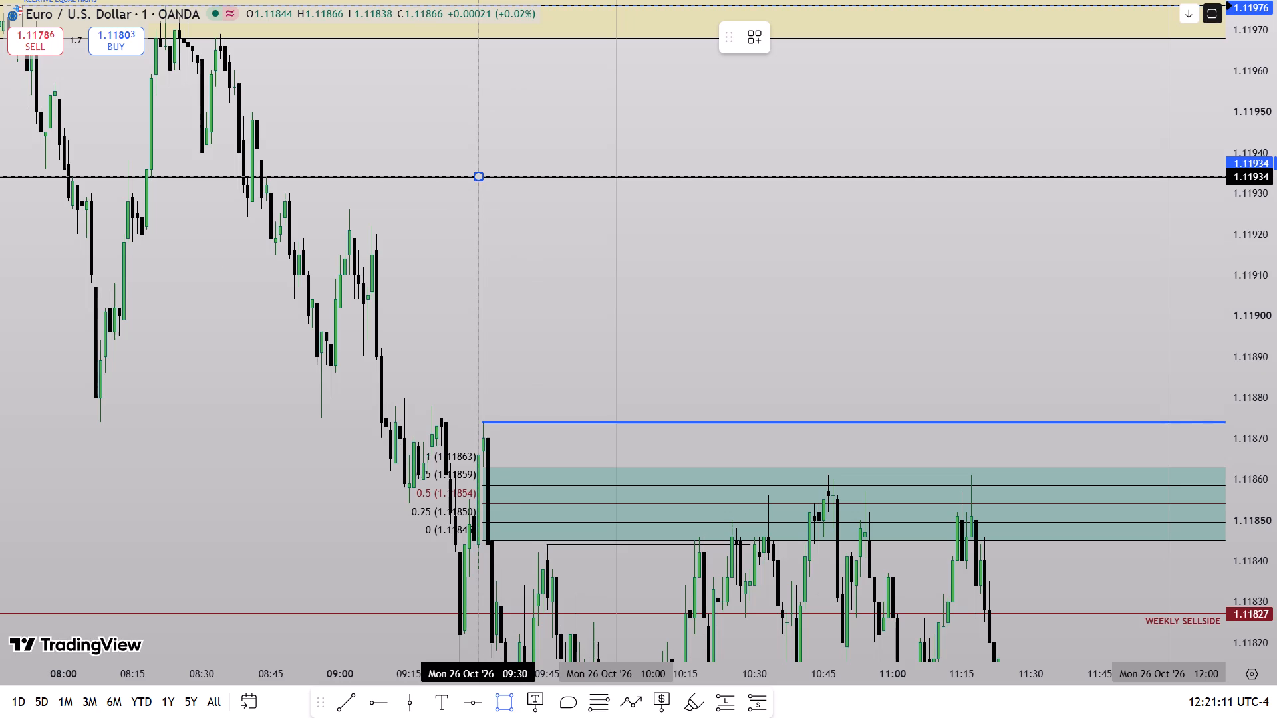
click(479, 545)
drag(481, 360, 619, 407)
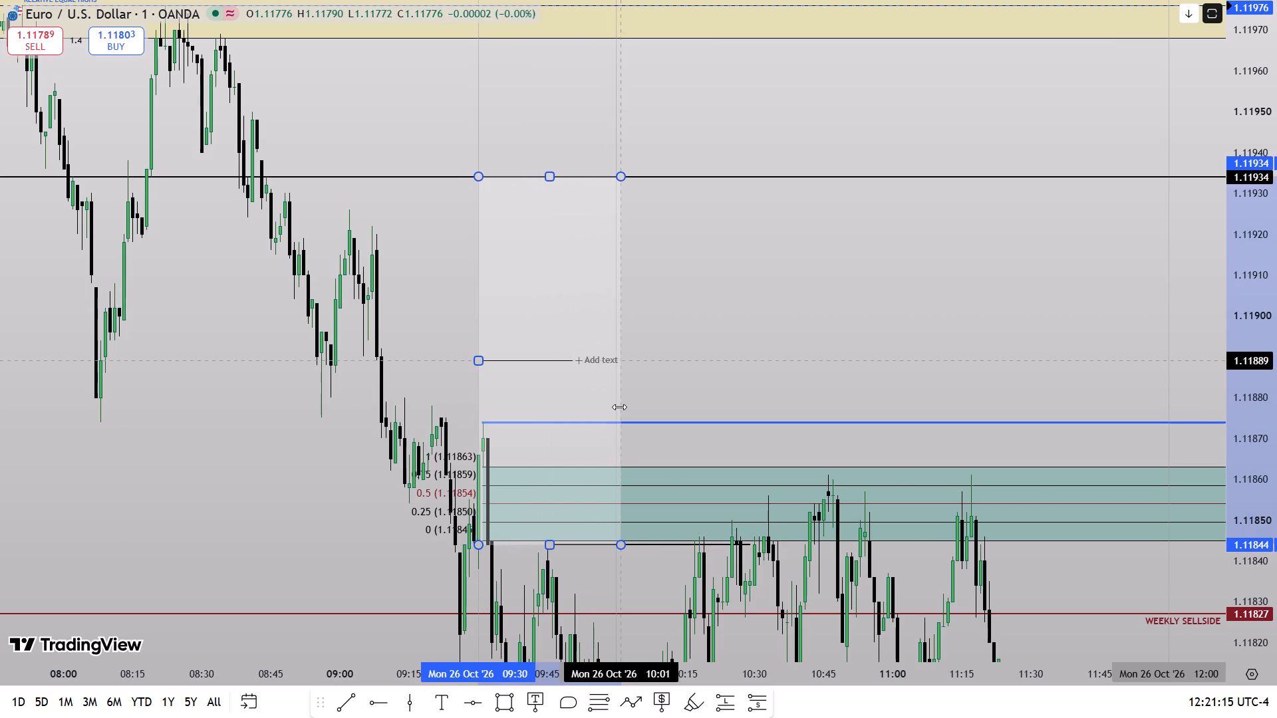
drag(619, 407, 617, 410)
Delete the horizontal ray at 1.11934.
drag(666, 388, 766, 283)
drag(1276, 237, 1249, 310)
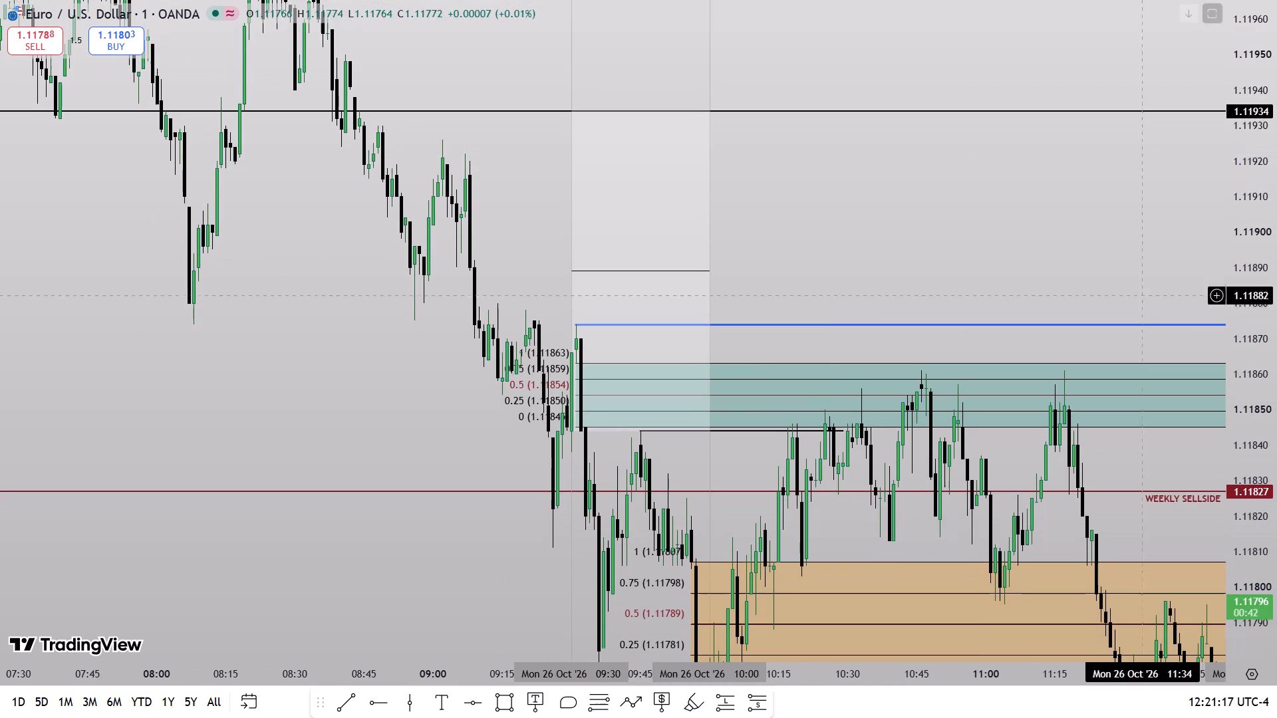
click(826, 111)
click(1028, 41)
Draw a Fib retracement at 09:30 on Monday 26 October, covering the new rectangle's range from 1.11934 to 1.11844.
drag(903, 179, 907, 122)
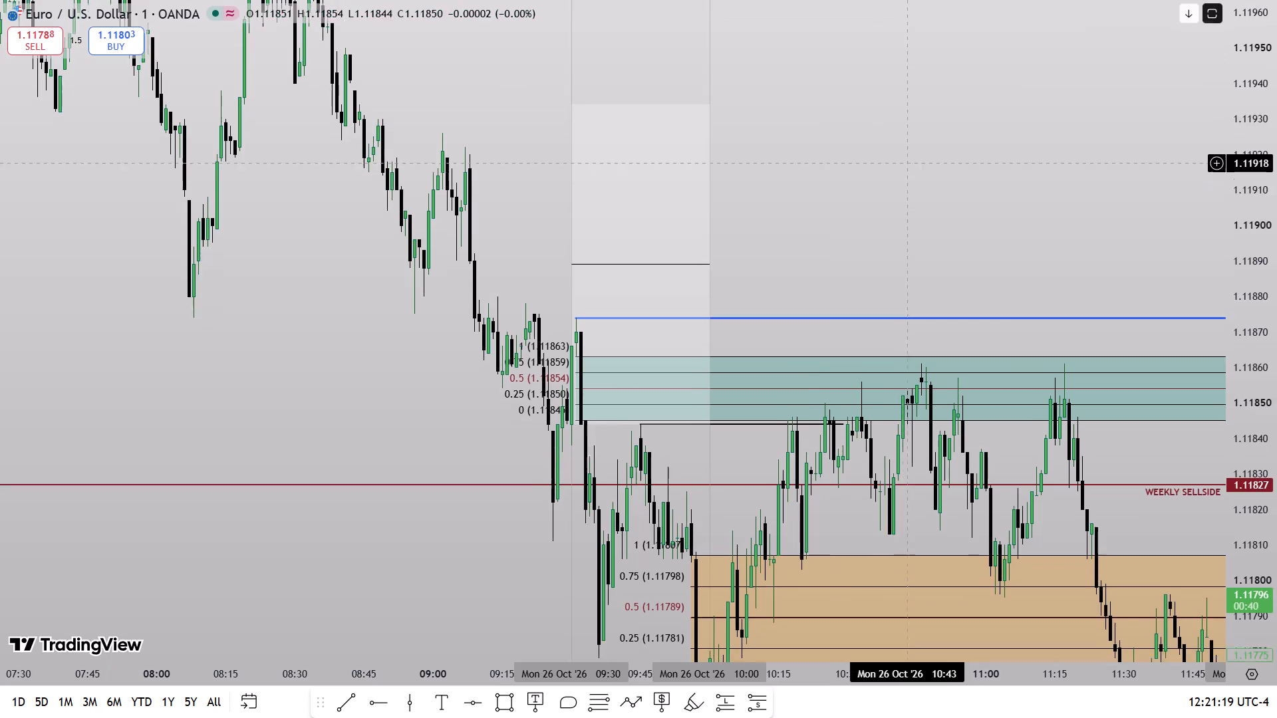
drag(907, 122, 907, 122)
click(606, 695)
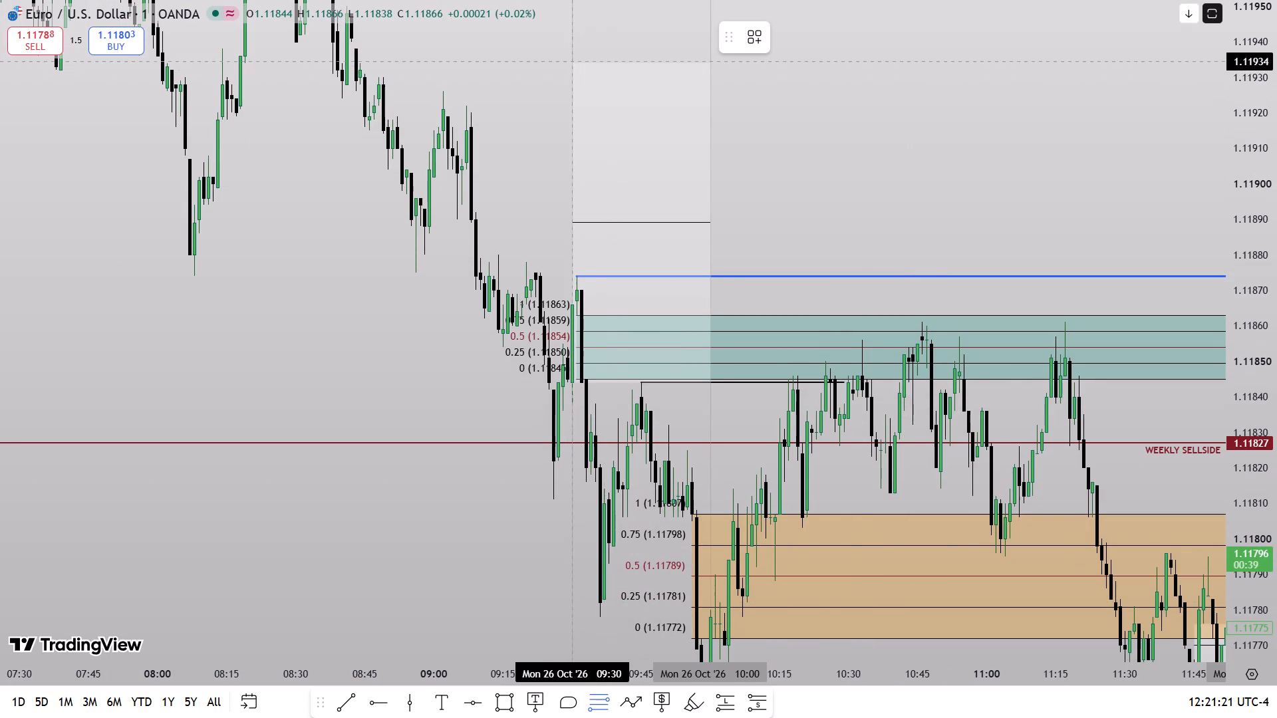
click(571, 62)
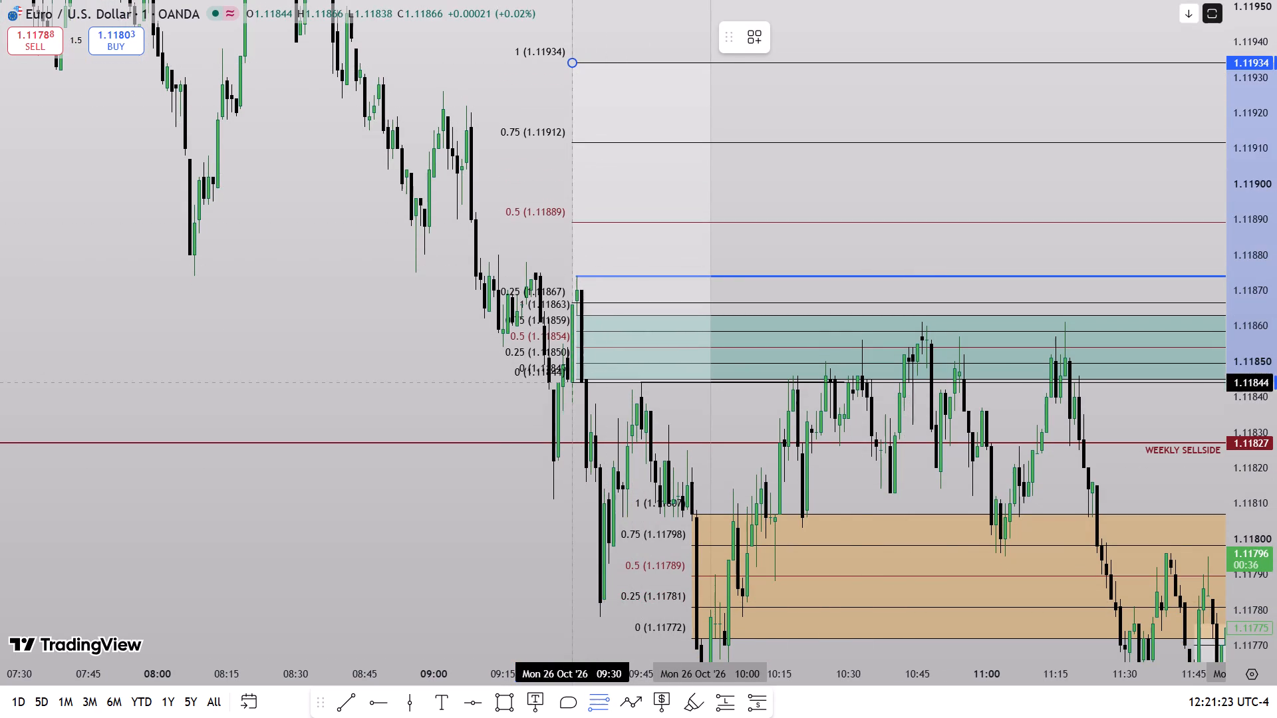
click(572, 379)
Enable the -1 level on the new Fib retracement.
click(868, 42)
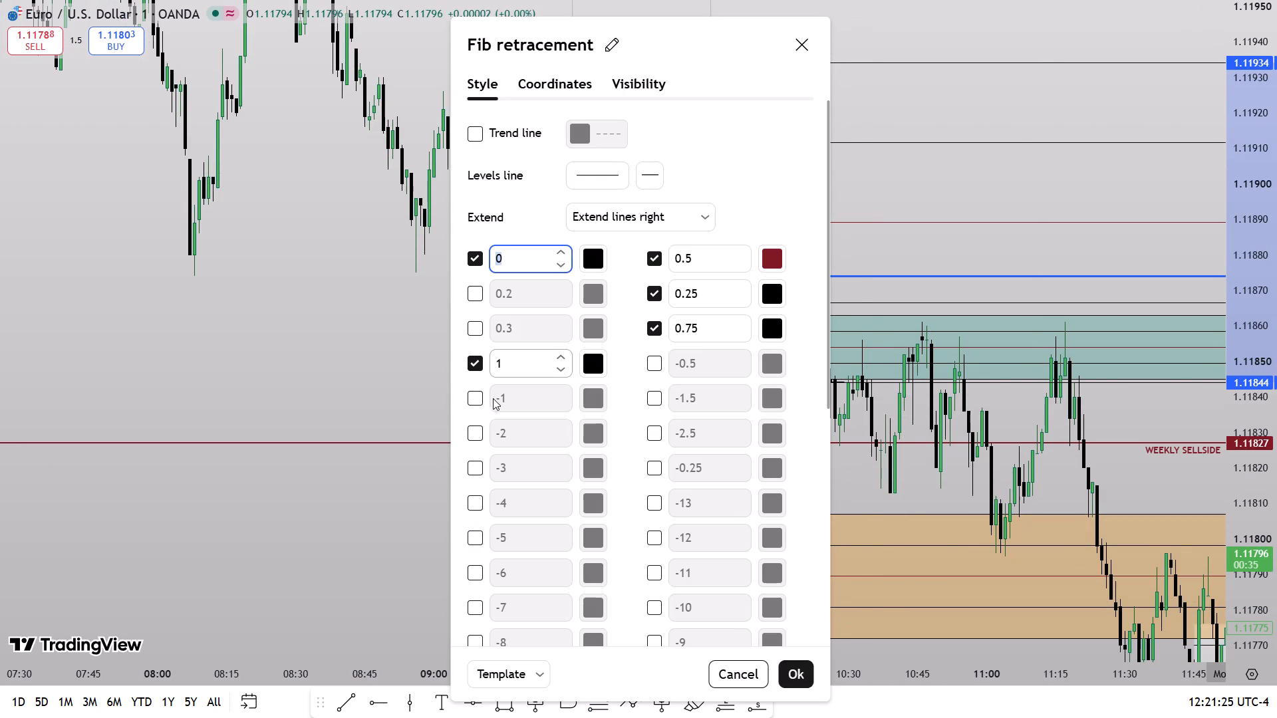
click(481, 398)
Examine the Monday price action against the new Fib retracement's levels, including the -1 extension.
drag(344, 380, 366, 224)
drag(1276, 226, 1276, 256)
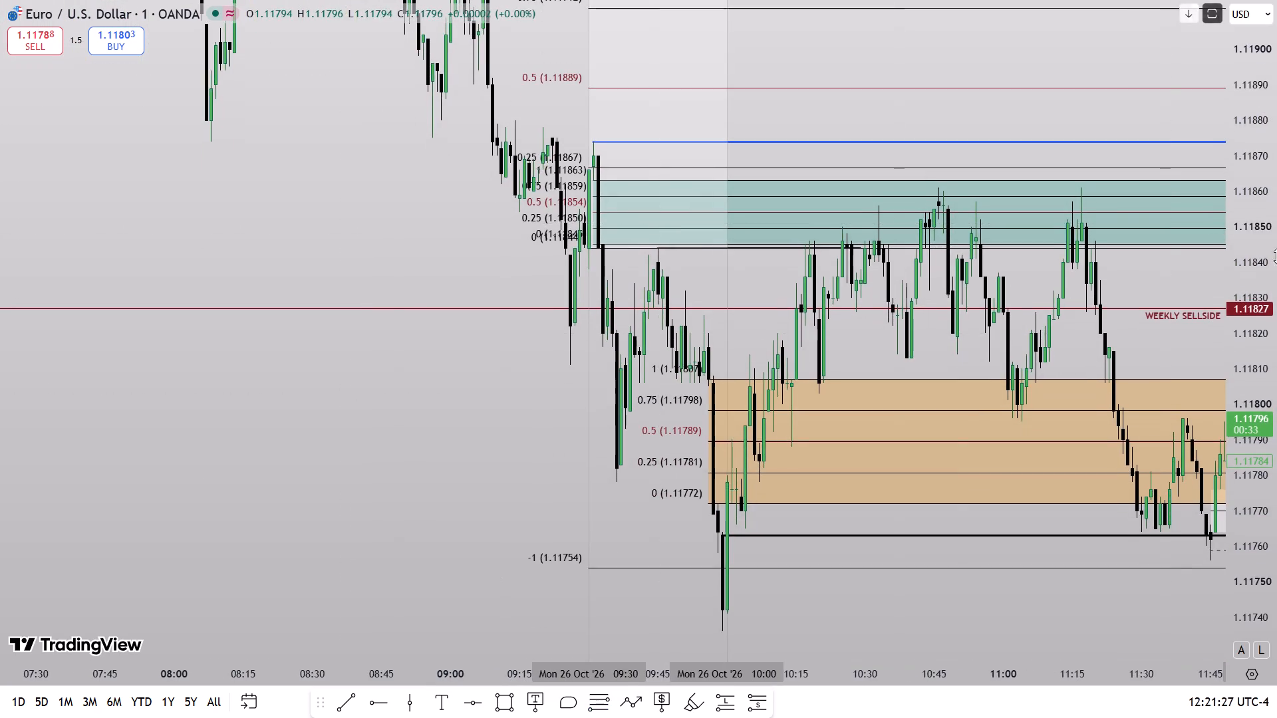
drag(1276, 256, 1261, 344)
scroll(986, 489, down, 3)
drag(972, 576, 829, 495)
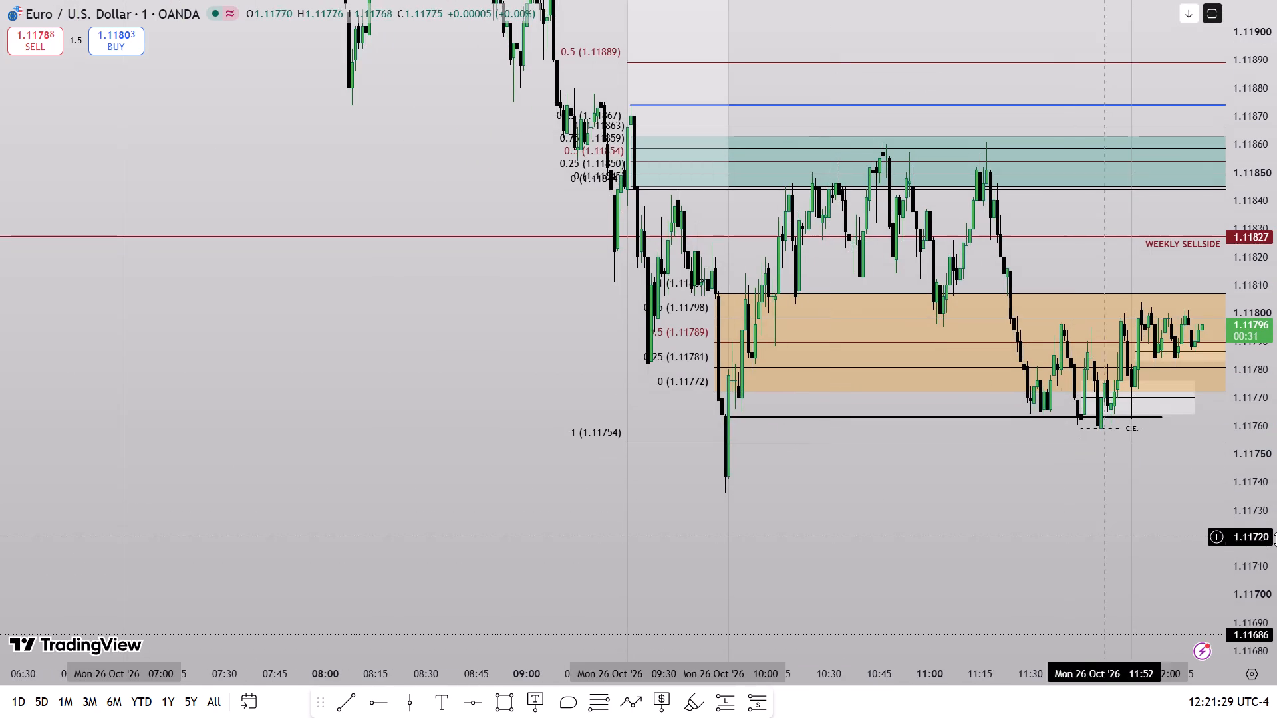
drag(1276, 539, 1268, 473)
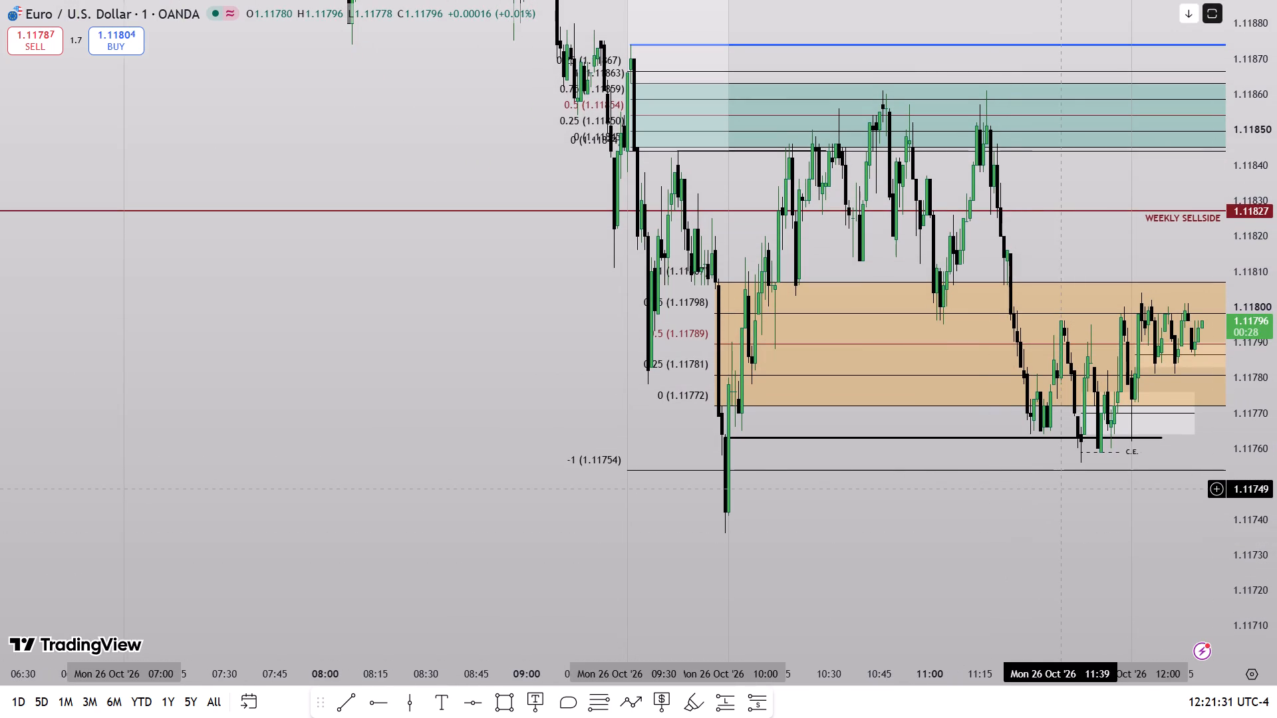
drag(950, 537, 873, 578)
drag(879, 582, 733, 596)
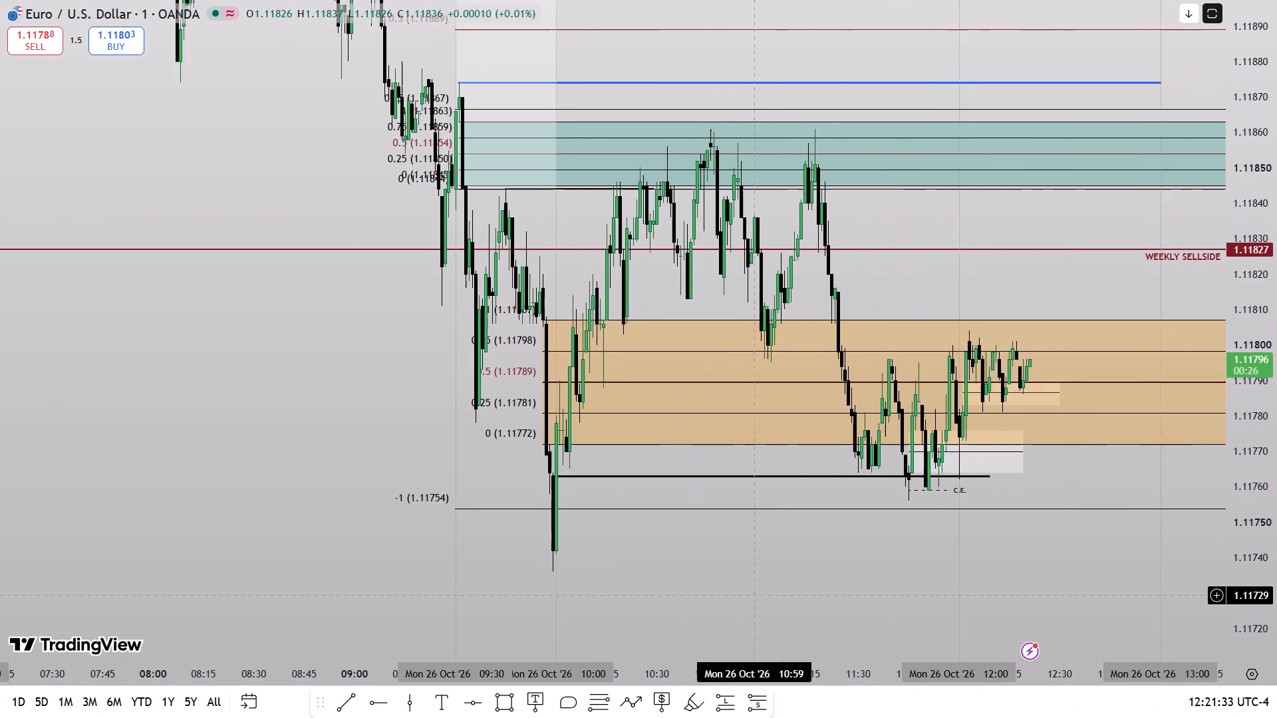
drag(733, 596, 731, 596)
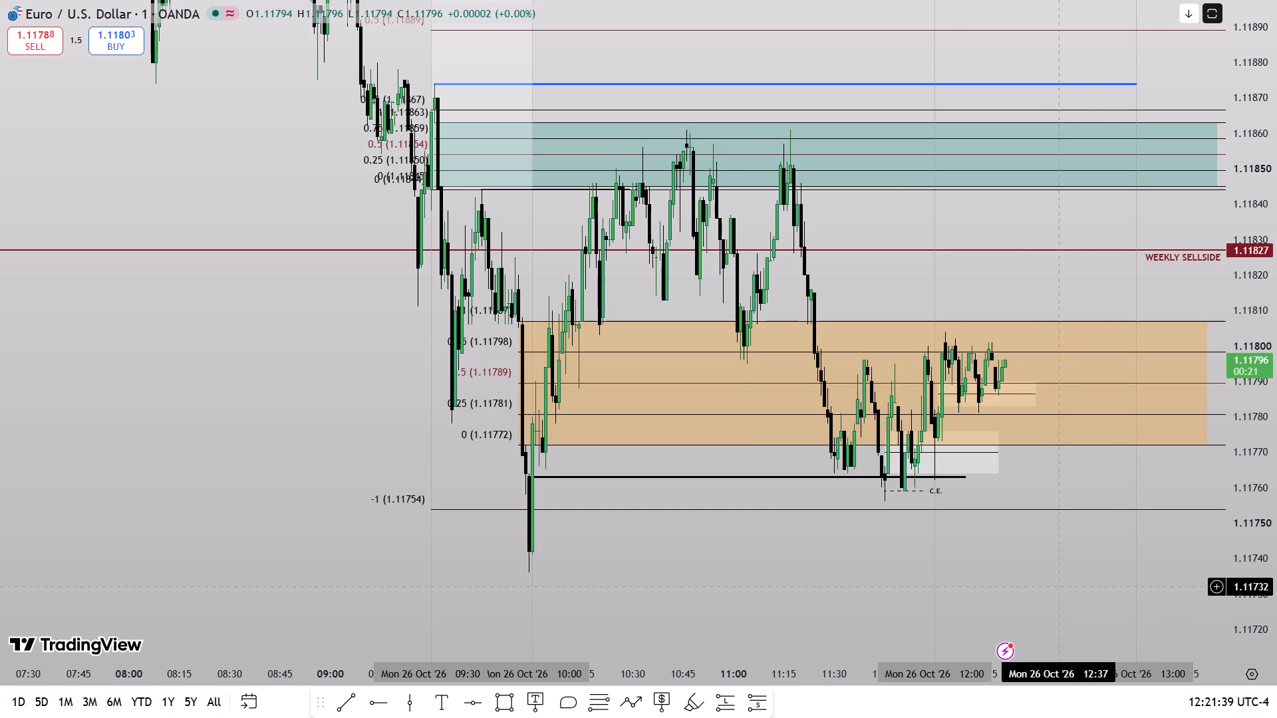
drag(1276, 427, 1276, 495)
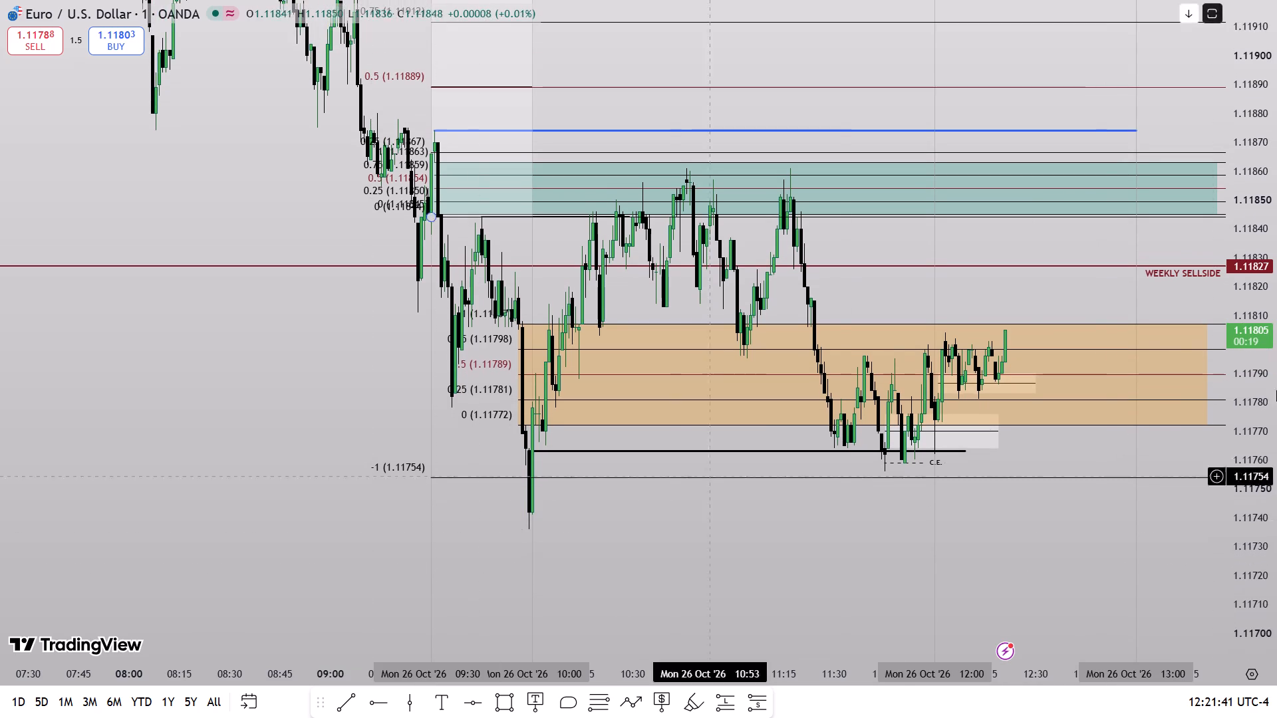
drag(1276, 400, 1236, 498)
scroll(954, 536, down, 2)
drag(793, 537, 883, 521)
drag(917, 499, 881, 557)
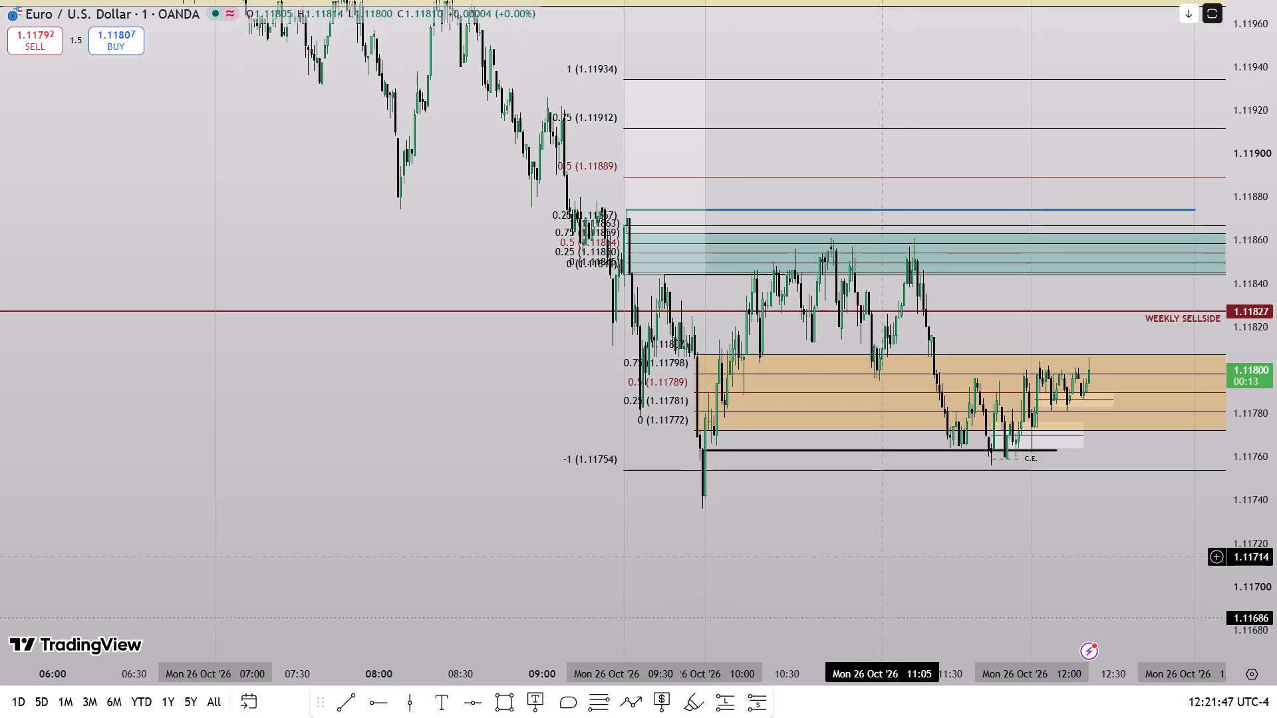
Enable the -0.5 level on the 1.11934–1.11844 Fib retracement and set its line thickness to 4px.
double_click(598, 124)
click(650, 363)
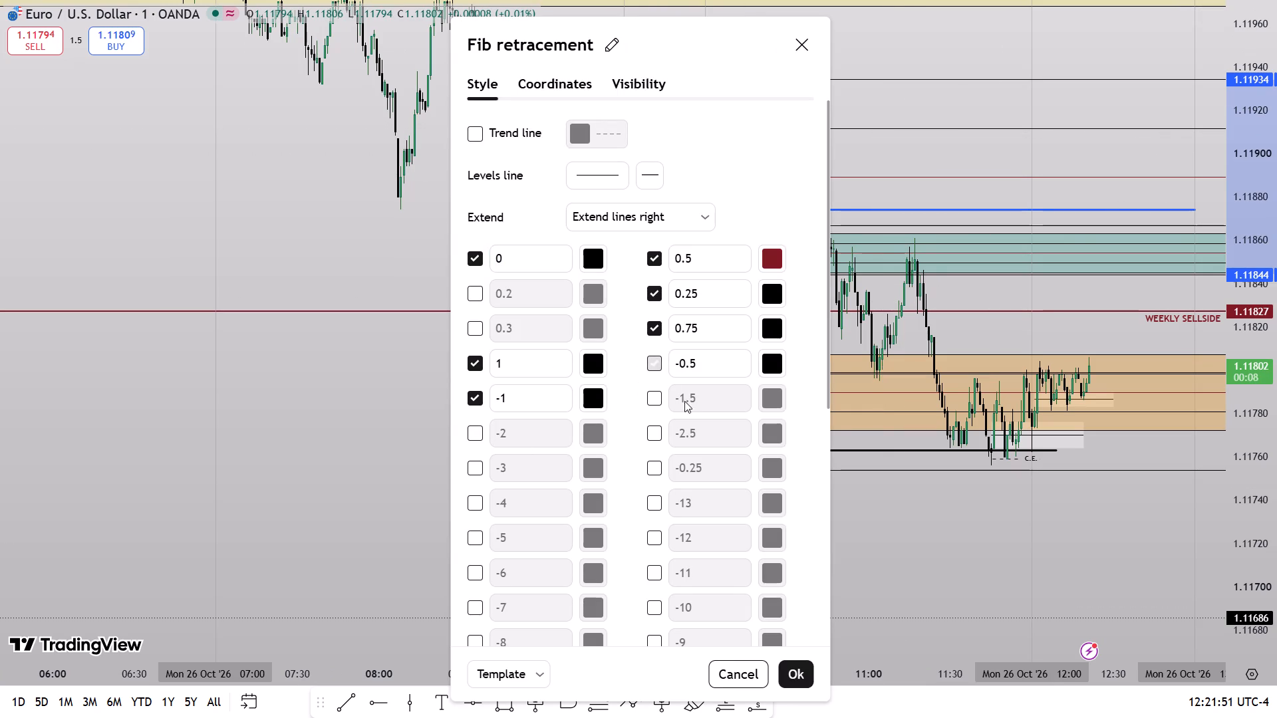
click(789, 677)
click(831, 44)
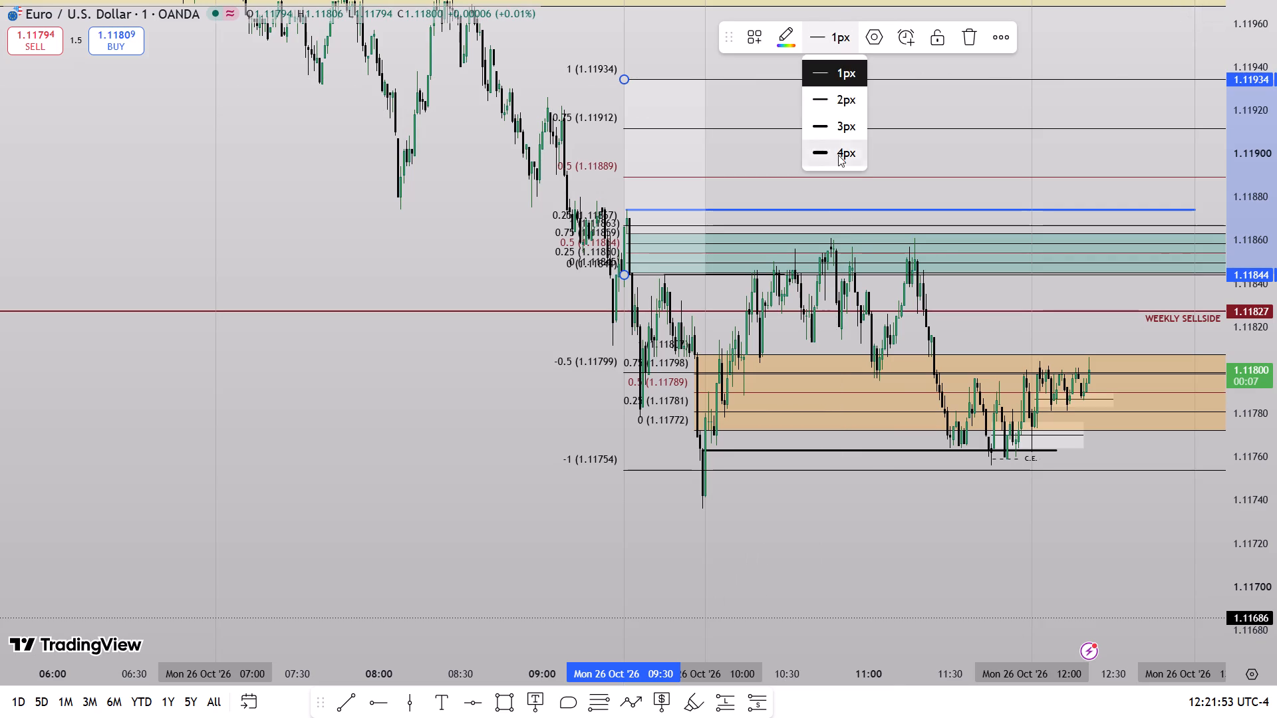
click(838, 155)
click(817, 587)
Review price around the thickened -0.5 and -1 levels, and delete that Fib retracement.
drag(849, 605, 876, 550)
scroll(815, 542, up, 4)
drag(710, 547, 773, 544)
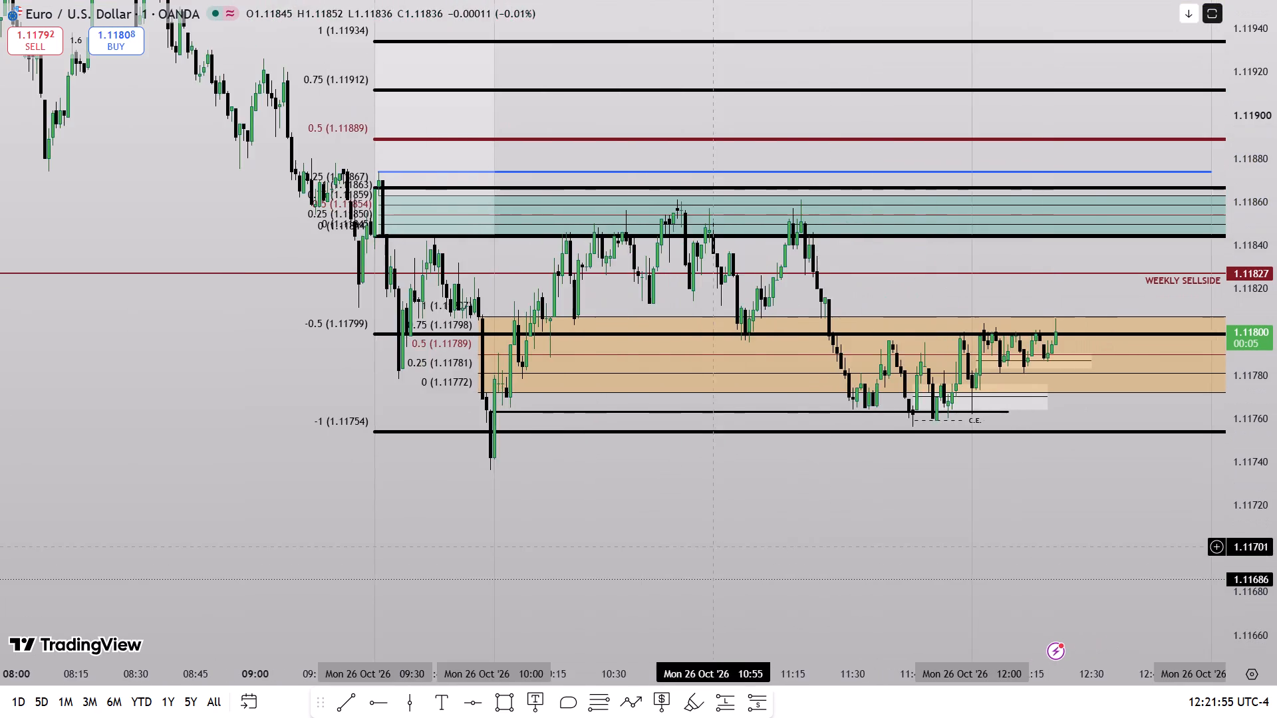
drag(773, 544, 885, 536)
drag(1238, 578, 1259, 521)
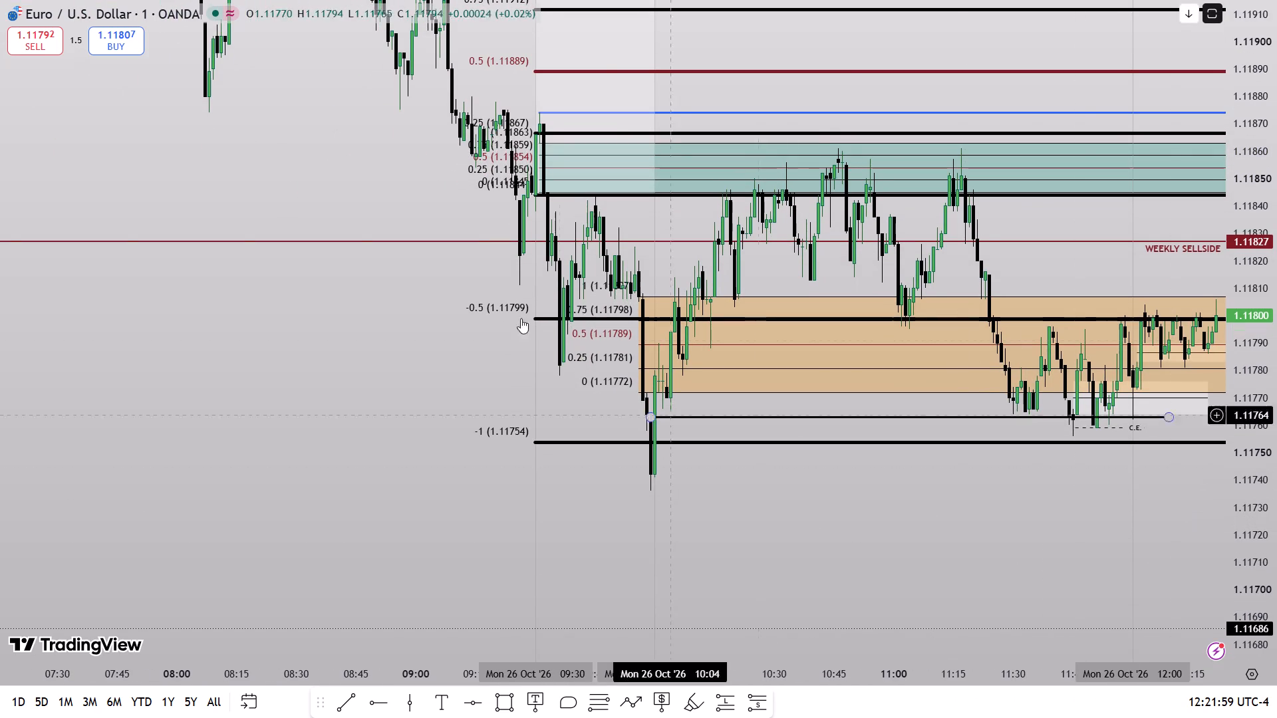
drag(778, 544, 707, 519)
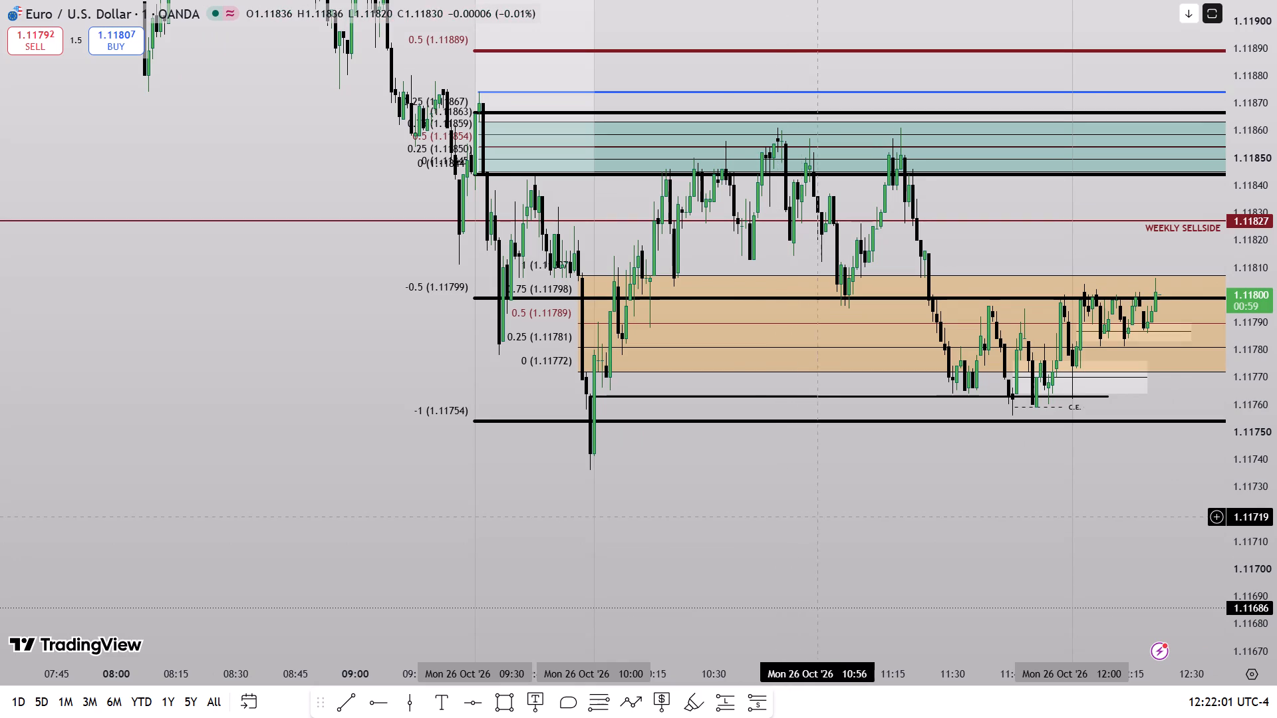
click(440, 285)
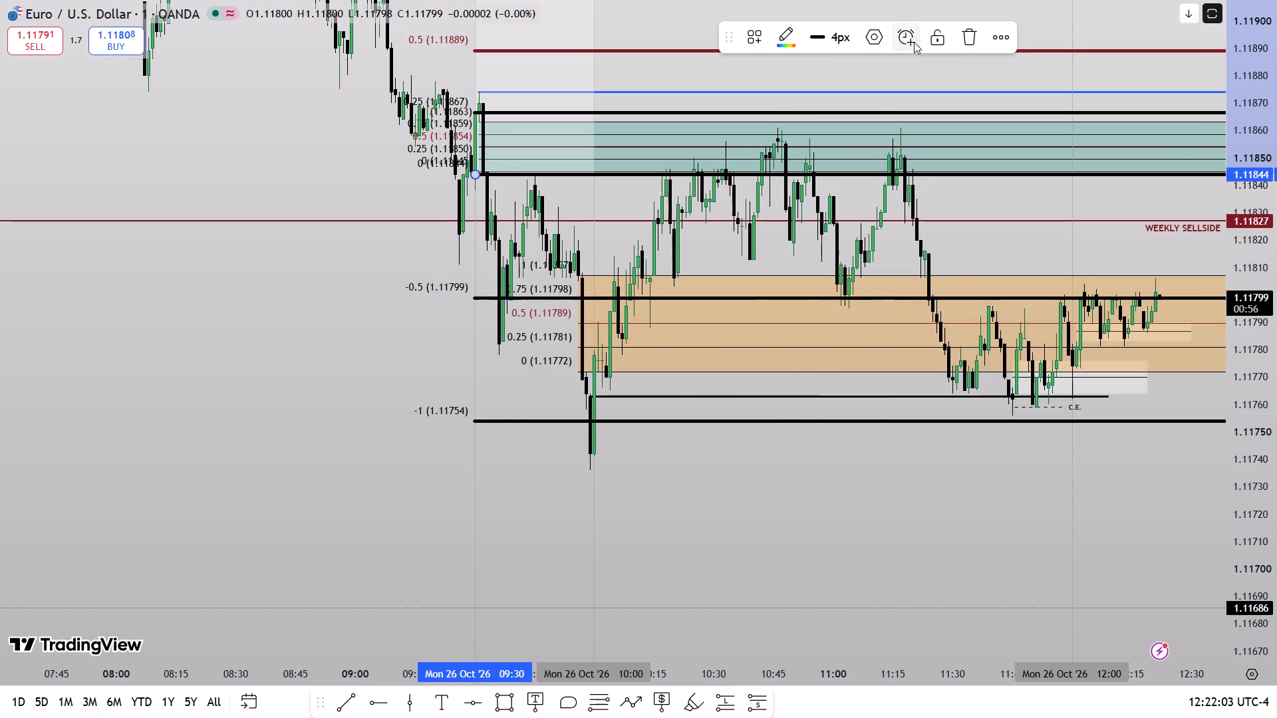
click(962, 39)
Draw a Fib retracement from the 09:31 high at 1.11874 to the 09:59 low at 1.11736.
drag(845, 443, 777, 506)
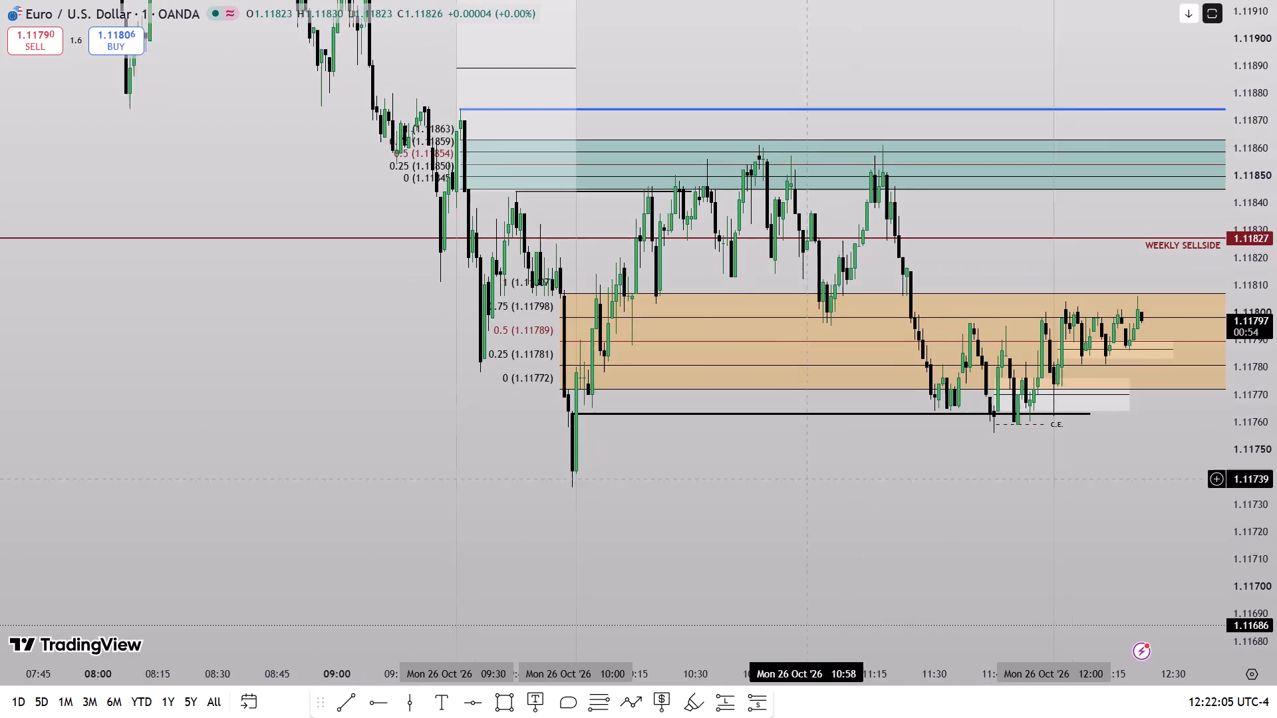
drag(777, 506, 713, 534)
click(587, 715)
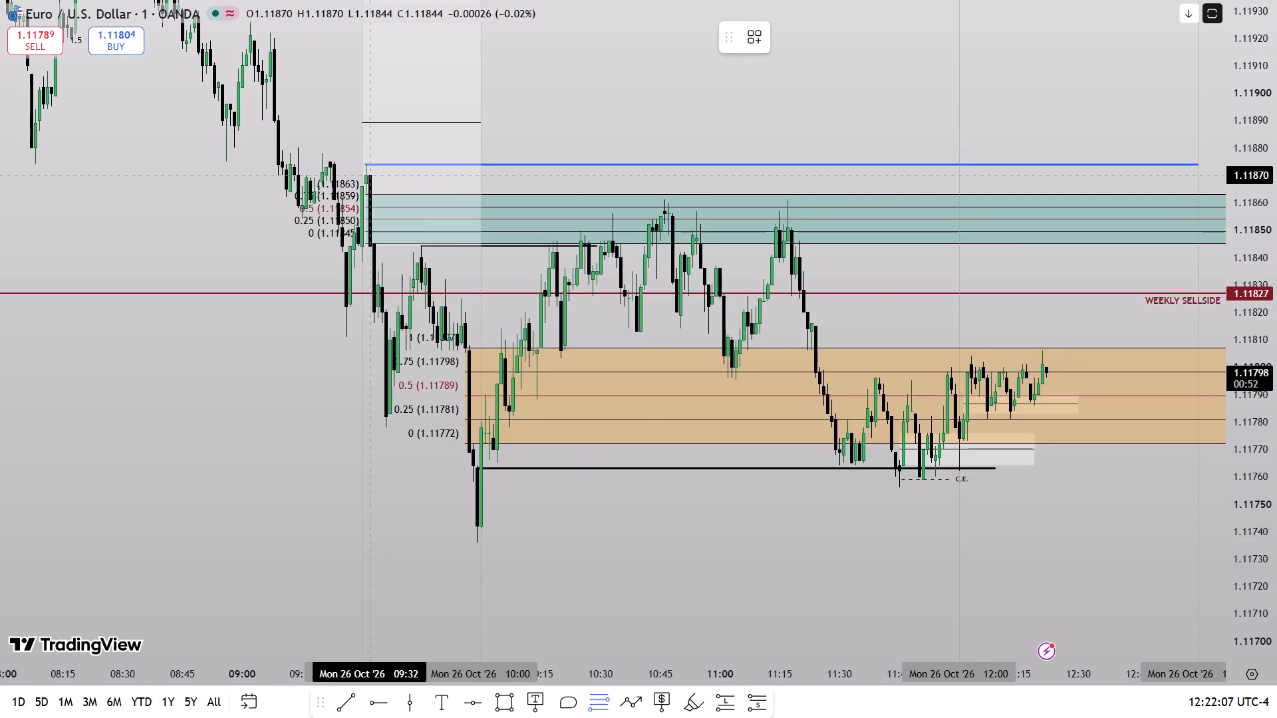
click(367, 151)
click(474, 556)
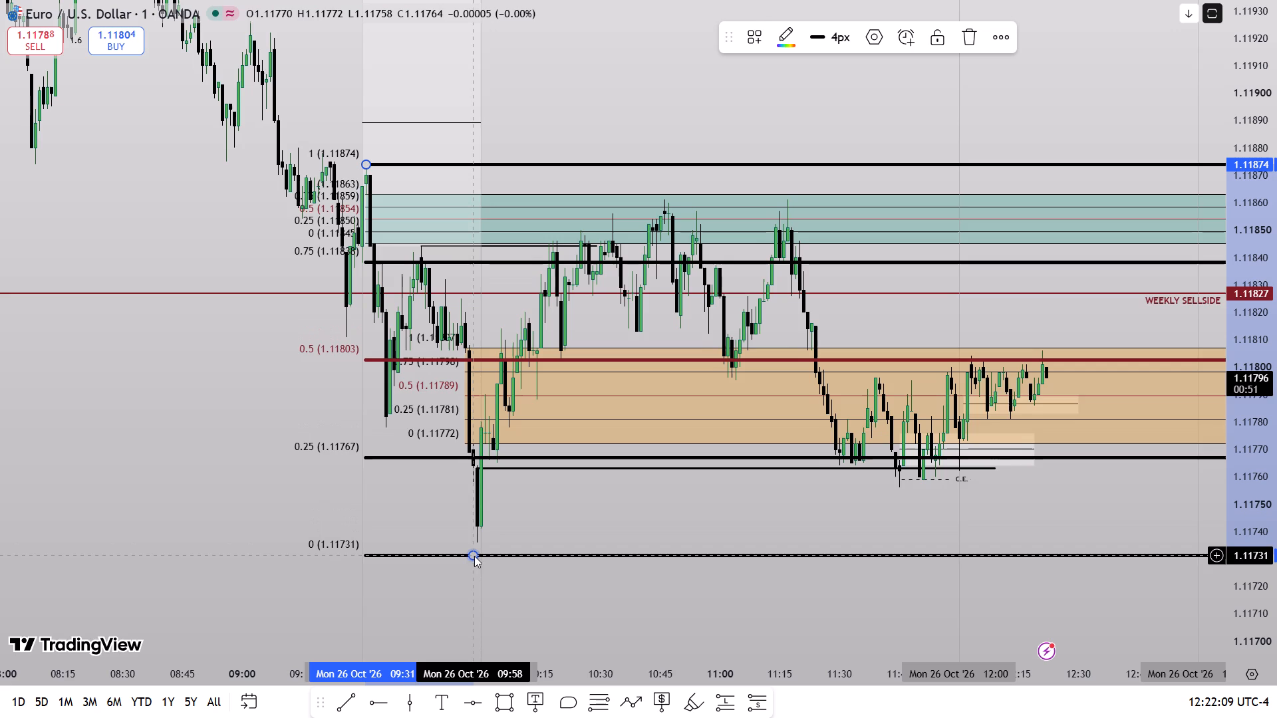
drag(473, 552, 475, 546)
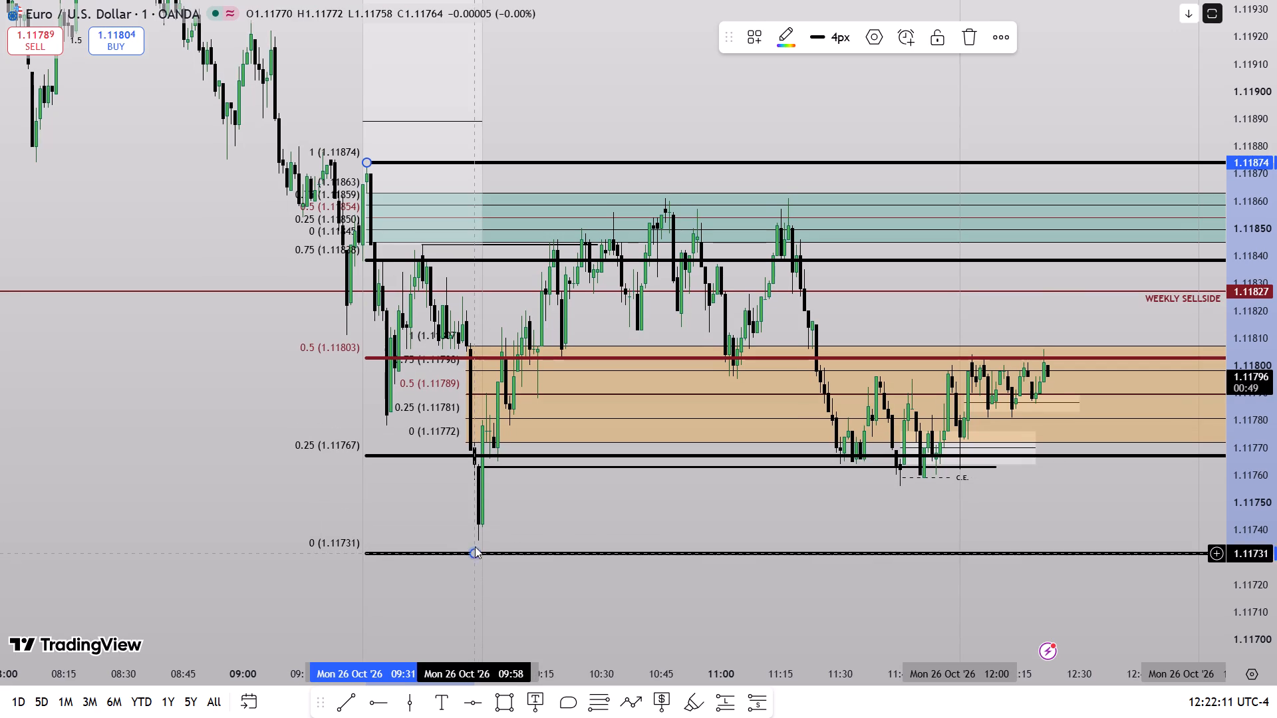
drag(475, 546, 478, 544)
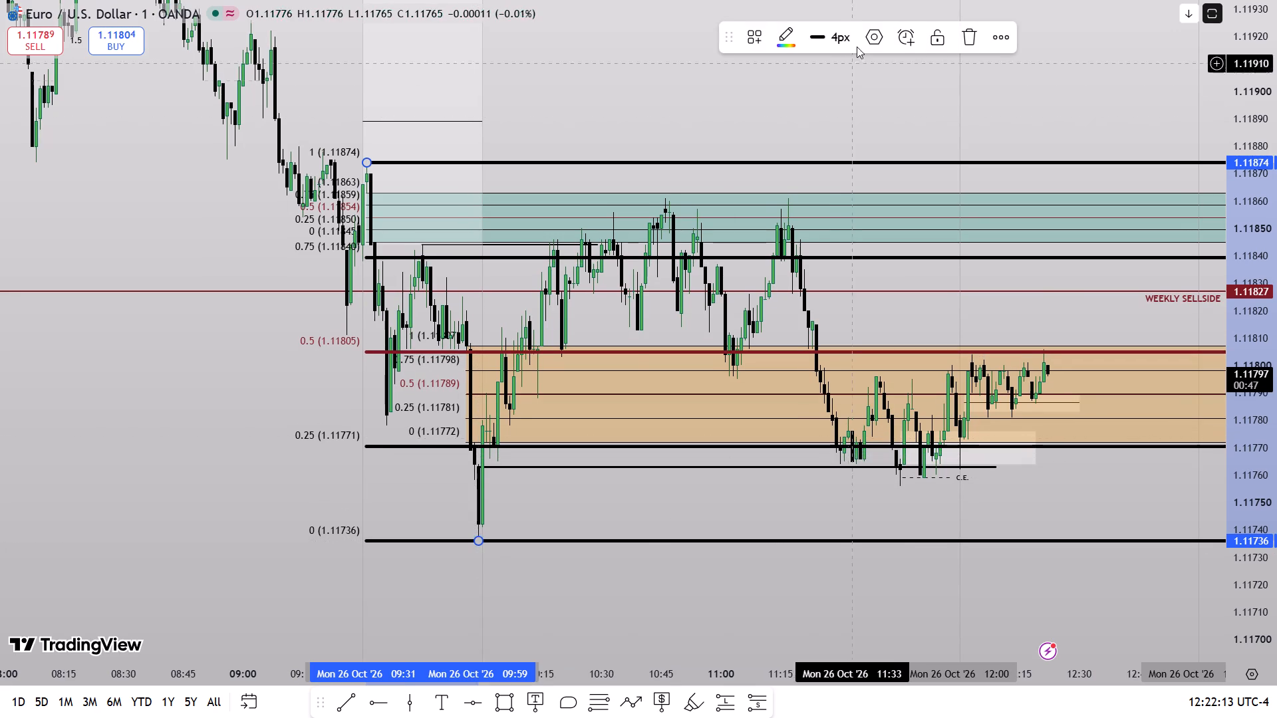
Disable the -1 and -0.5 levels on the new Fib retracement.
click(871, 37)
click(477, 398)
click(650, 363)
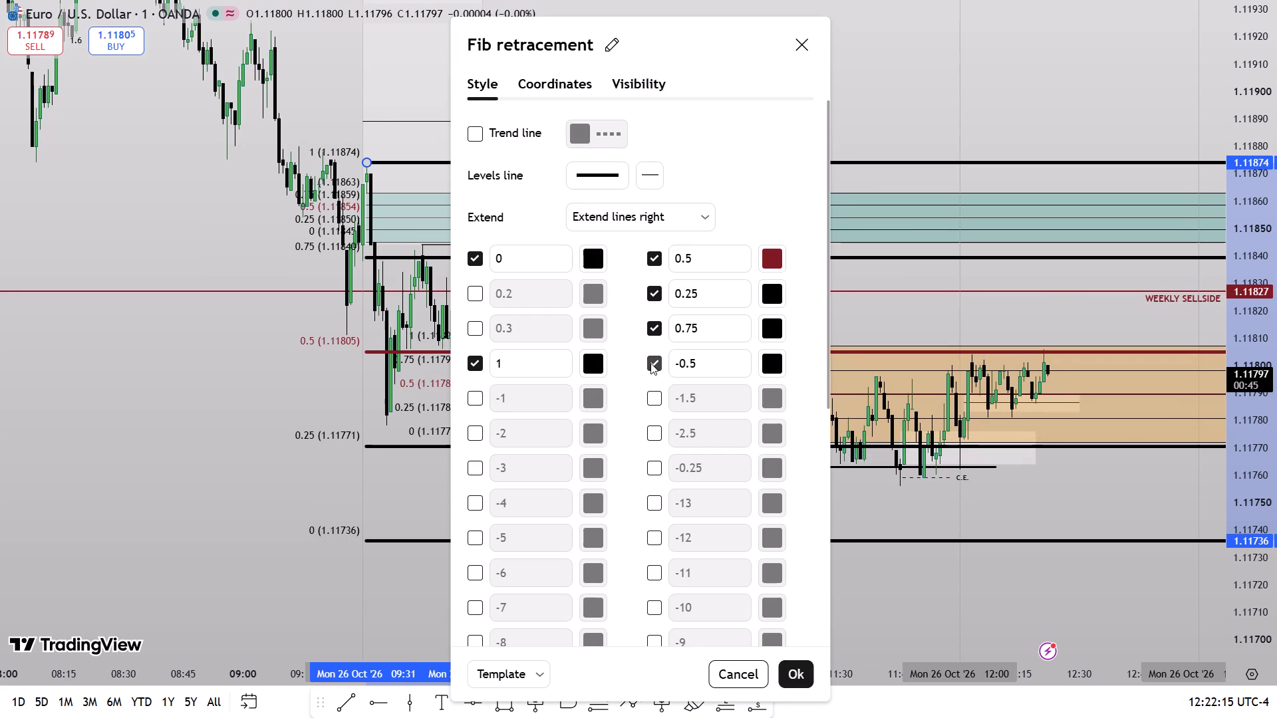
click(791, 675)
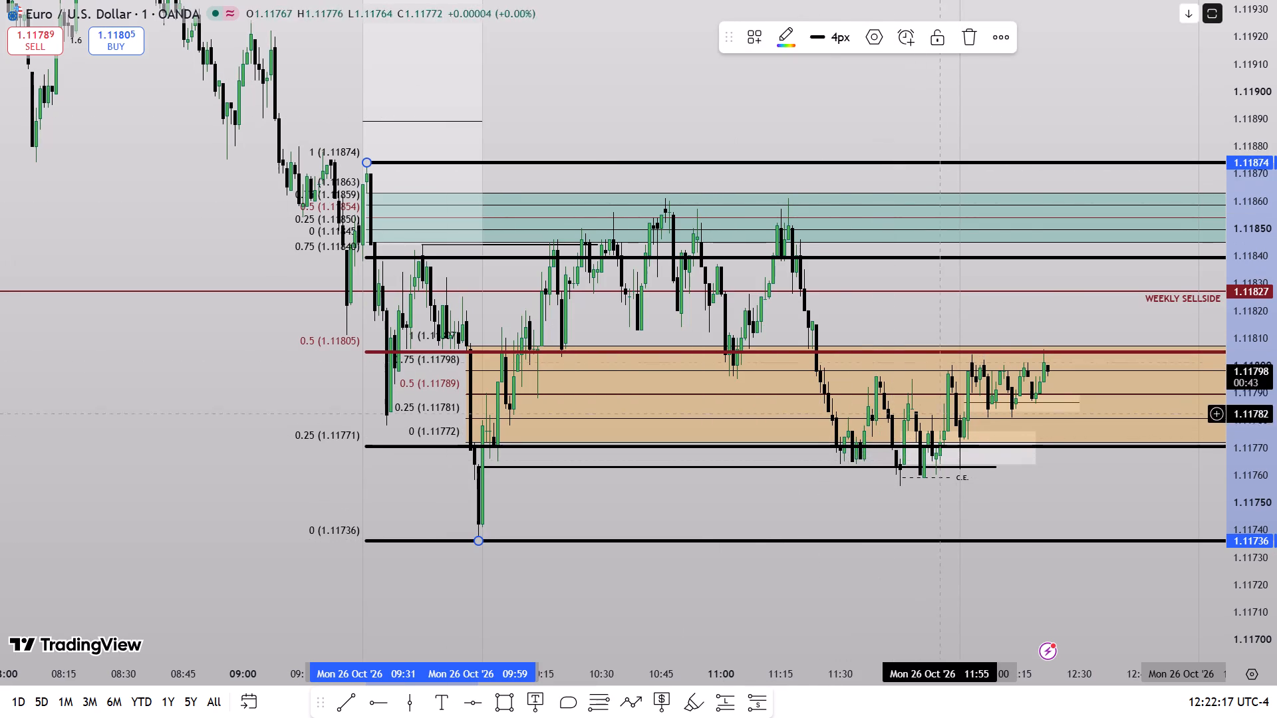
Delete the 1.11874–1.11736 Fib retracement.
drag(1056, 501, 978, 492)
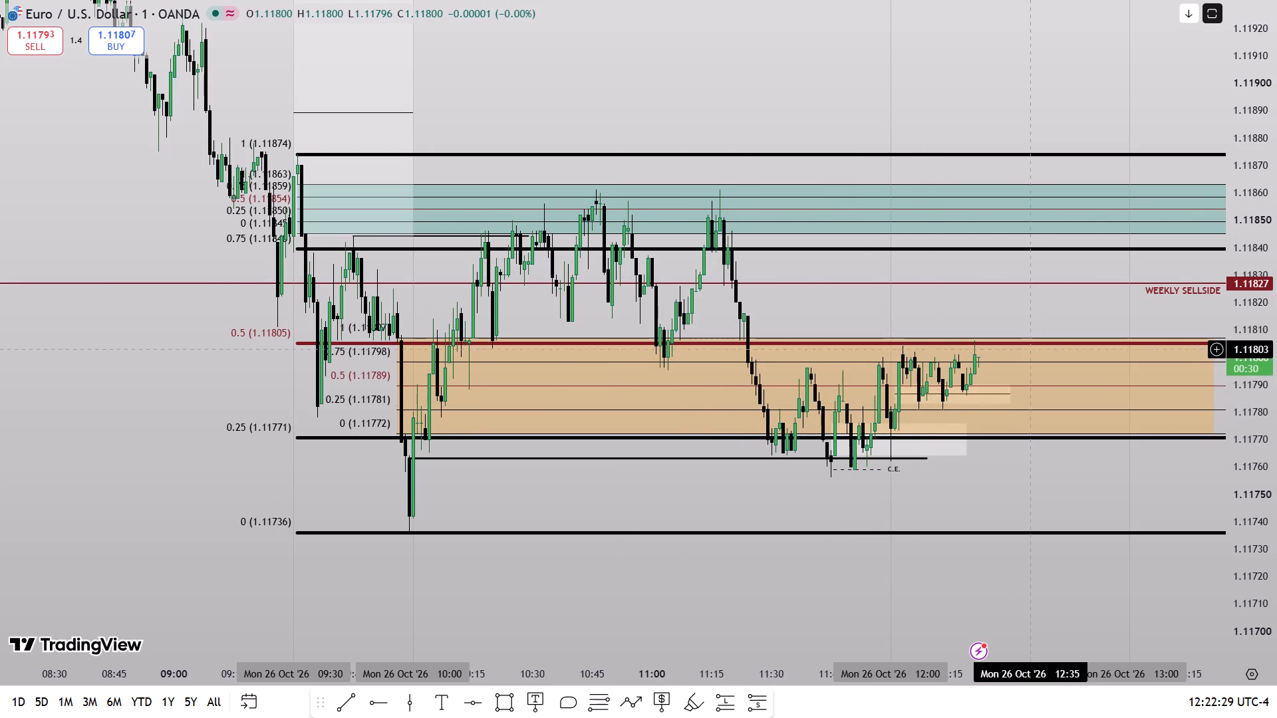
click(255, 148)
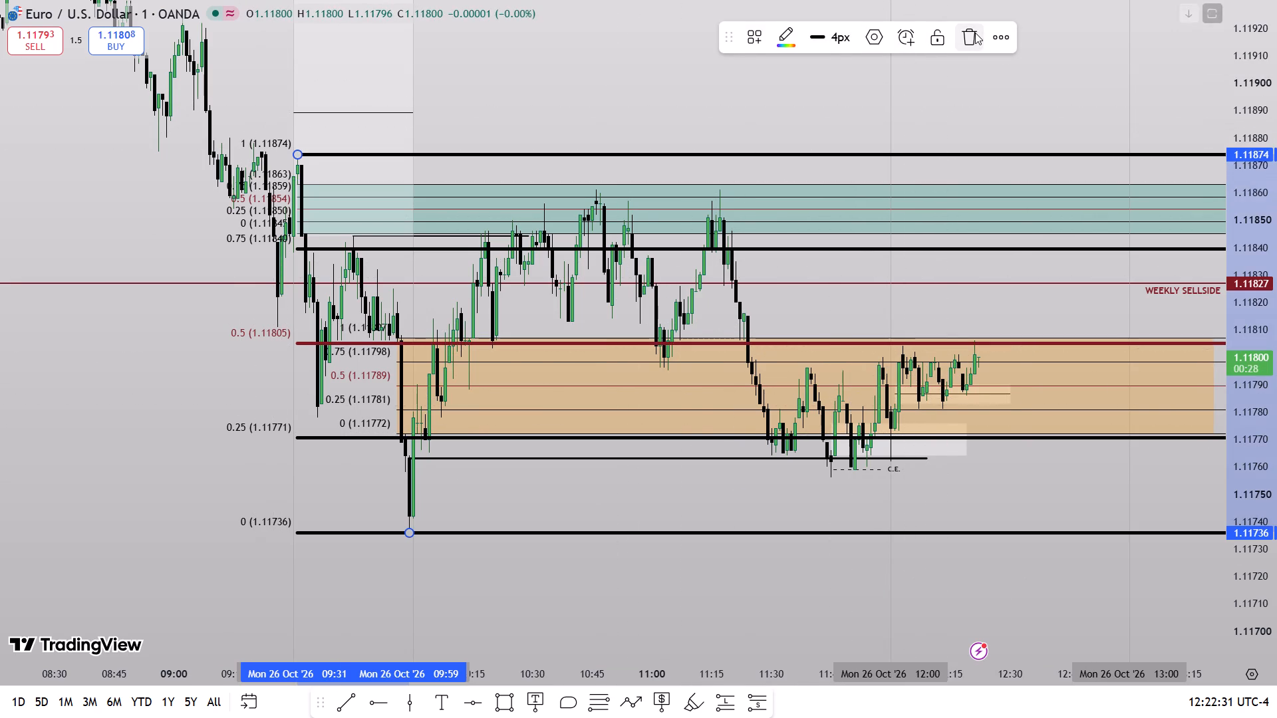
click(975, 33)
Draw a short horizontal trendline at 1.11796 from 12:20 to 12:25 and set its thickness to 1px.
drag(1276, 479, 1276, 149)
scroll(1121, 491, up, 5)
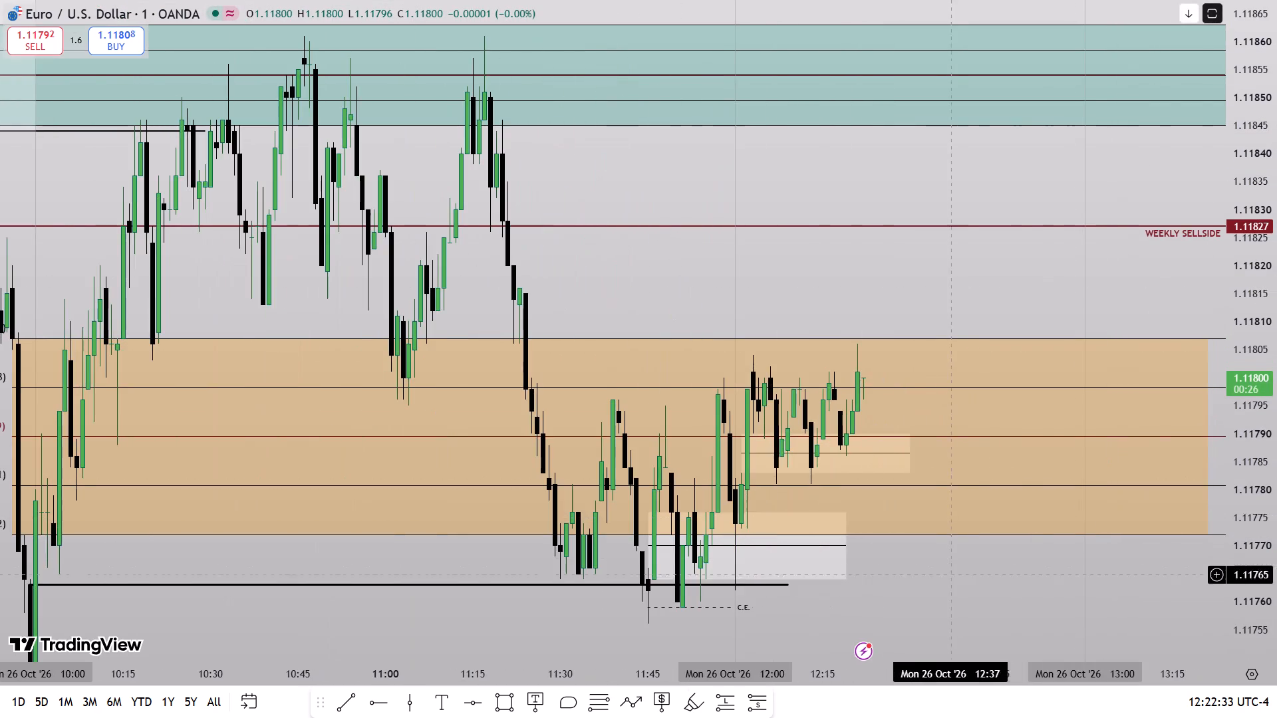
drag(958, 589, 1030, 451)
drag(1276, 595, 1242, 326)
scroll(1118, 408, up, 4)
drag(921, 220, 930, 366)
drag(1258, 410, 1248, 361)
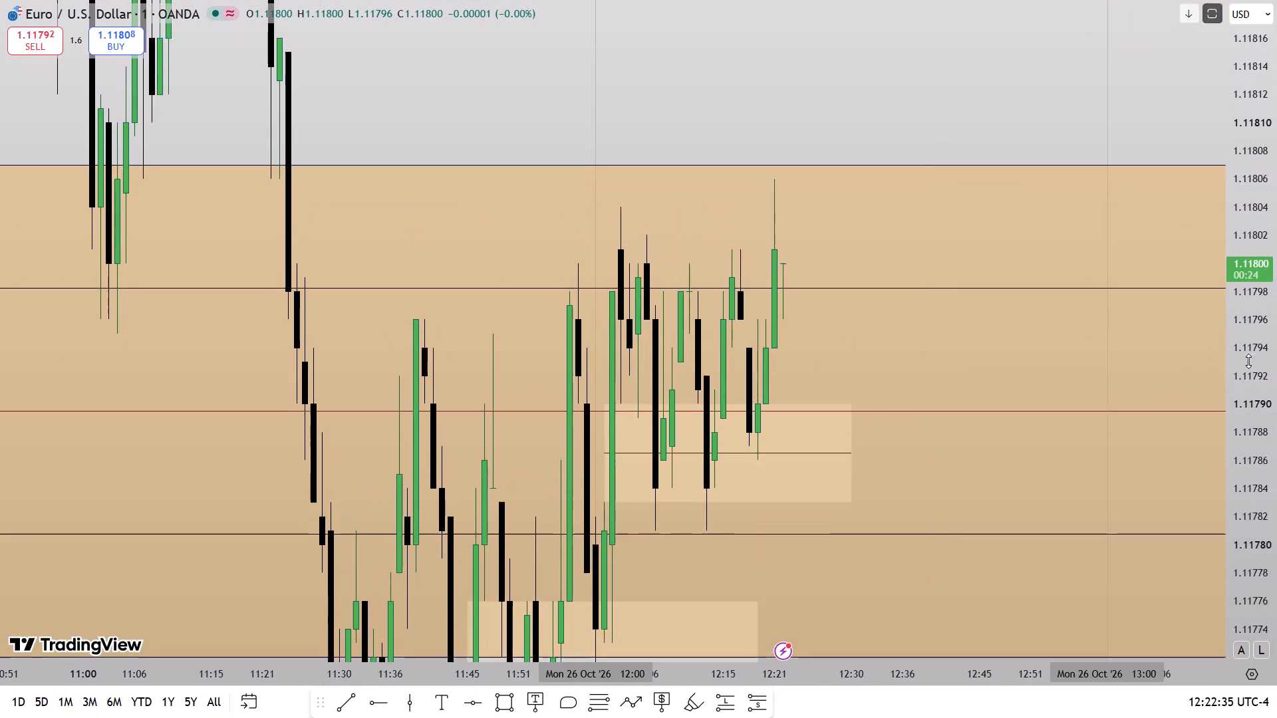
drag(1248, 361, 1247, 358)
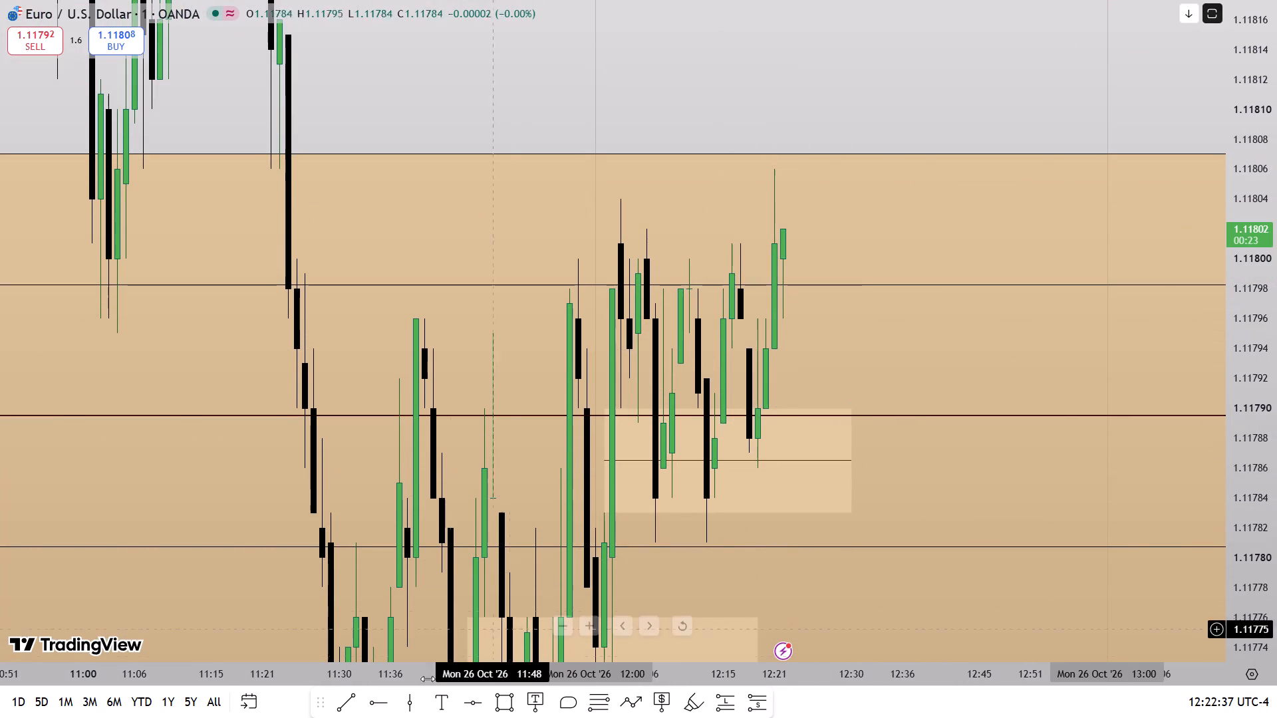
click(351, 701)
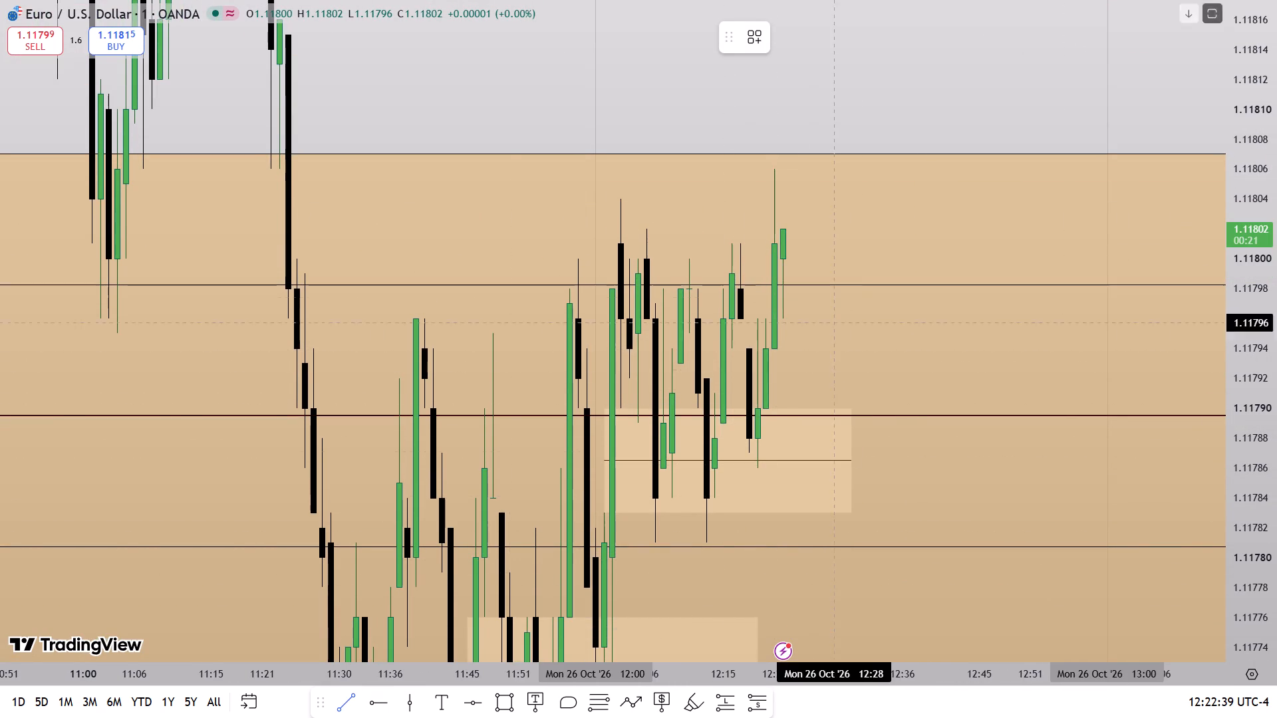
drag(764, 307, 812, 322)
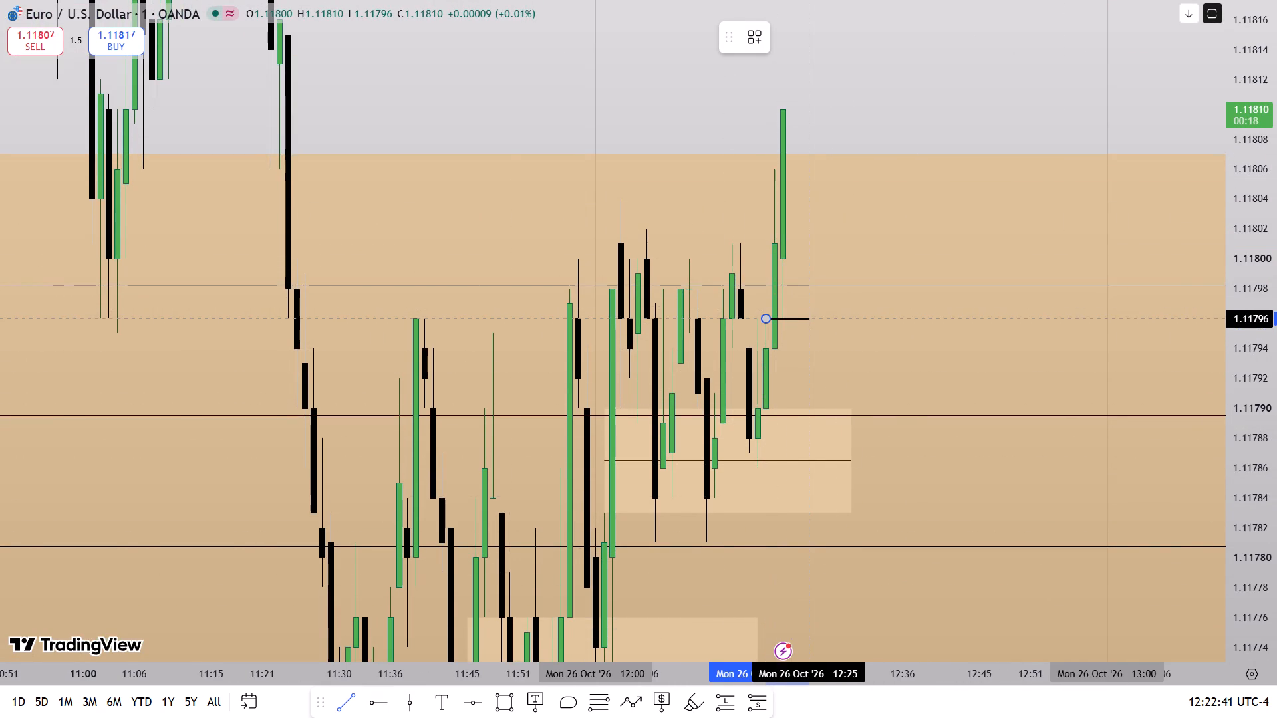
shift+click(812, 322)
click(873, 33)
click(873, 79)
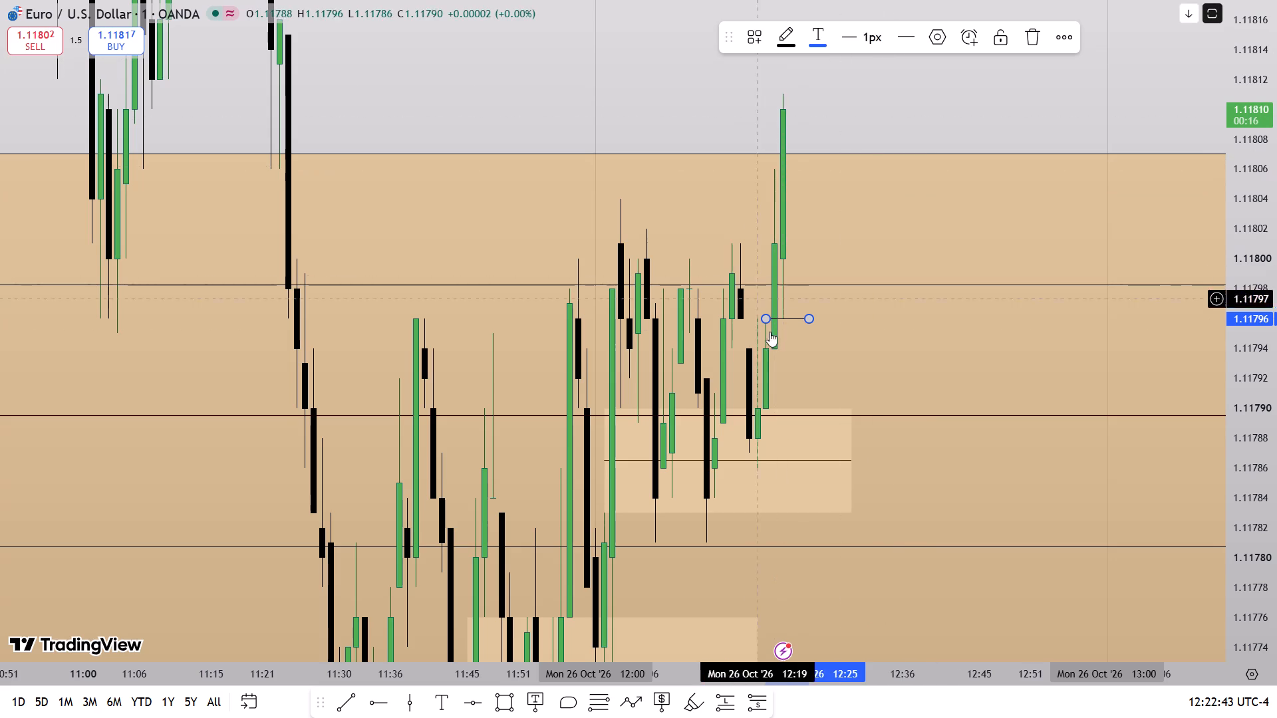
Label the 1.11796 trendline "IMMIDIATE REBALANCE", copy the label text, and make it black.
drag(873, 320, 899, 438)
double_click(832, 425)
click(678, 354)
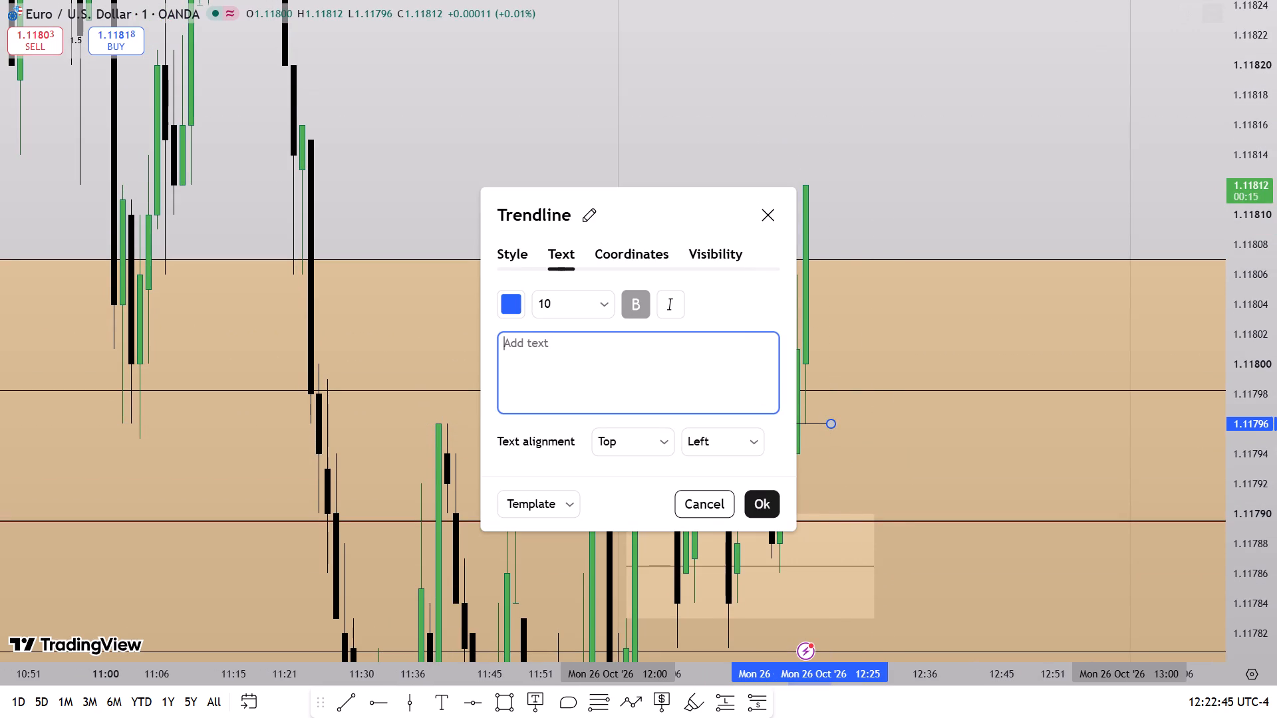
text(immi)
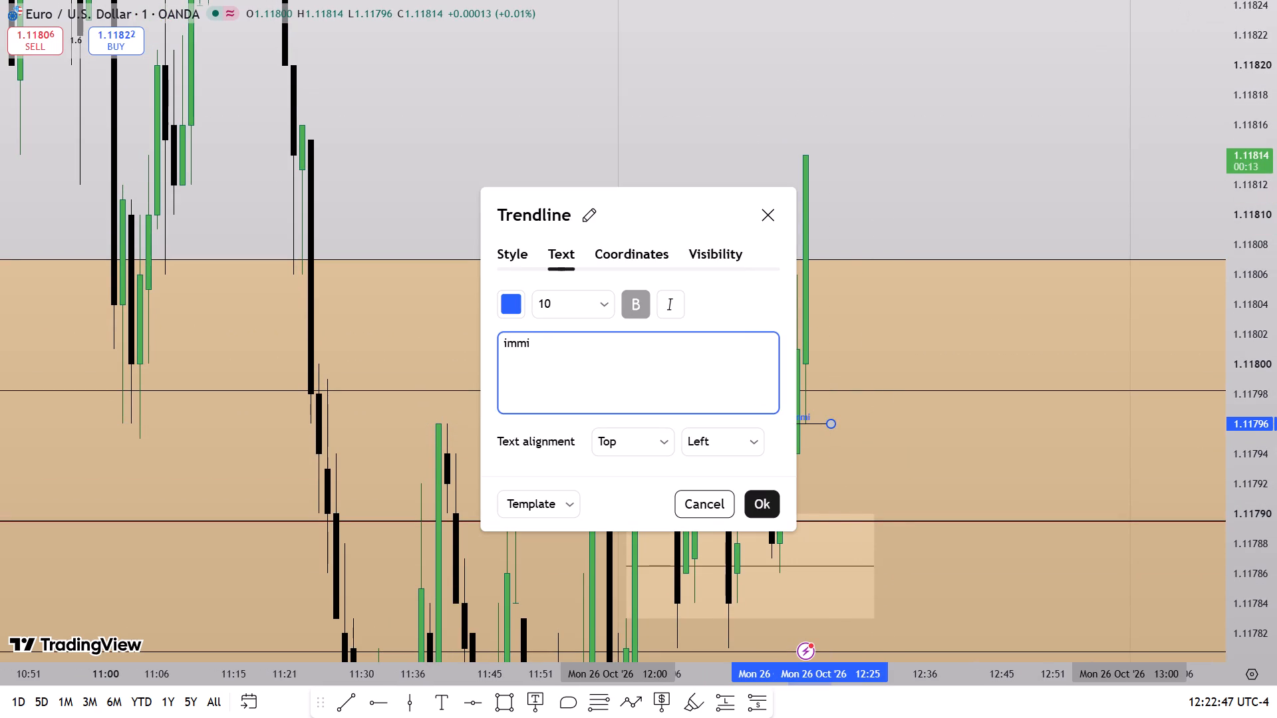
text(IMMIDIATE REBALANCE)
key(ctrl+a)
key(ctrl+c)
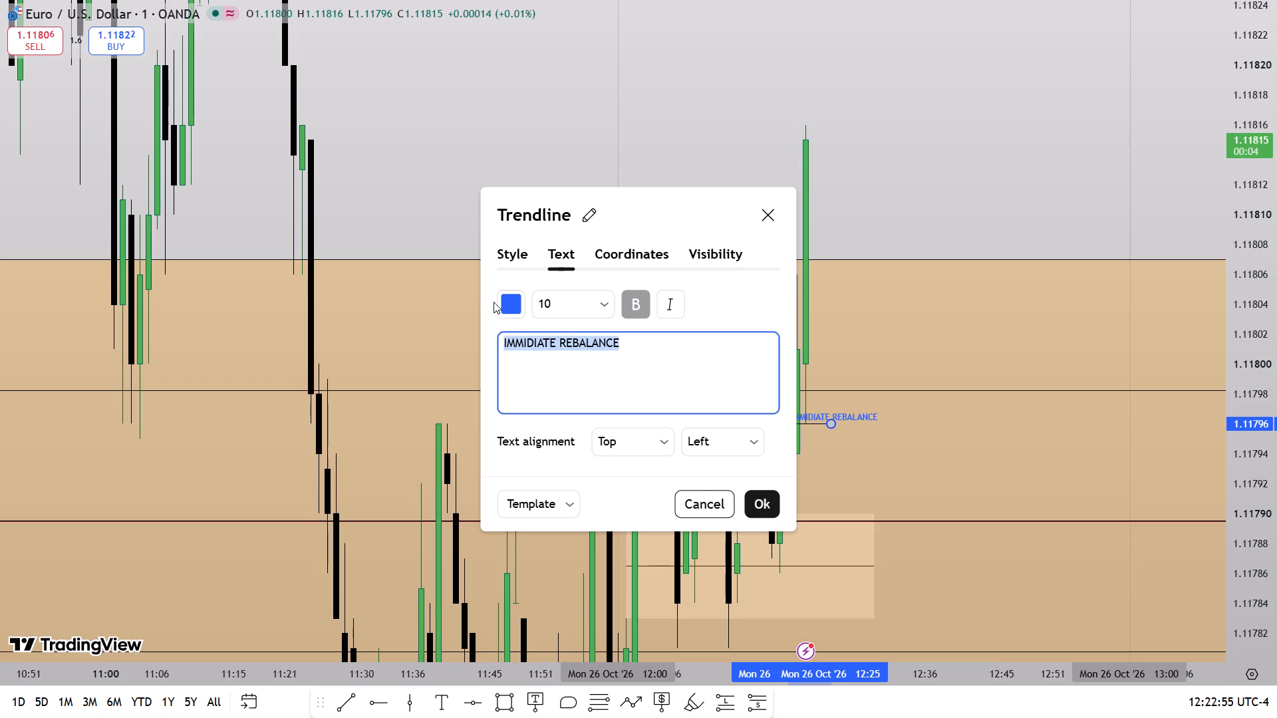
click(503, 308)
click(685, 332)
click(863, 352)
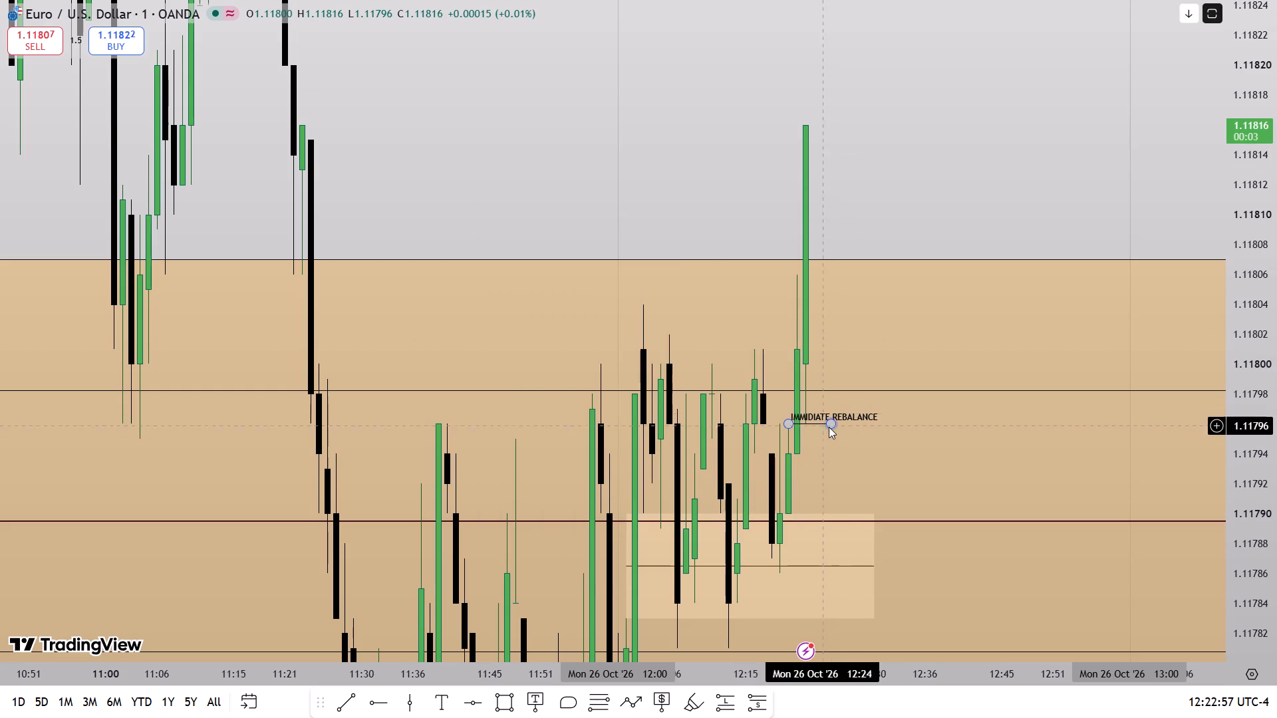
Extend the 1.11796 trendline to 12:39 and align its label to the right.
drag(833, 428, 948, 439)
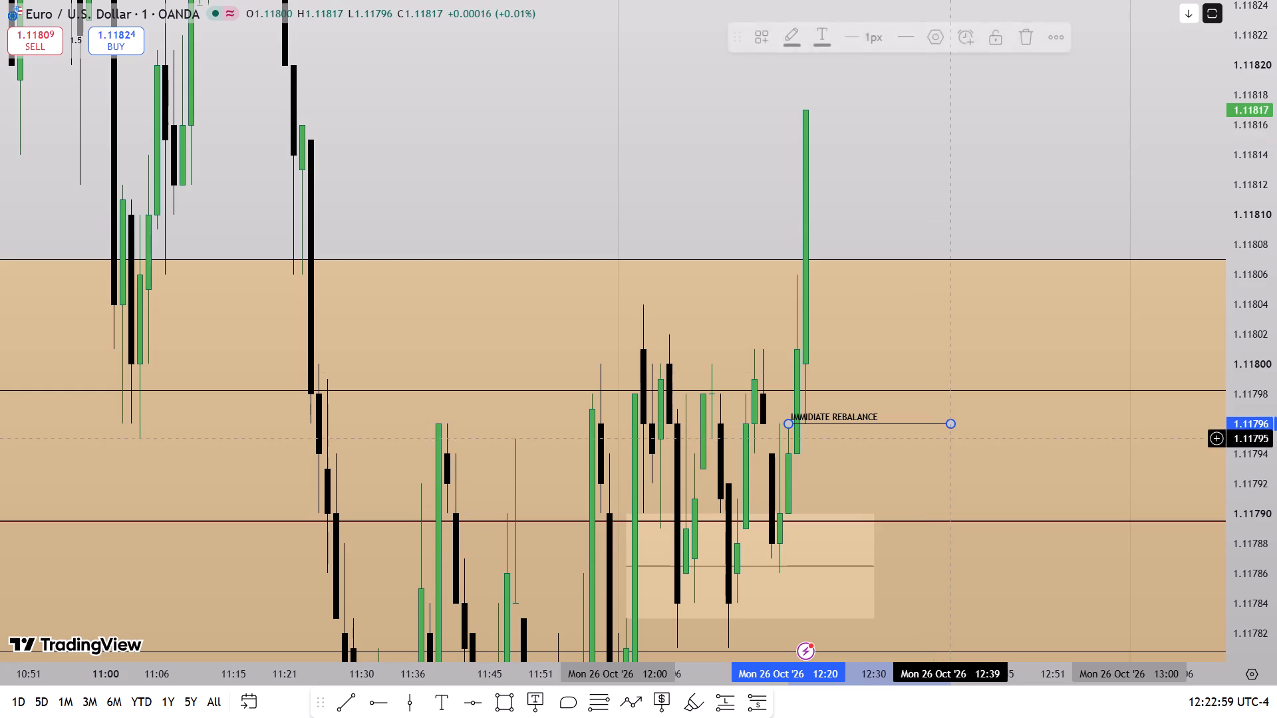
click(936, 51)
click(728, 438)
click(732, 535)
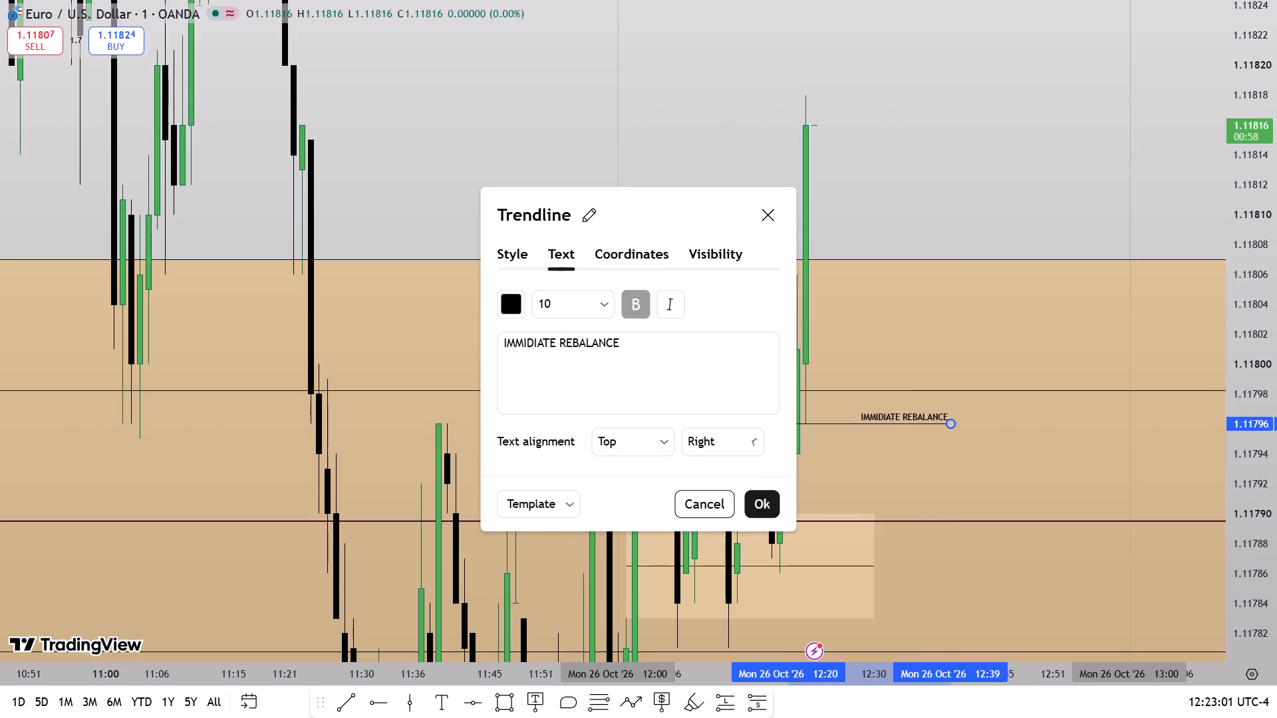
click(910, 213)
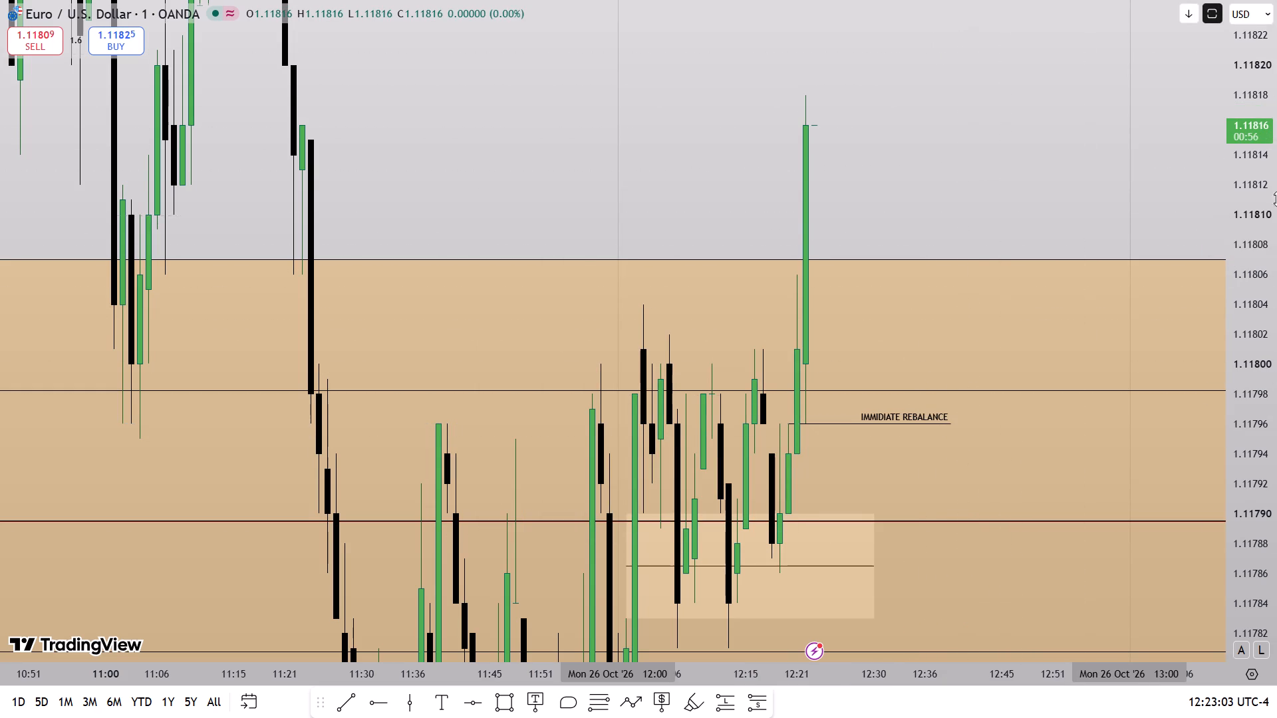
Set the font size of the "IMMIDIATE REBALANCE" label to 8.
drag(1276, 198, 1276, 324)
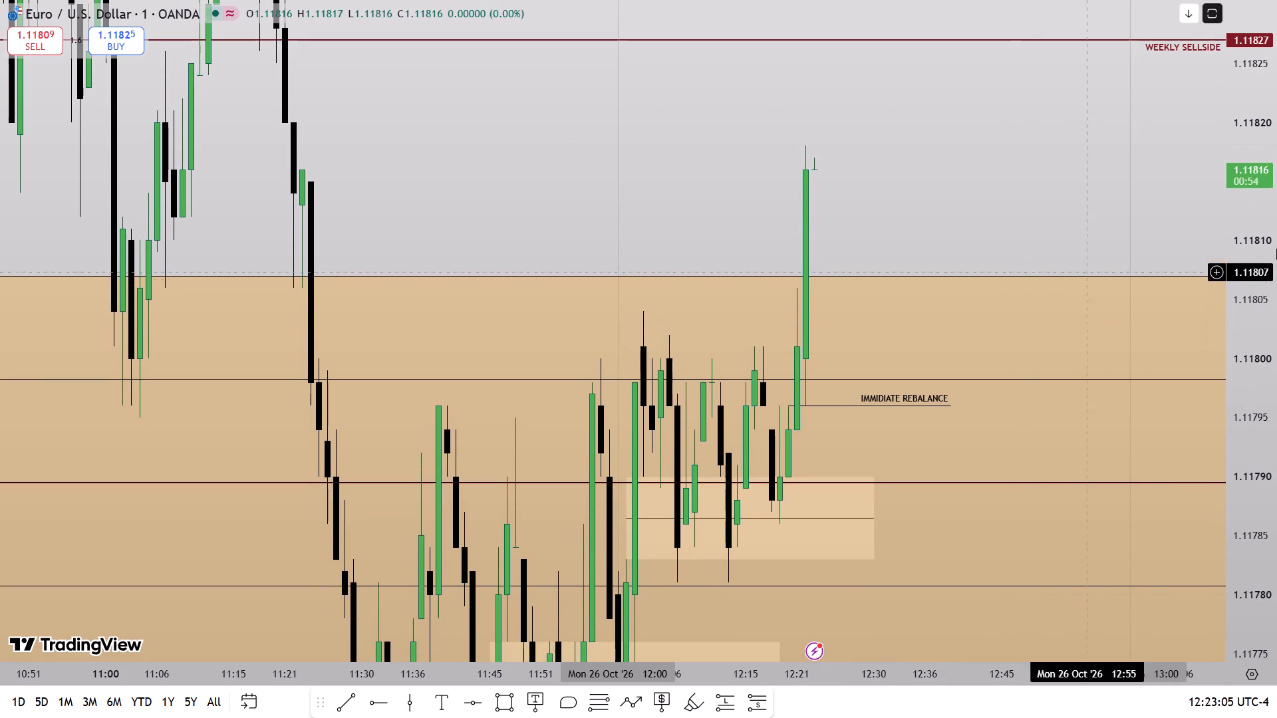
drag(1276, 266, 1261, 408)
scroll(1121, 390, down, 3)
drag(1087, 229, 1027, 306)
drag(1276, 219, 1250, 465)
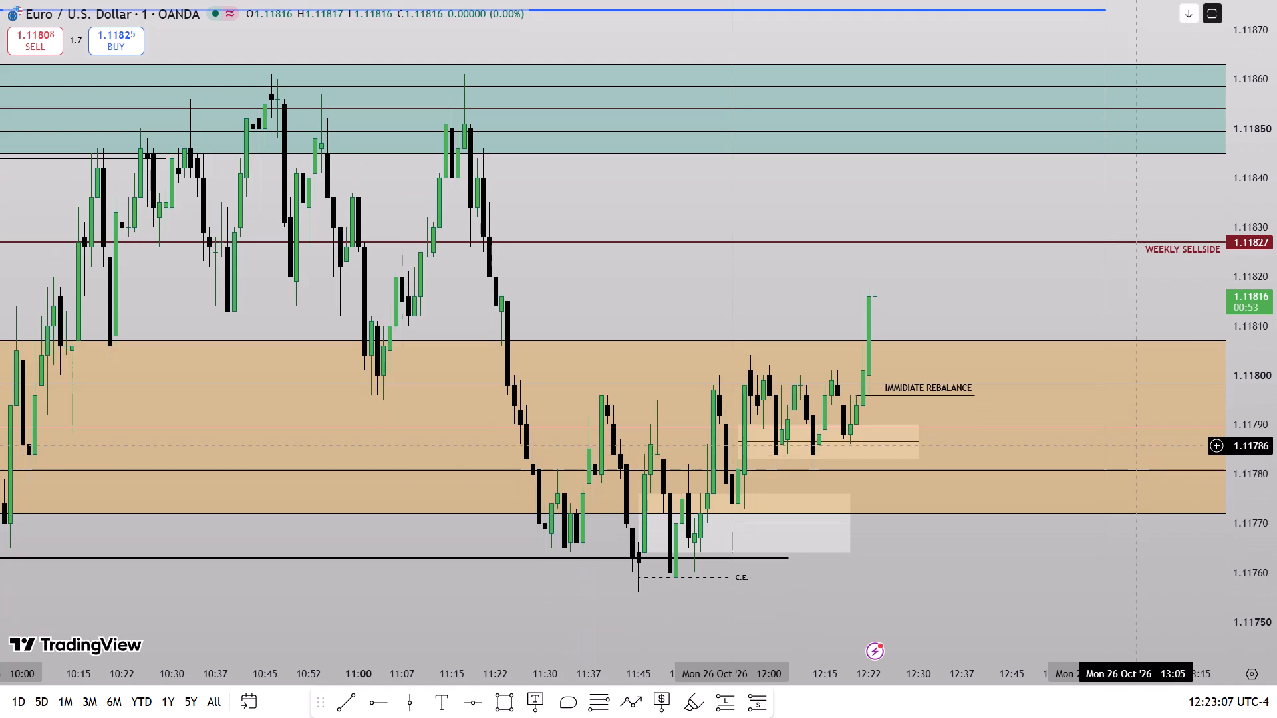
drag(955, 310, 976, 308)
click(981, 396)
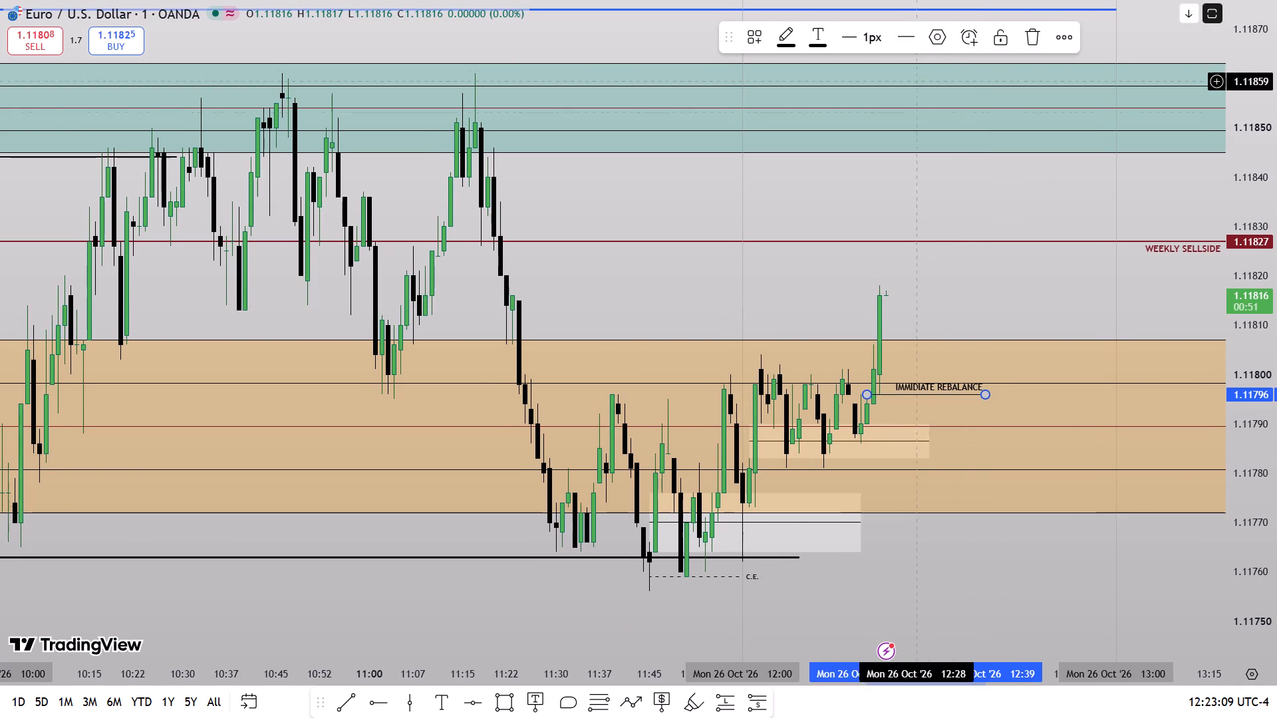
click(924, 44)
click(601, 296)
click(584, 339)
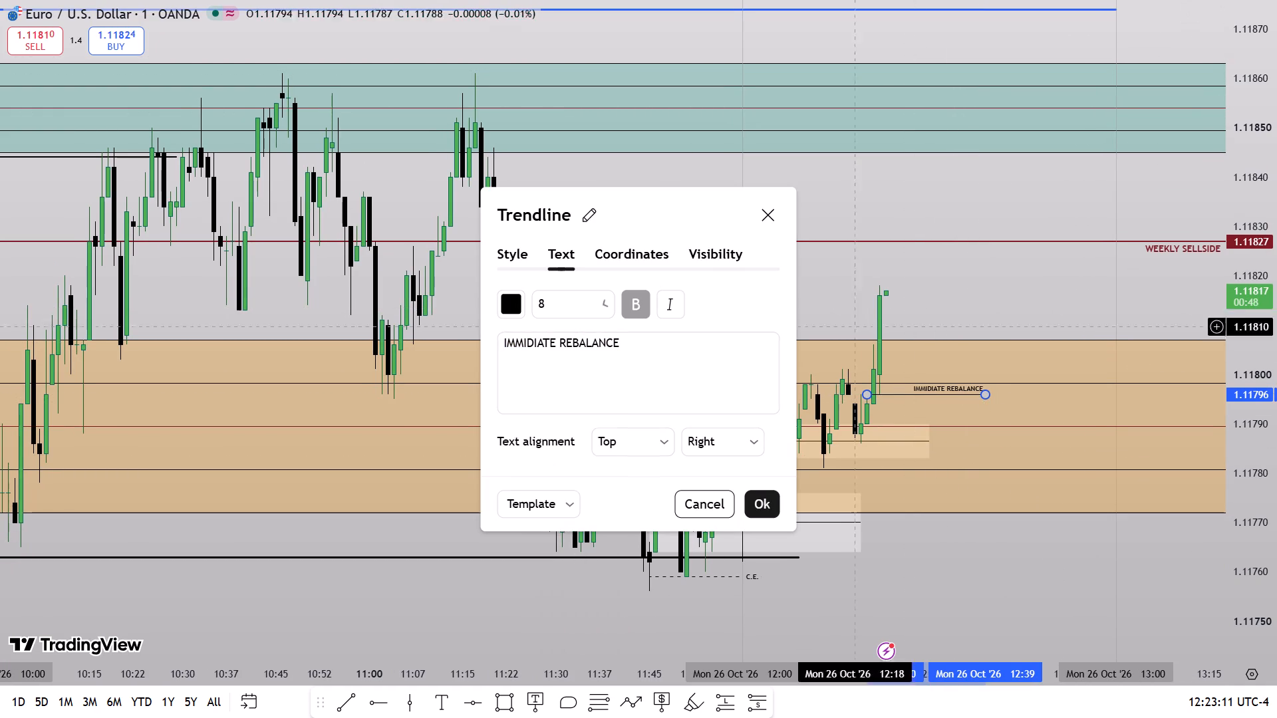
click(1002, 306)
Review the rally toward the weekly sellside level, checking the second EUR/USD pane and the U.S. Dollar Index chart.
drag(1276, 412, 1261, 352)
scroll(1147, 354, down, 2)
drag(1052, 290, 1043, 374)
drag(1276, 270, 1276, 331)
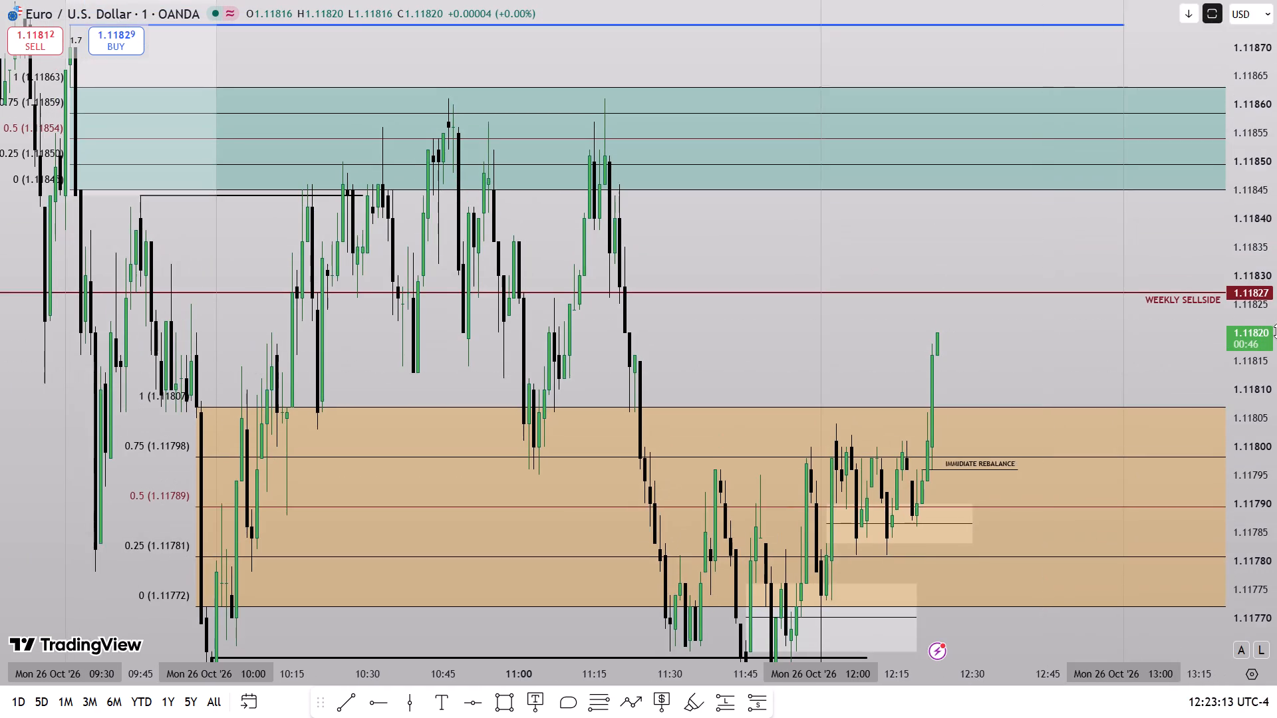
drag(1276, 331, 1268, 406)
drag(1037, 357, 1044, 329)
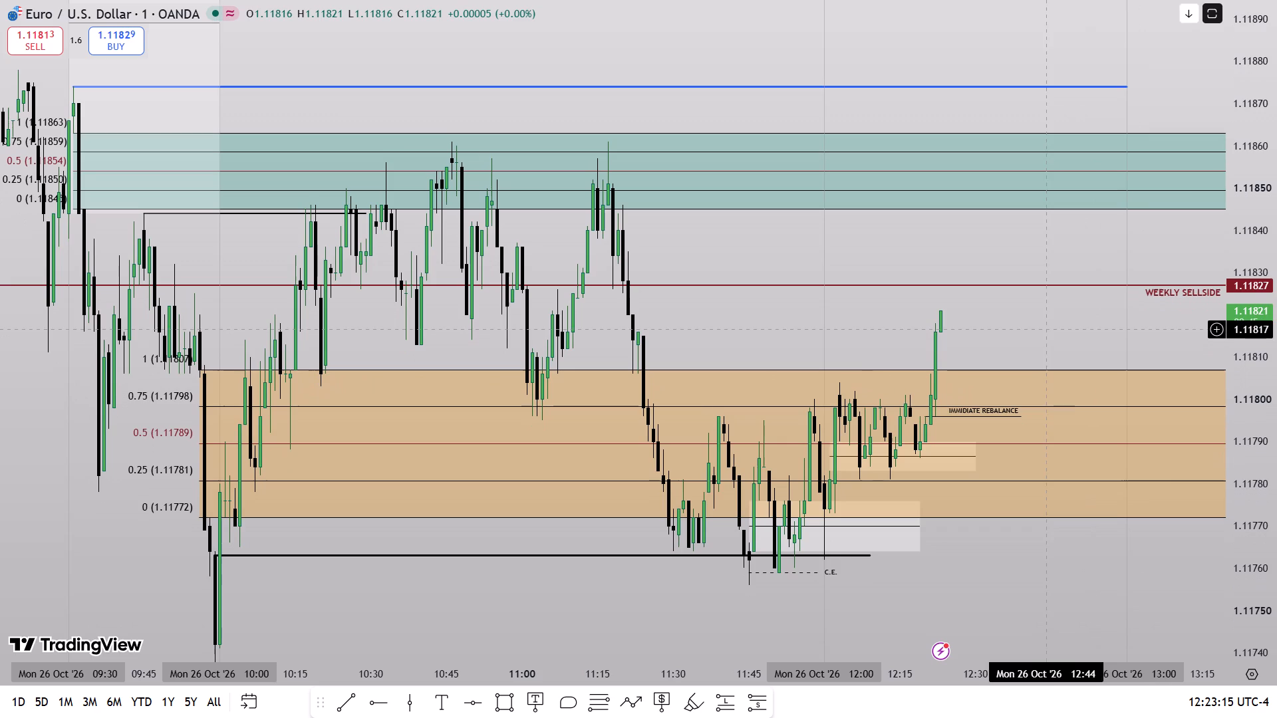
drag(1276, 376, 1276, 356)
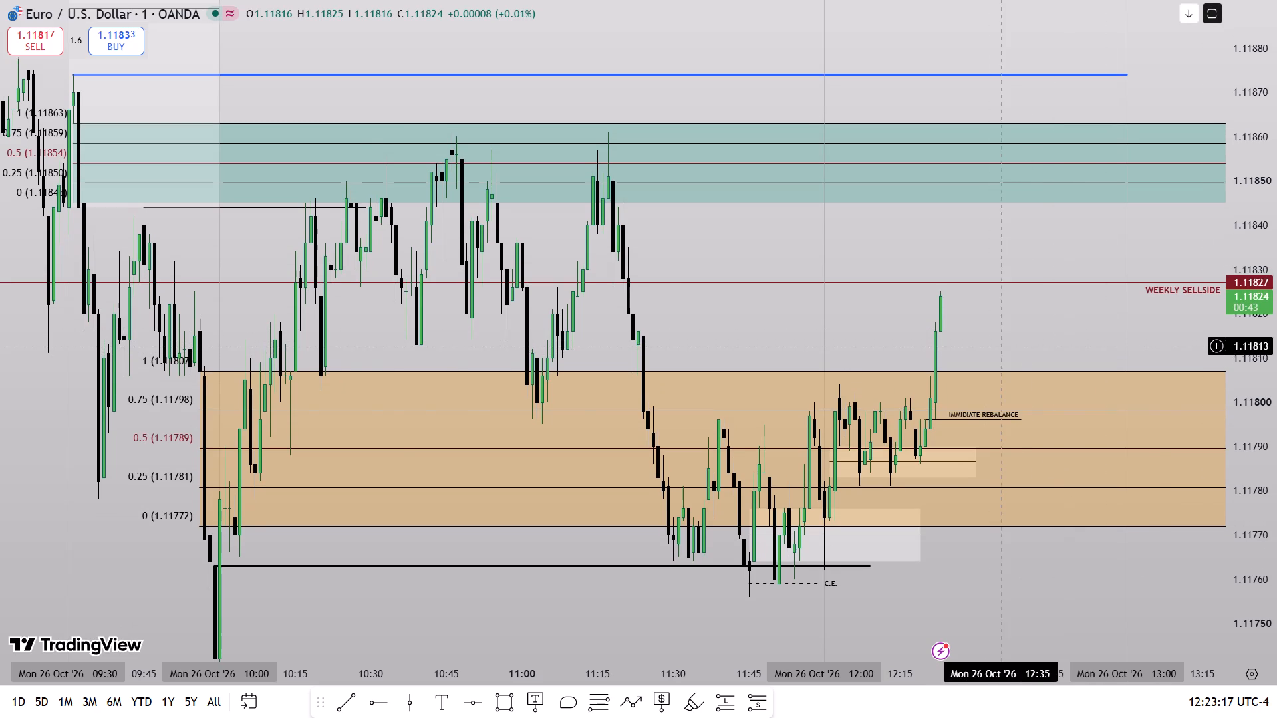
double_click(984, 342)
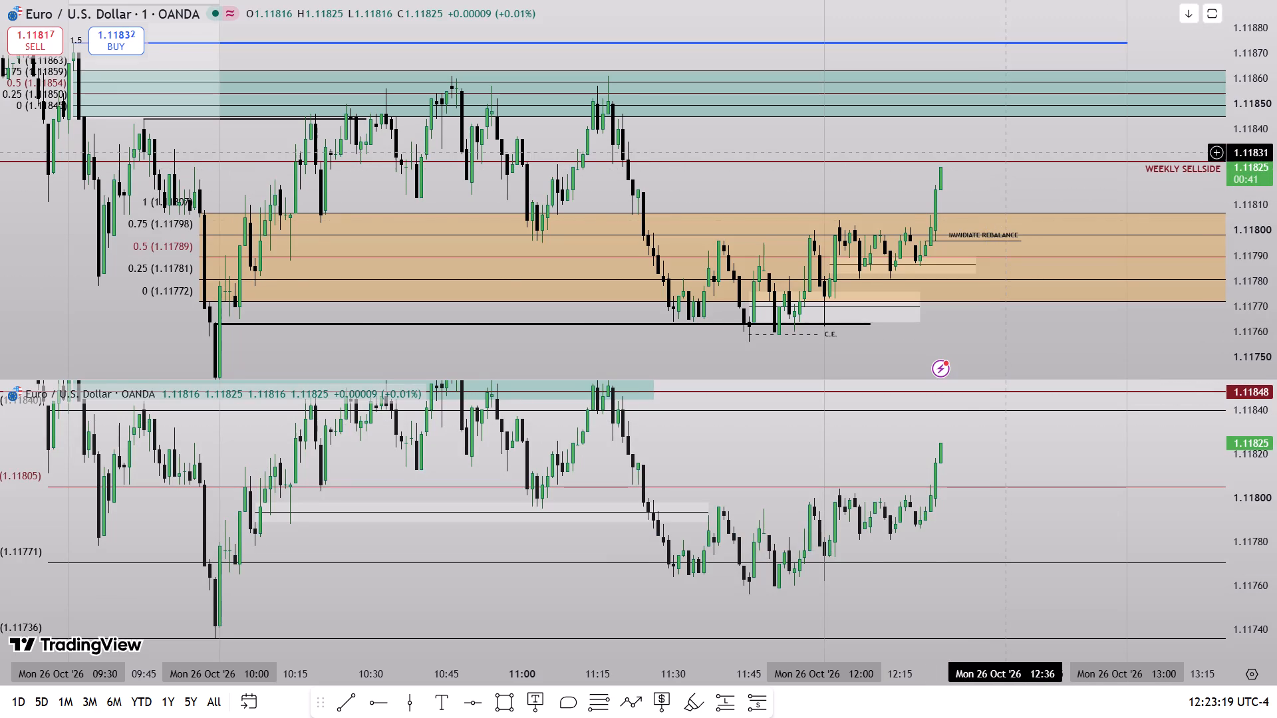
double_click(1006, 151)
key(space)
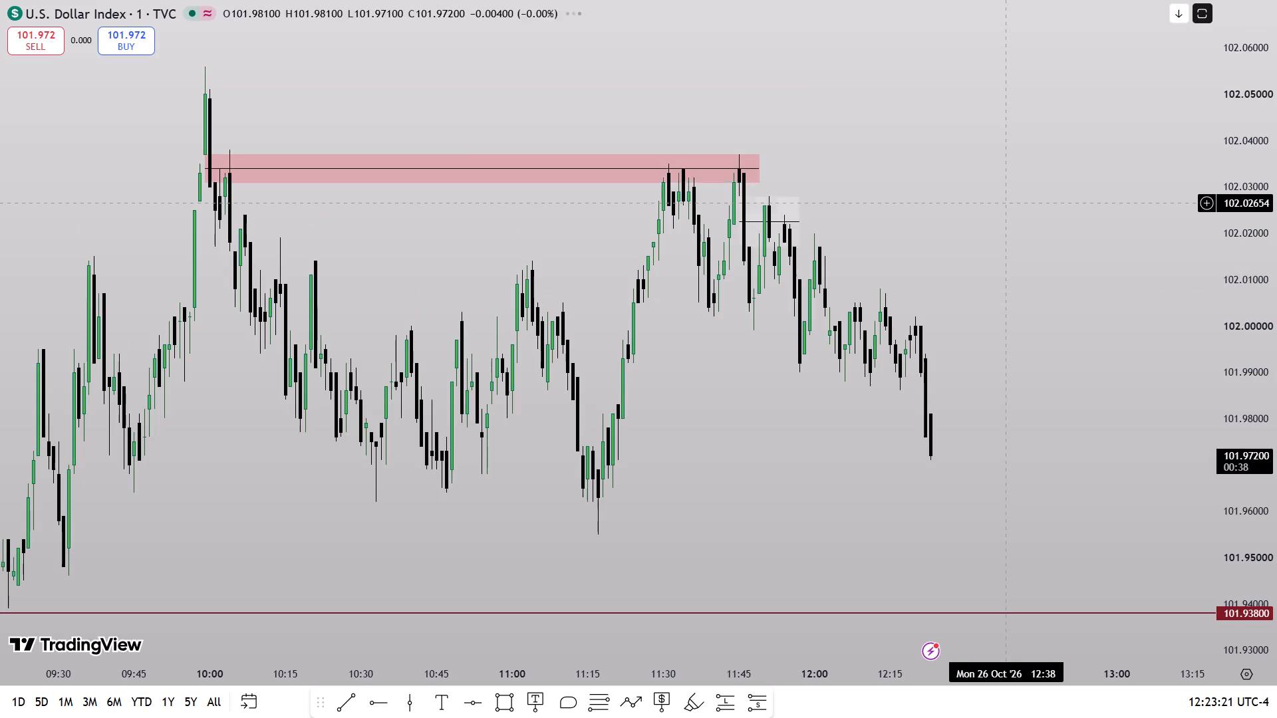
key(space)
key(space)
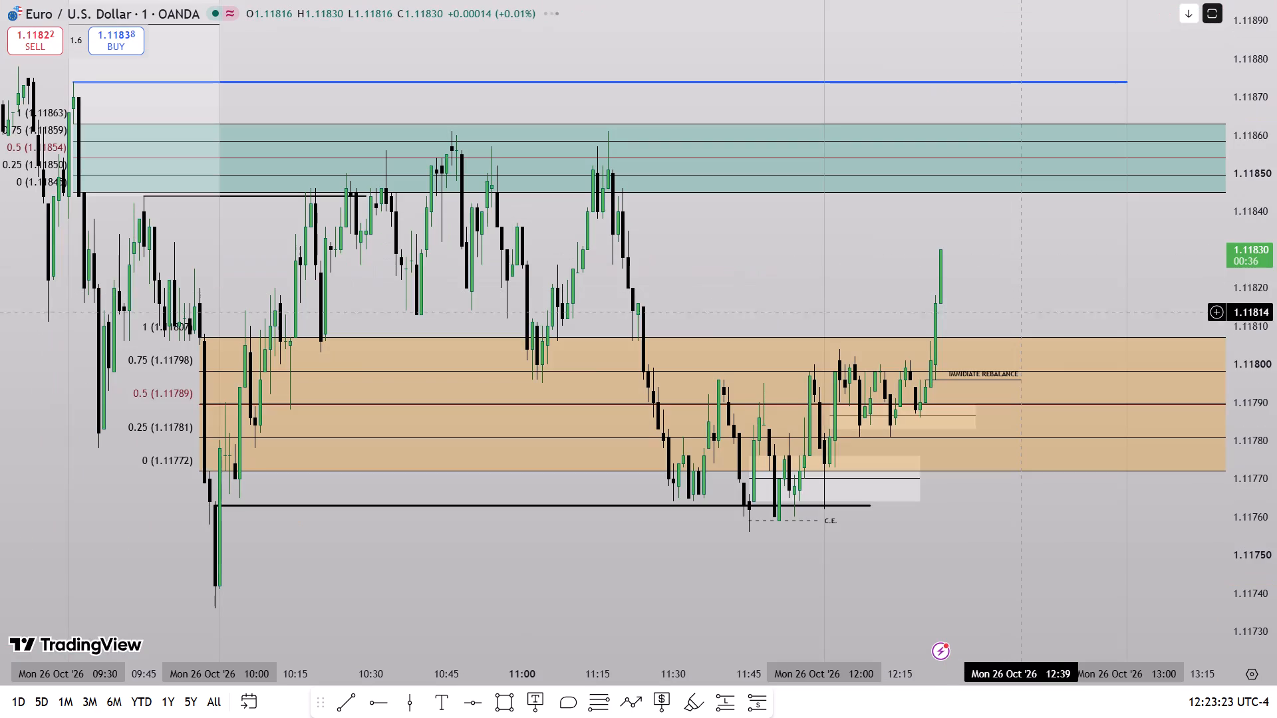
Delete the horizontal trendline at 1.11844 starting from the 09:45 high.
drag(1022, 308, 988, 334)
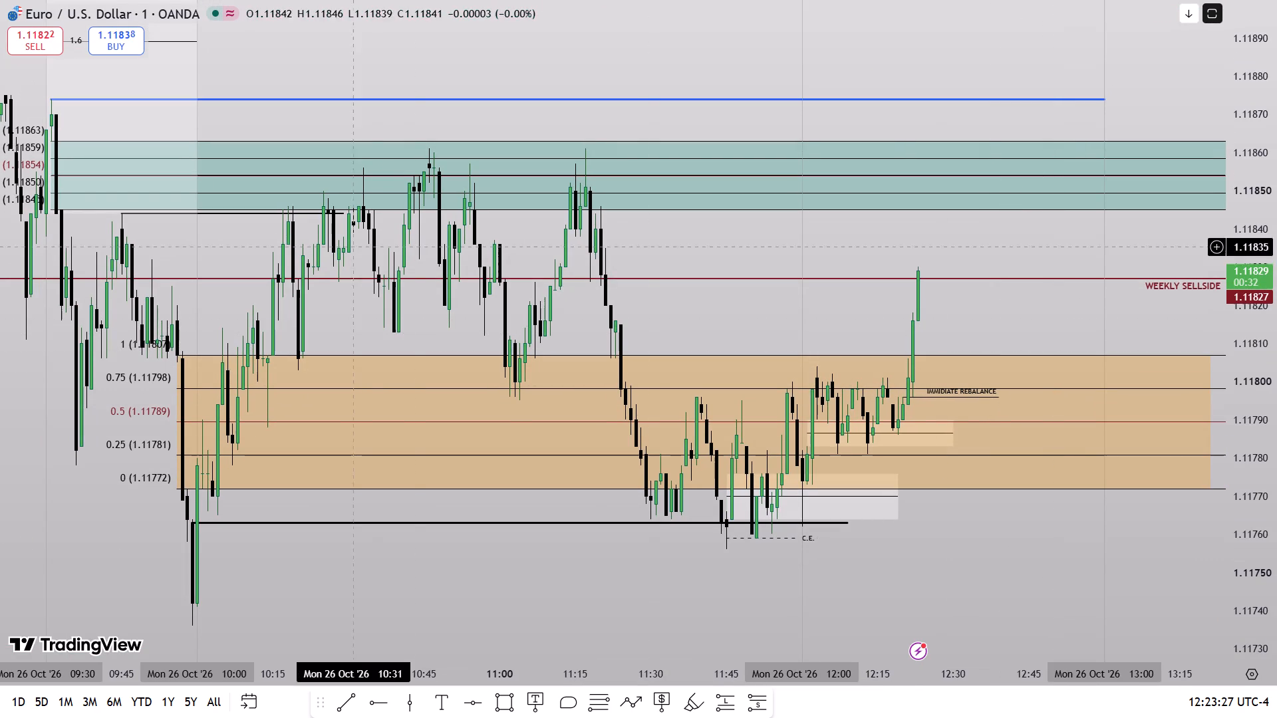
click(350, 218)
click(341, 217)
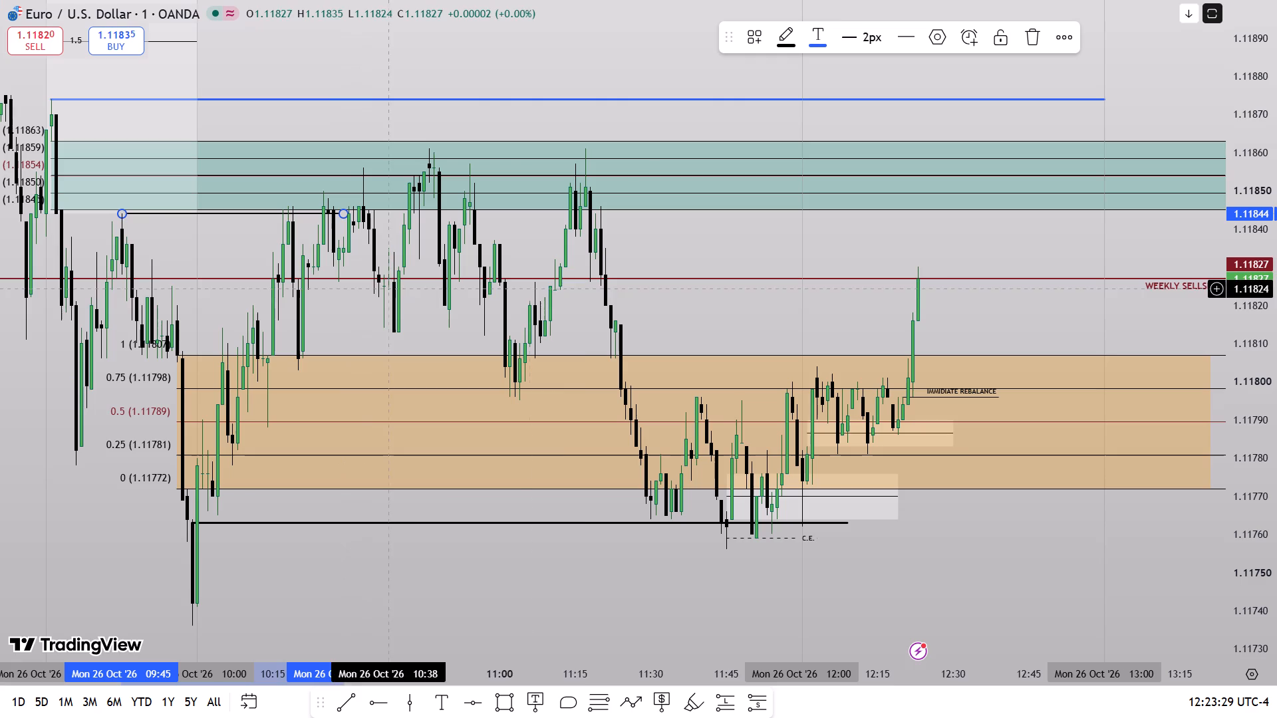
click(1032, 43)
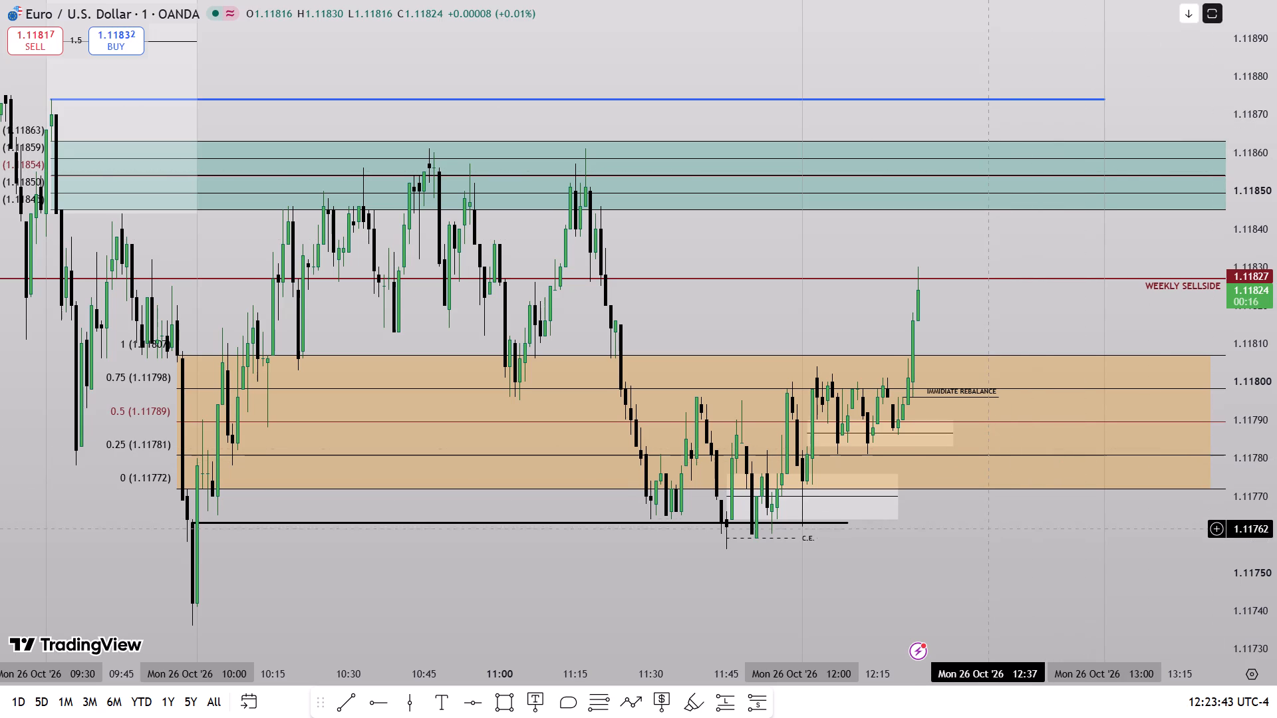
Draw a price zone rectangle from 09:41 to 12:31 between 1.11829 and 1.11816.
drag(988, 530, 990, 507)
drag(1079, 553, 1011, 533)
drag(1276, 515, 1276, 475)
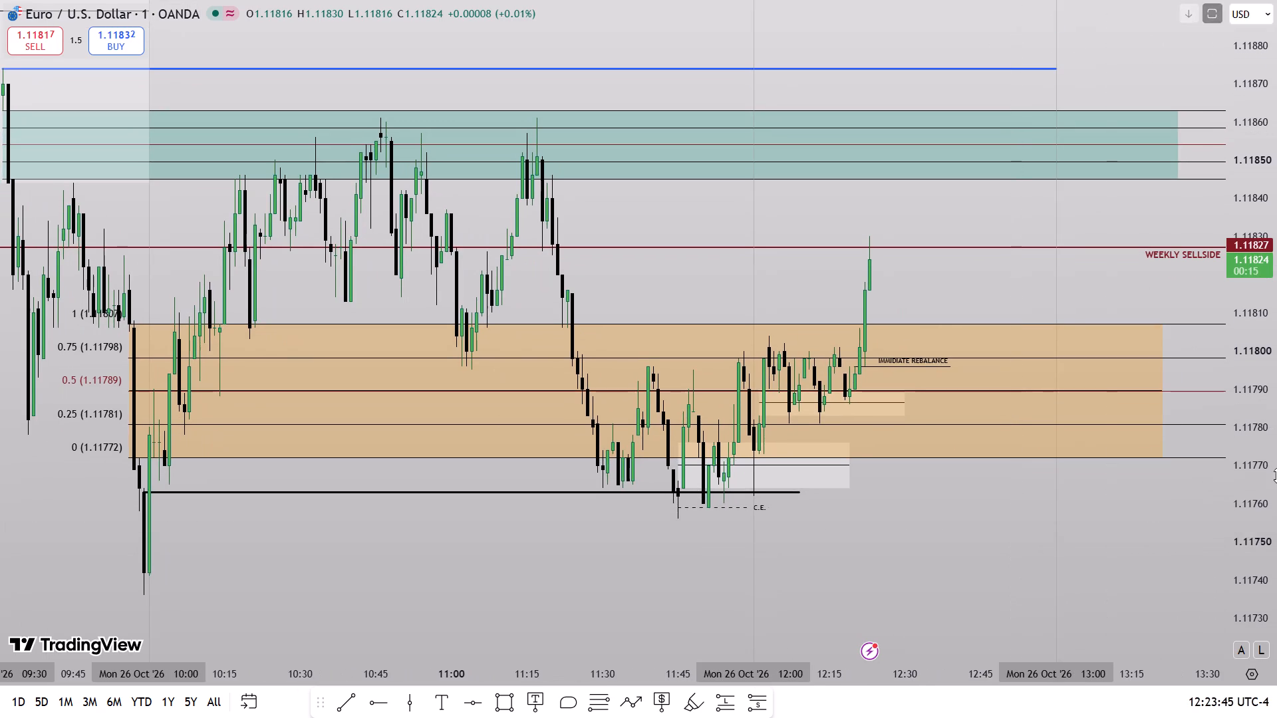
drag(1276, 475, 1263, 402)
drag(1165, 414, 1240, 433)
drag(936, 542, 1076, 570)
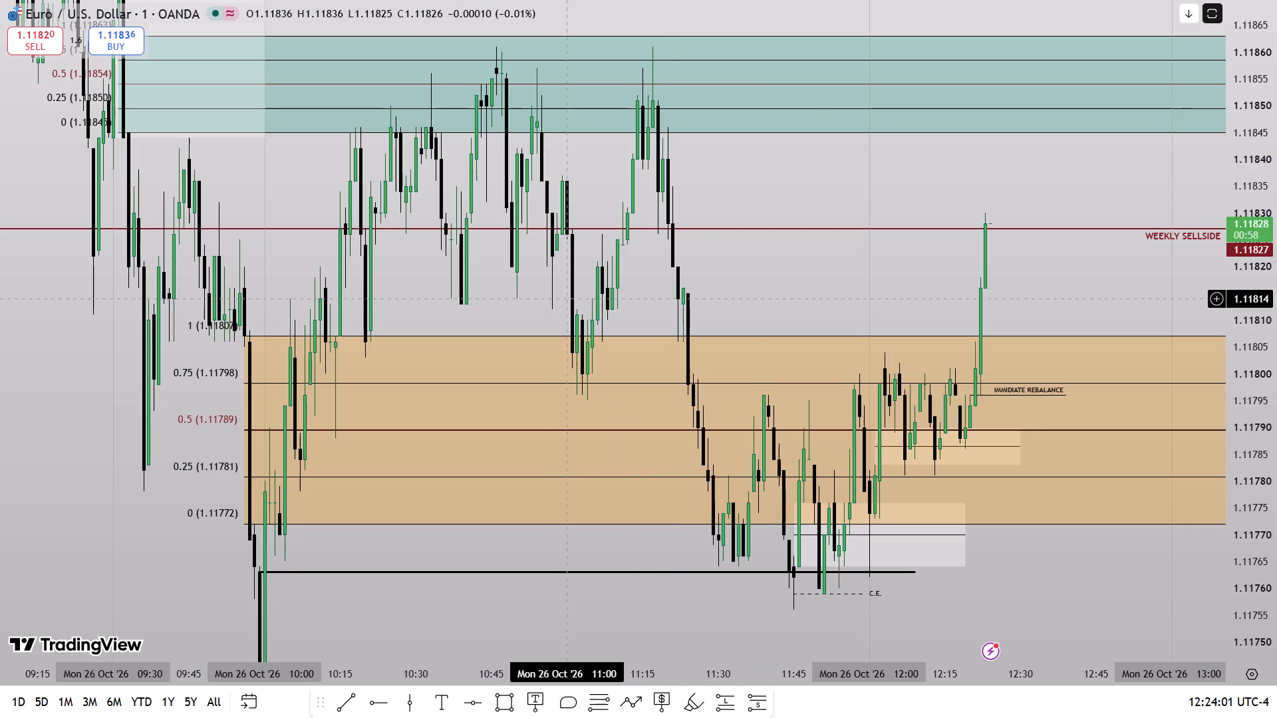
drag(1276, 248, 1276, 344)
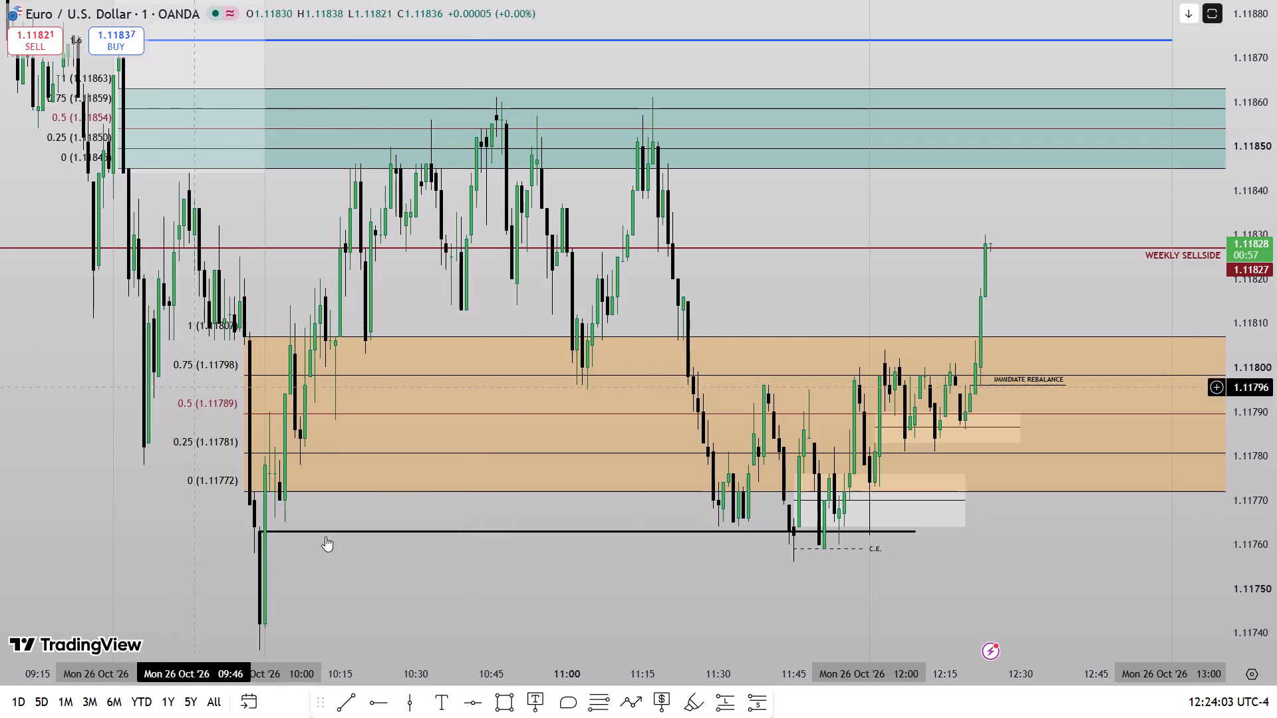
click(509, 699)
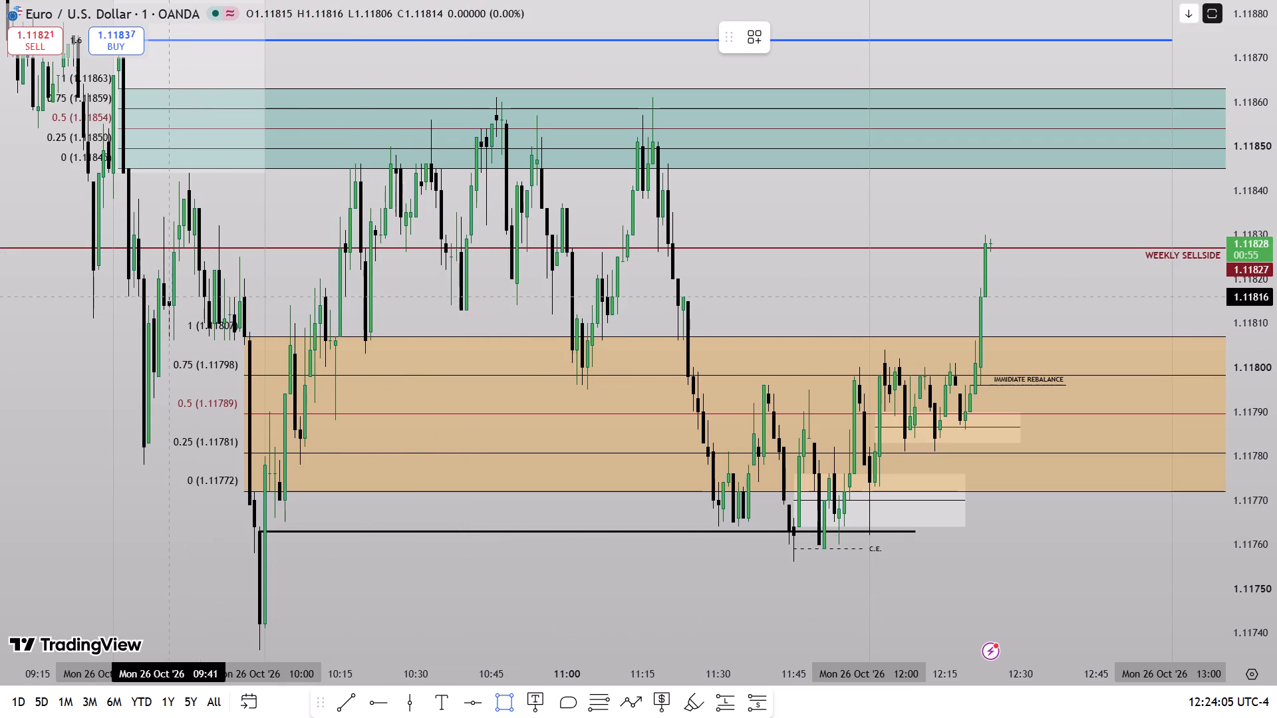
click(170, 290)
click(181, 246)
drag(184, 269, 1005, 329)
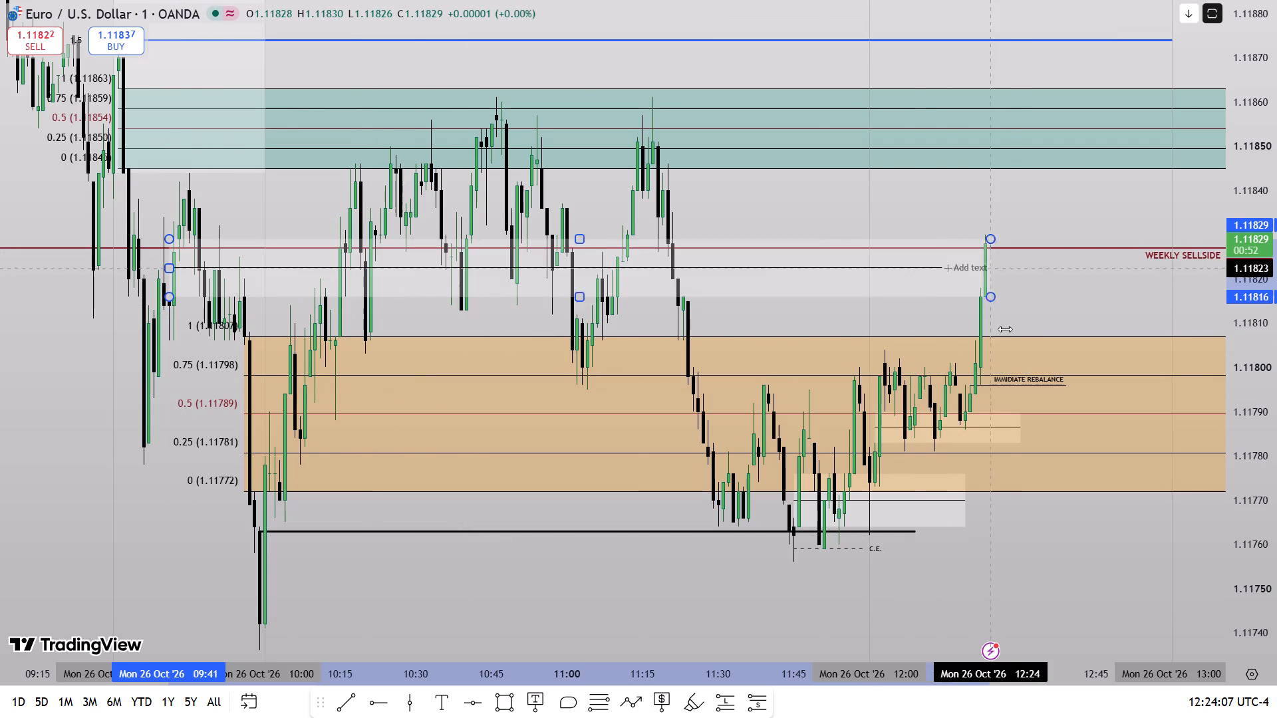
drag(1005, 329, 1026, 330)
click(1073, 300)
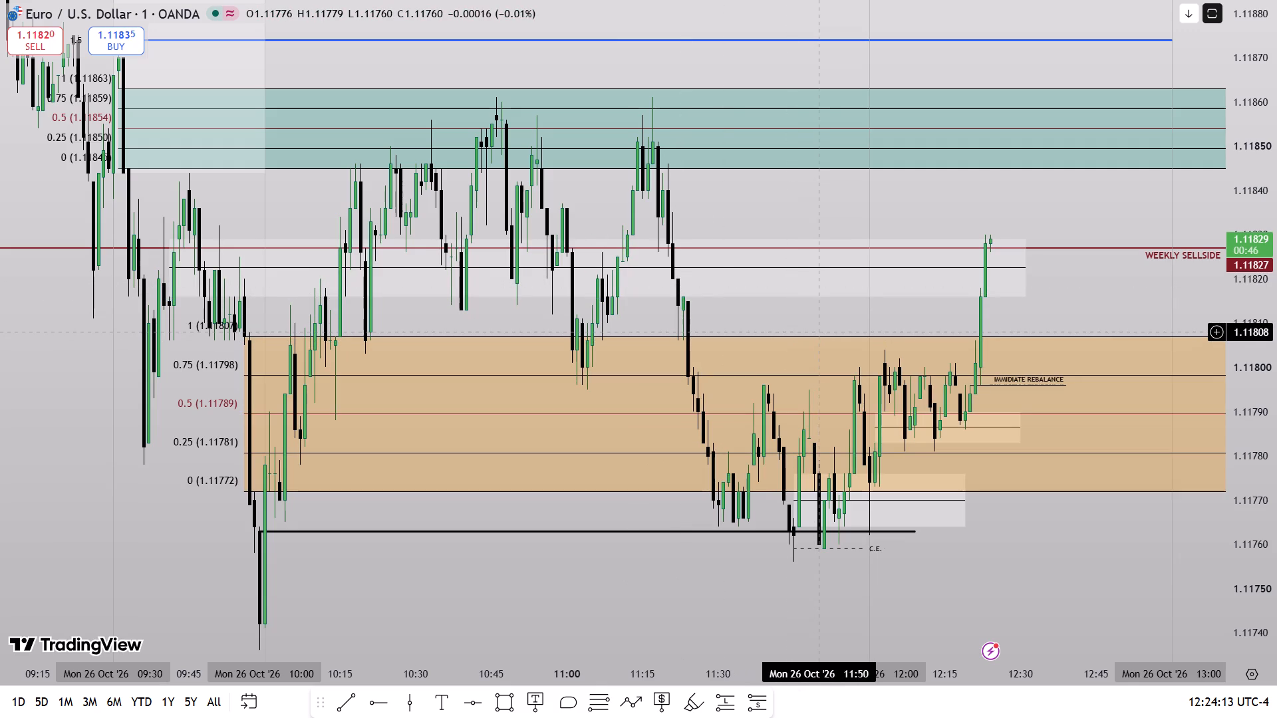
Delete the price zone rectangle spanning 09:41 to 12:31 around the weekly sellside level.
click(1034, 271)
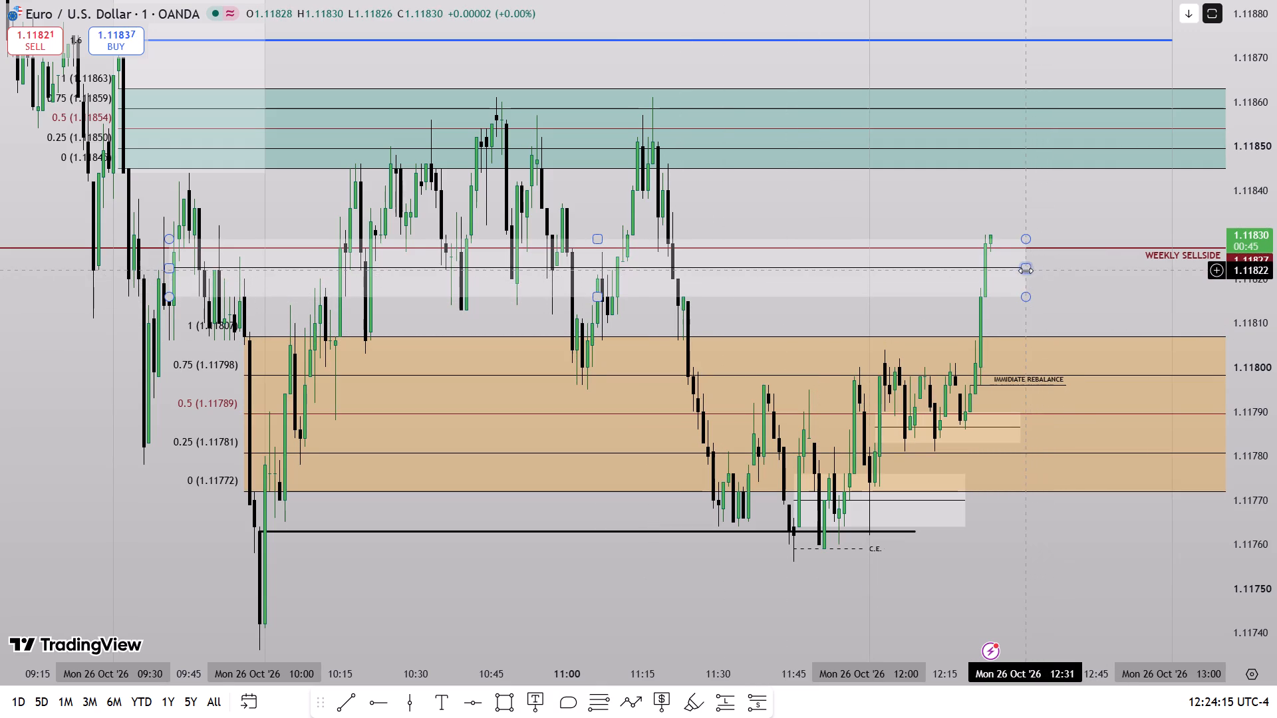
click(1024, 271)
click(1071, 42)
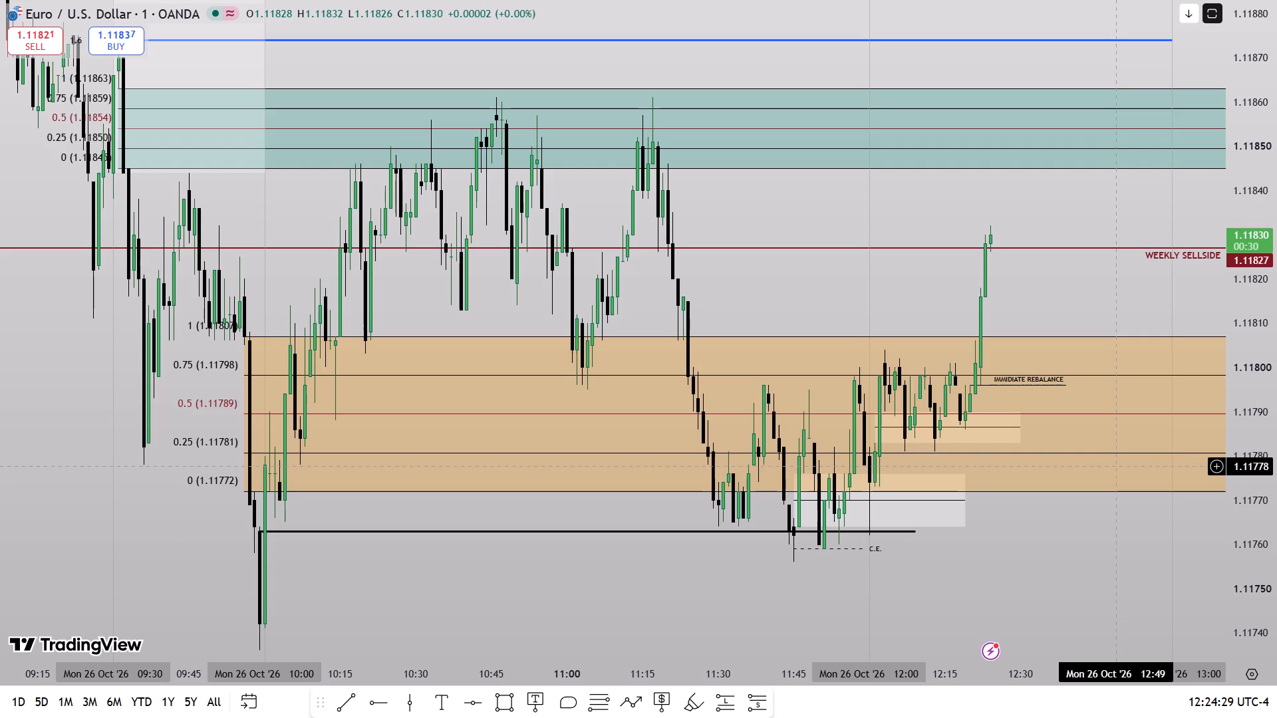
Draw a price zone rectangle over the rally from 12:22 to 12:29, between 1.11826 and 1.11818.
drag(1034, 312, 1019, 378)
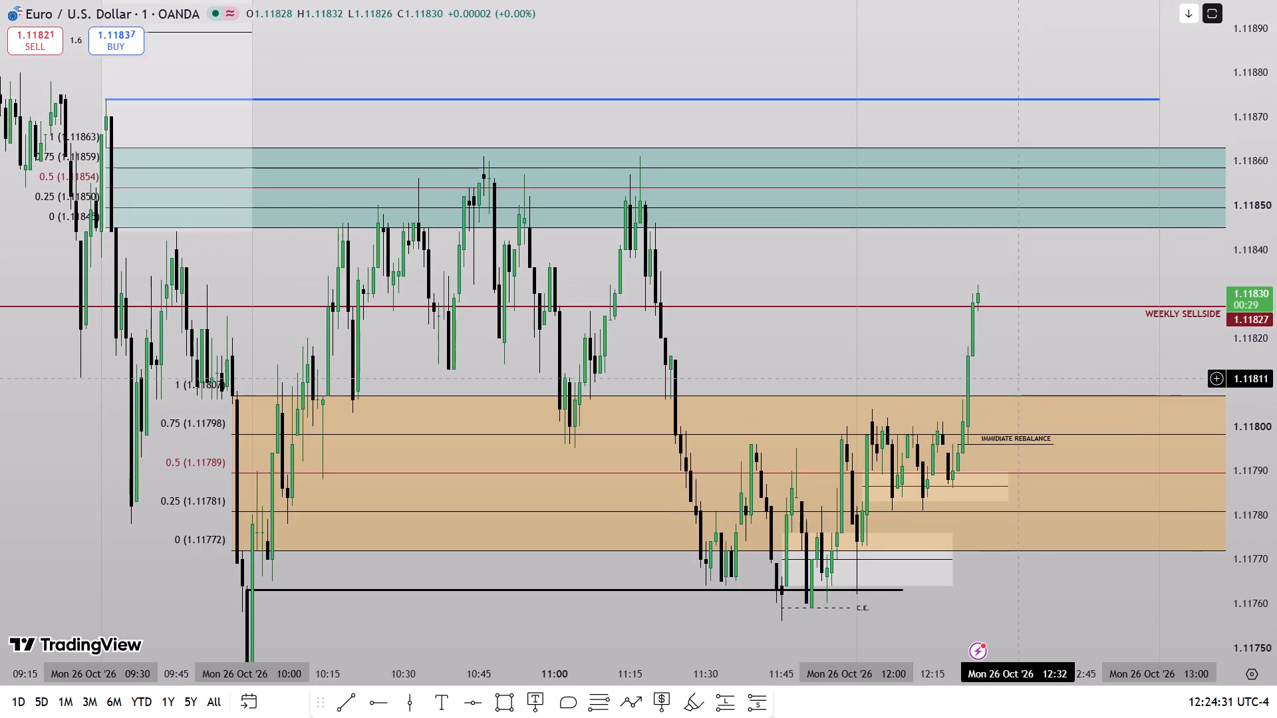
drag(1276, 493, 1244, 287)
scroll(1055, 414, up, 3)
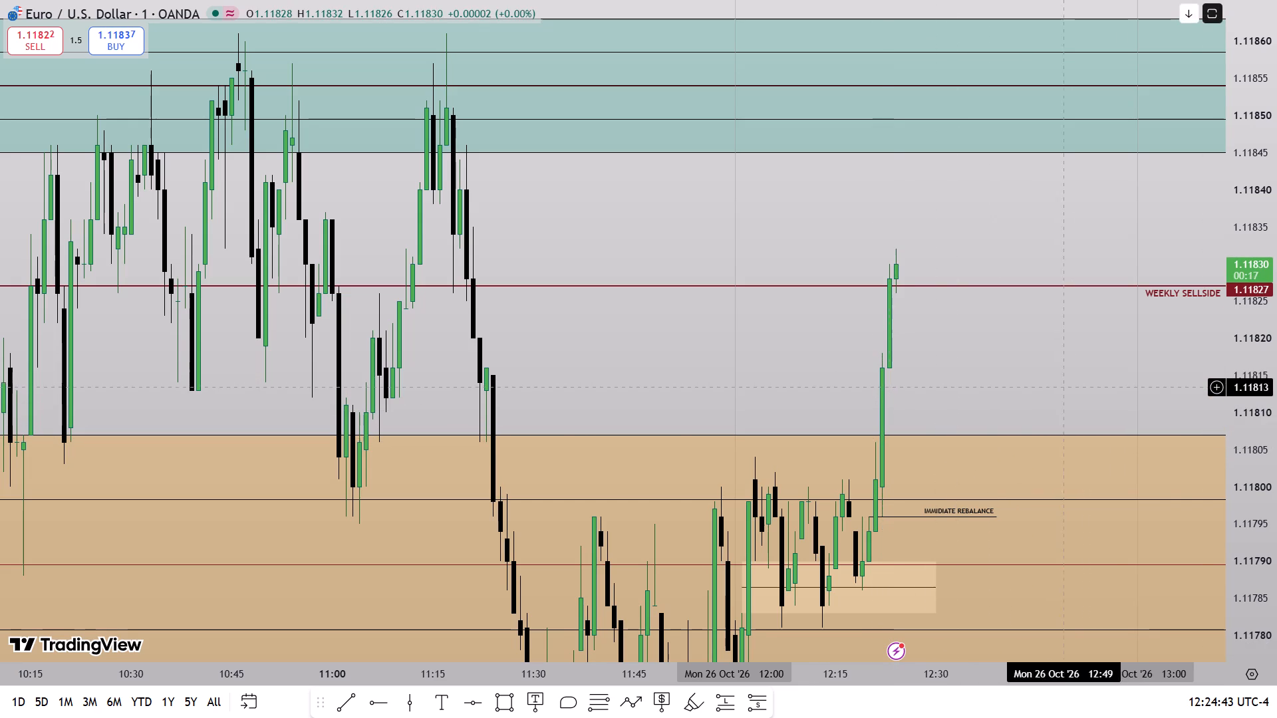
click(507, 693)
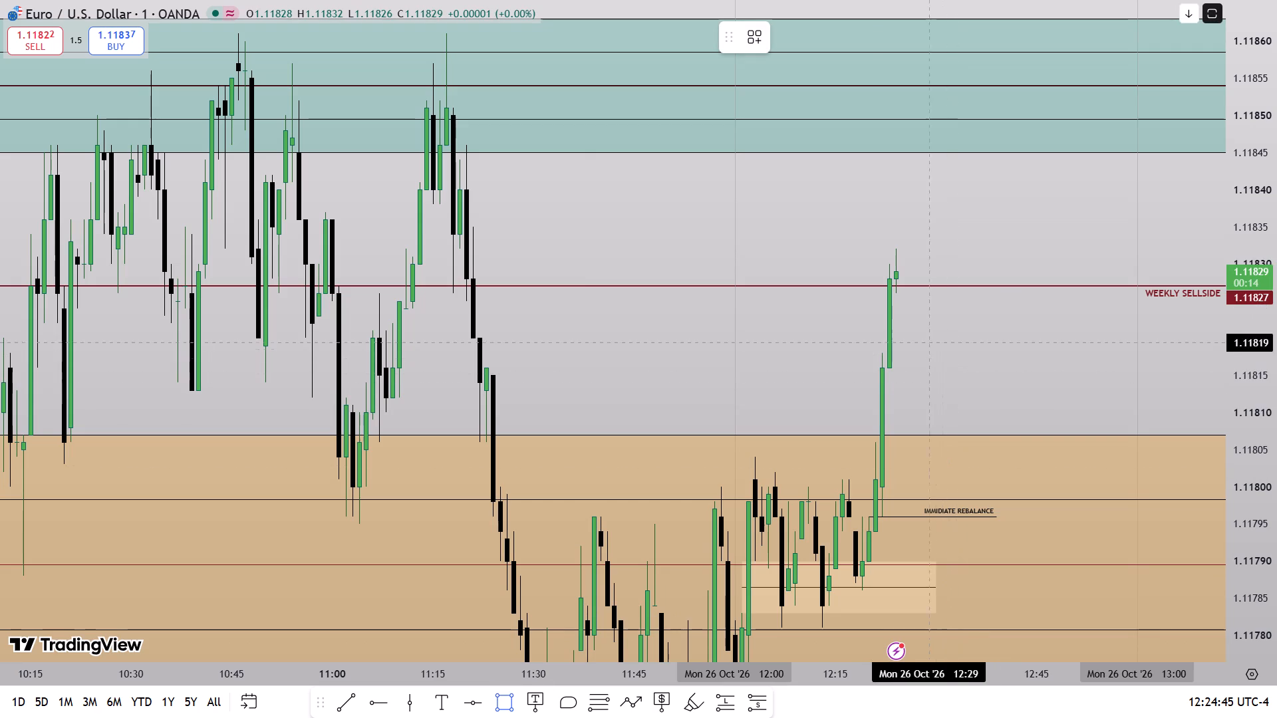
click(879, 355)
click(899, 311)
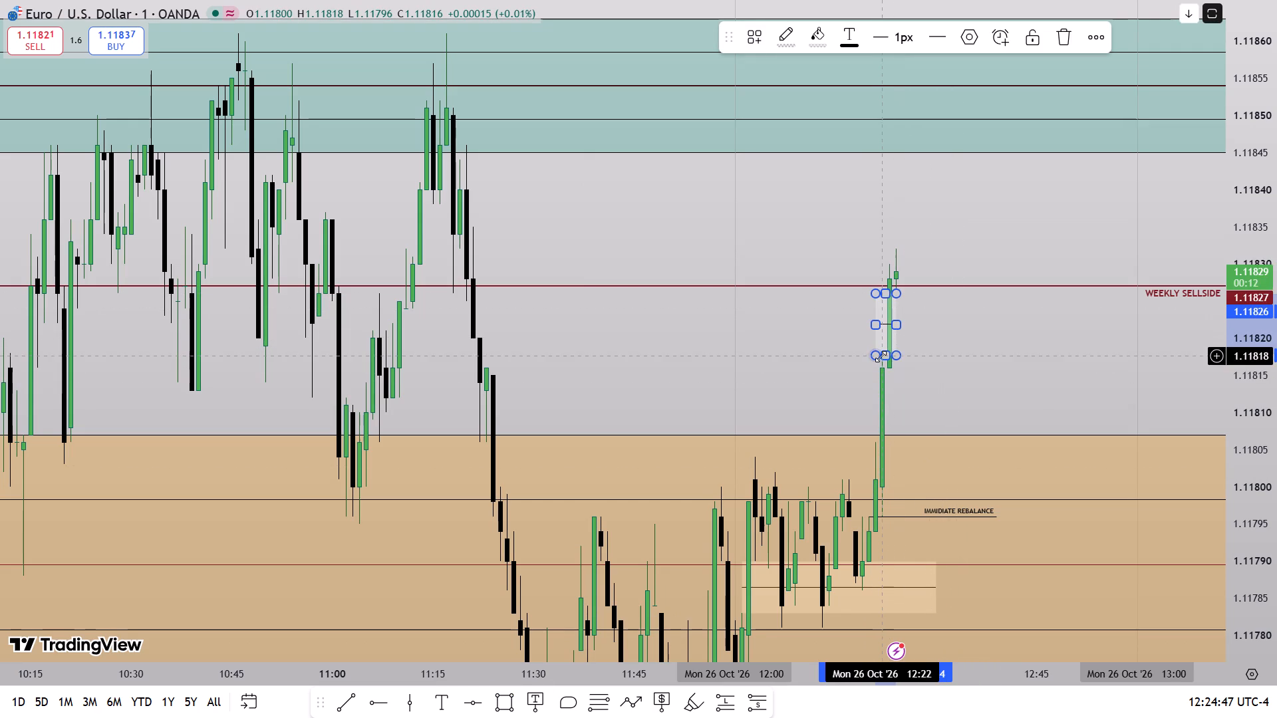
click(881, 356)
drag(897, 317, 928, 329)
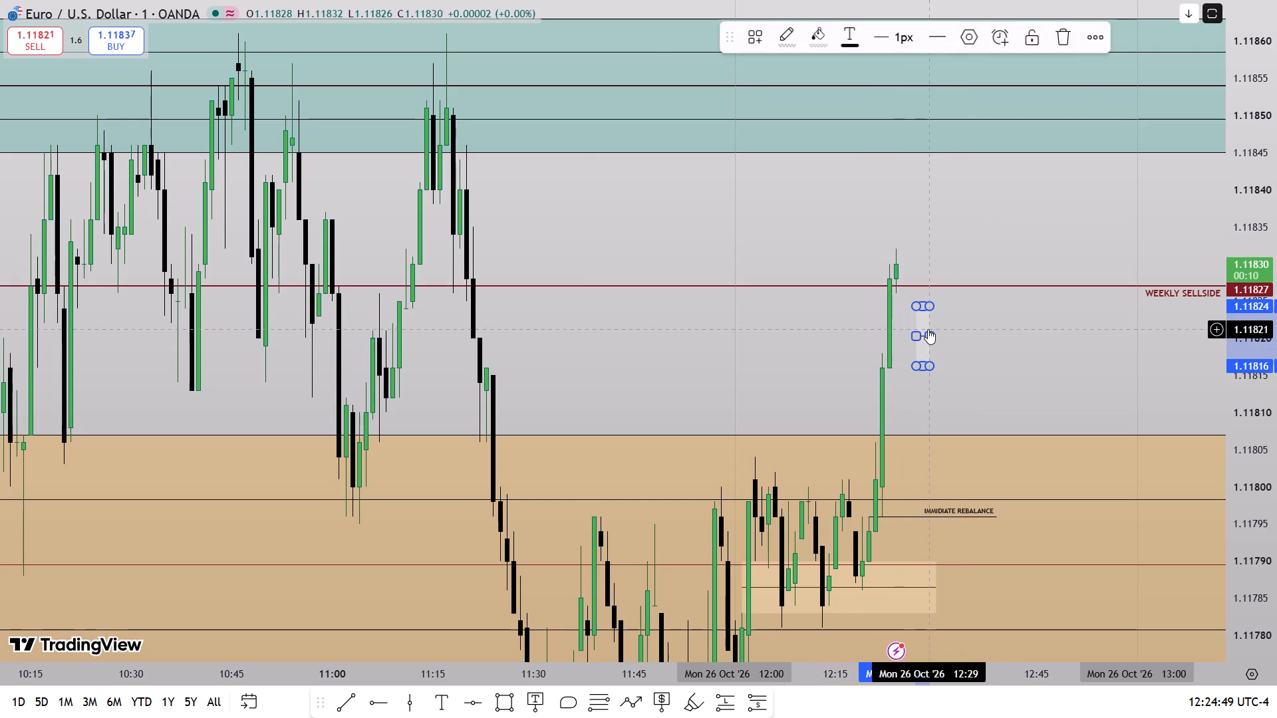
drag(917, 306, 900, 304)
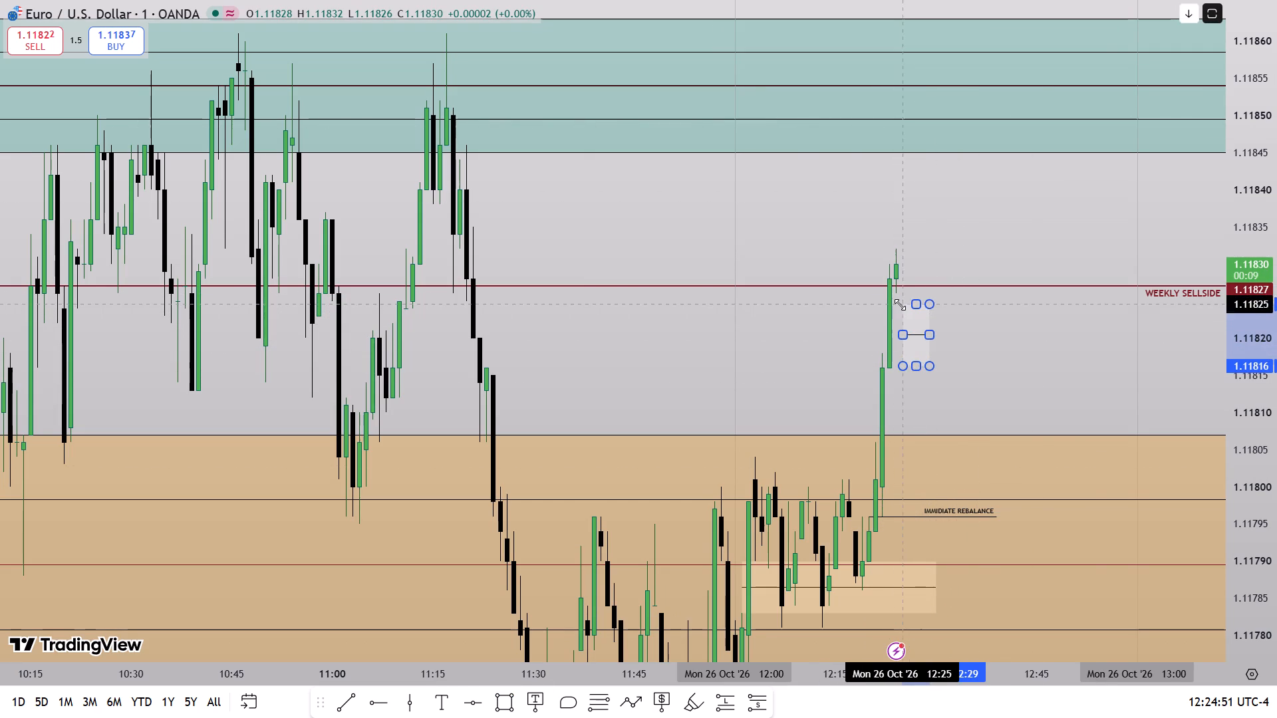
drag(900, 304, 897, 306)
drag(893, 368, 885, 350)
click(978, 348)
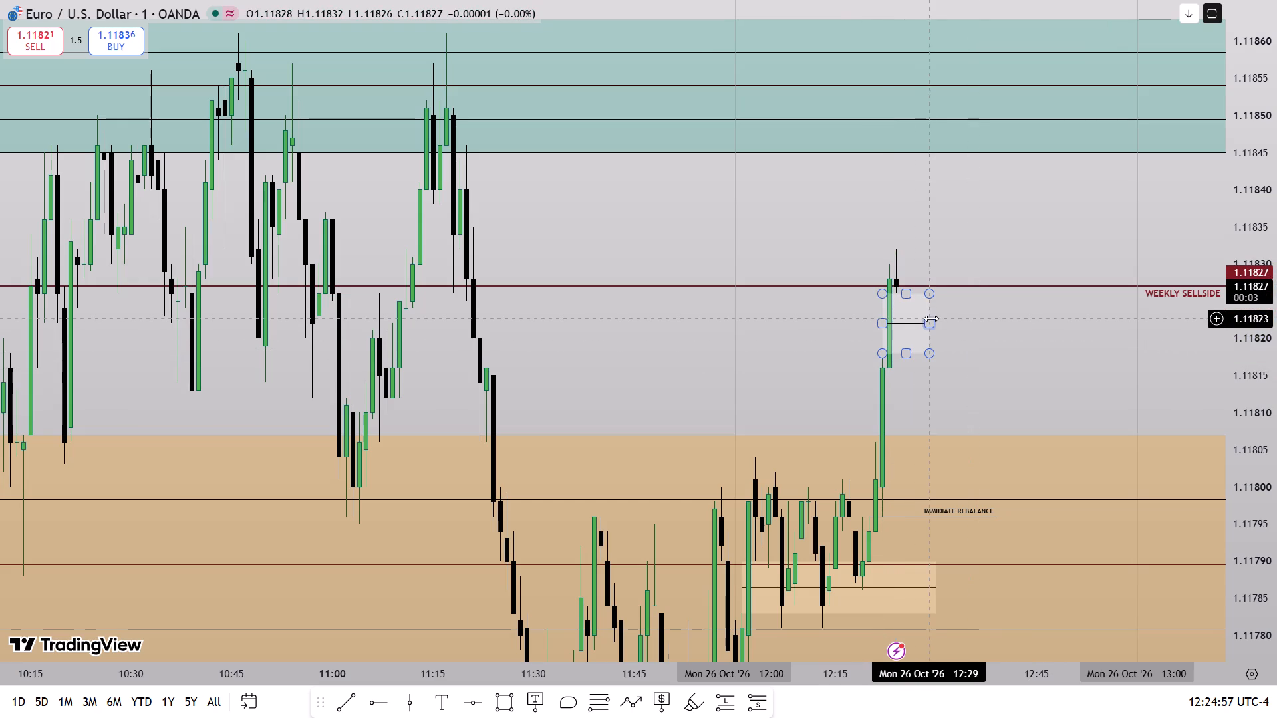
click(976, 366)
Examine the rally through the weekly sellside level against the orange zone below and the teal zone above.
drag(1276, 318, 1276, 384)
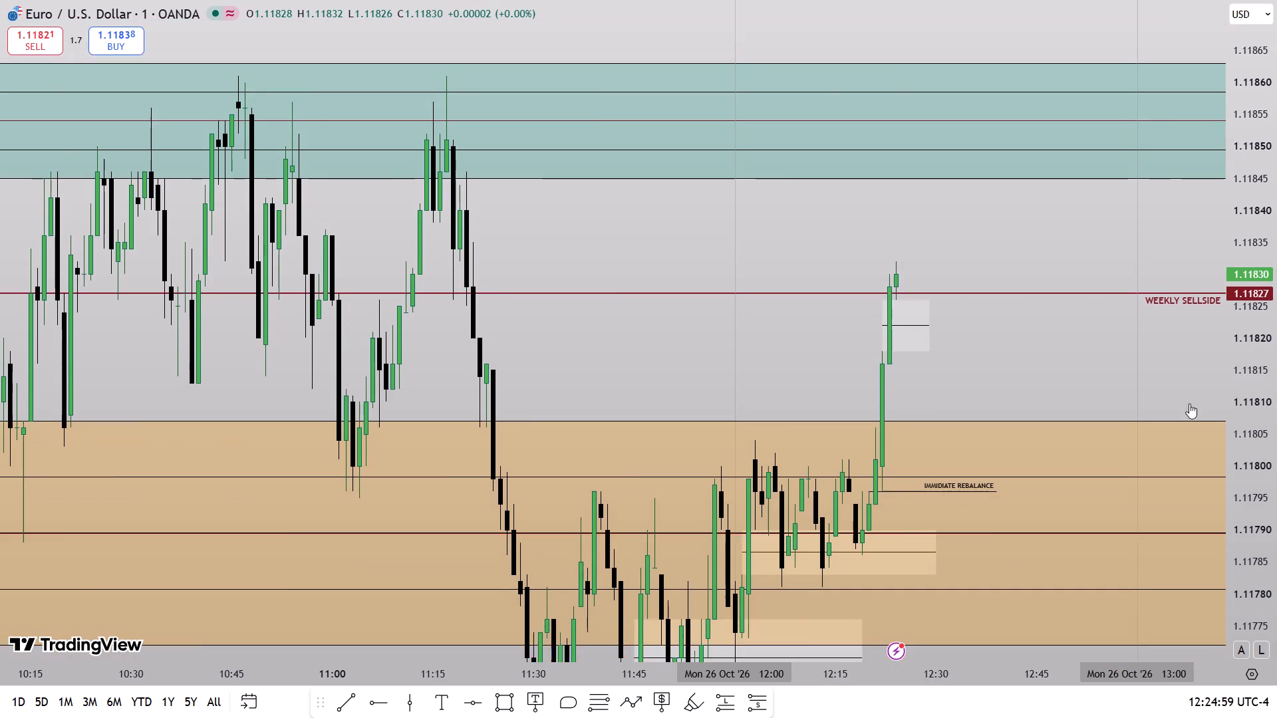
scroll(1159, 402, down, 3)
drag(1082, 362, 1057, 379)
drag(1276, 375, 1276, 301)
drag(1276, 438, 1265, 175)
drag(1276, 212, 1276, 267)
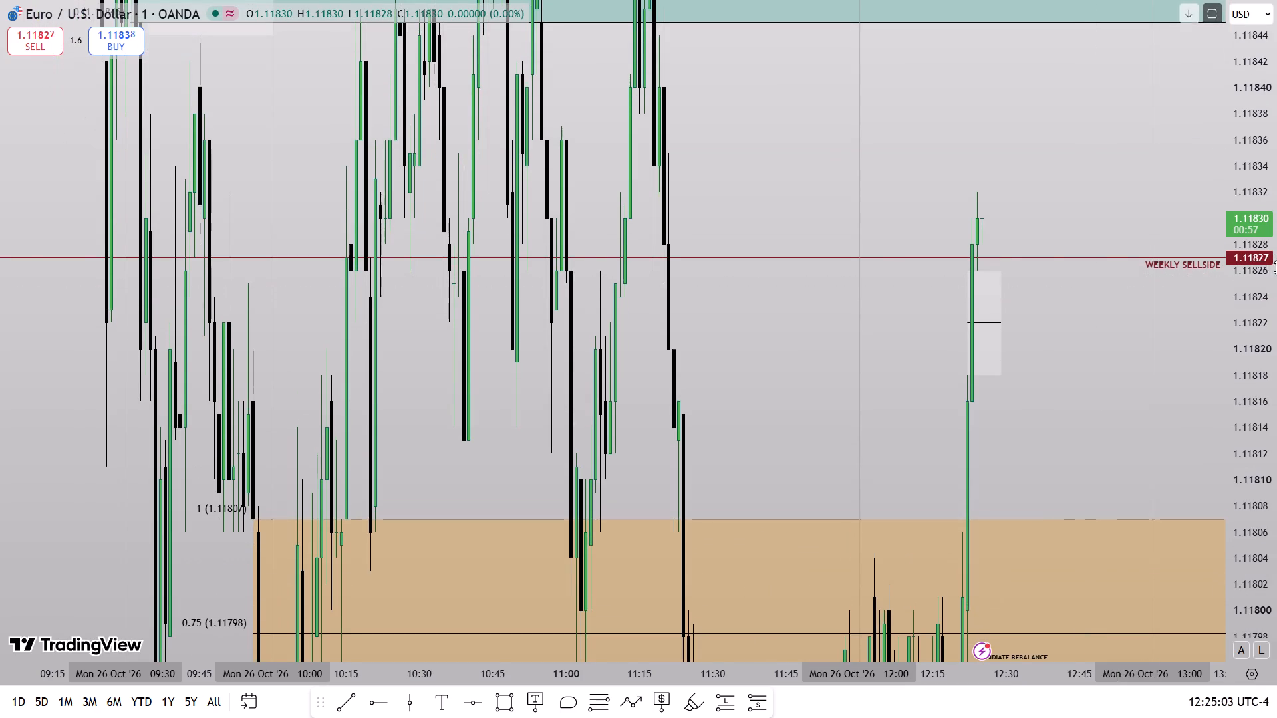
drag(1276, 267, 1264, 372)
drag(1276, 267, 1259, 412)
drag(1097, 357, 1068, 379)
drag(1276, 316, 1276, 414)
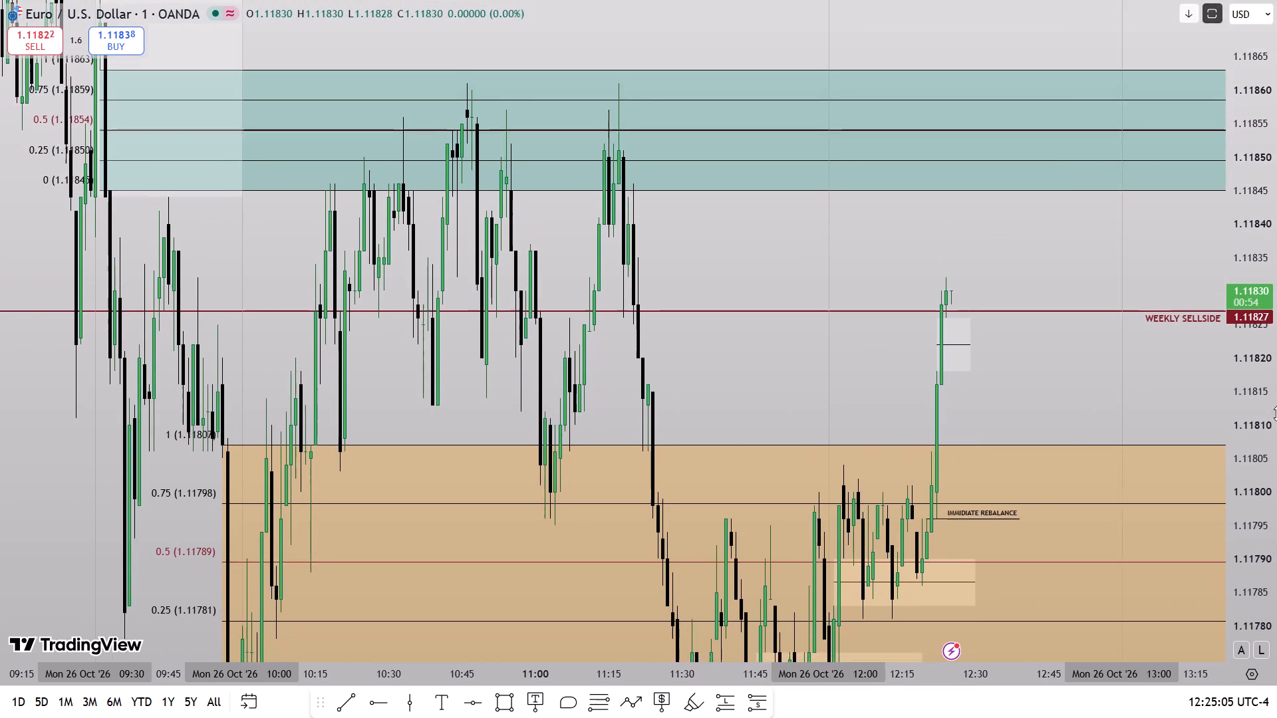
drag(1276, 414, 1267, 426)
scroll(1114, 418, down, 1)
drag(1070, 362, 1041, 371)
drag(1276, 312, 1276, 394)
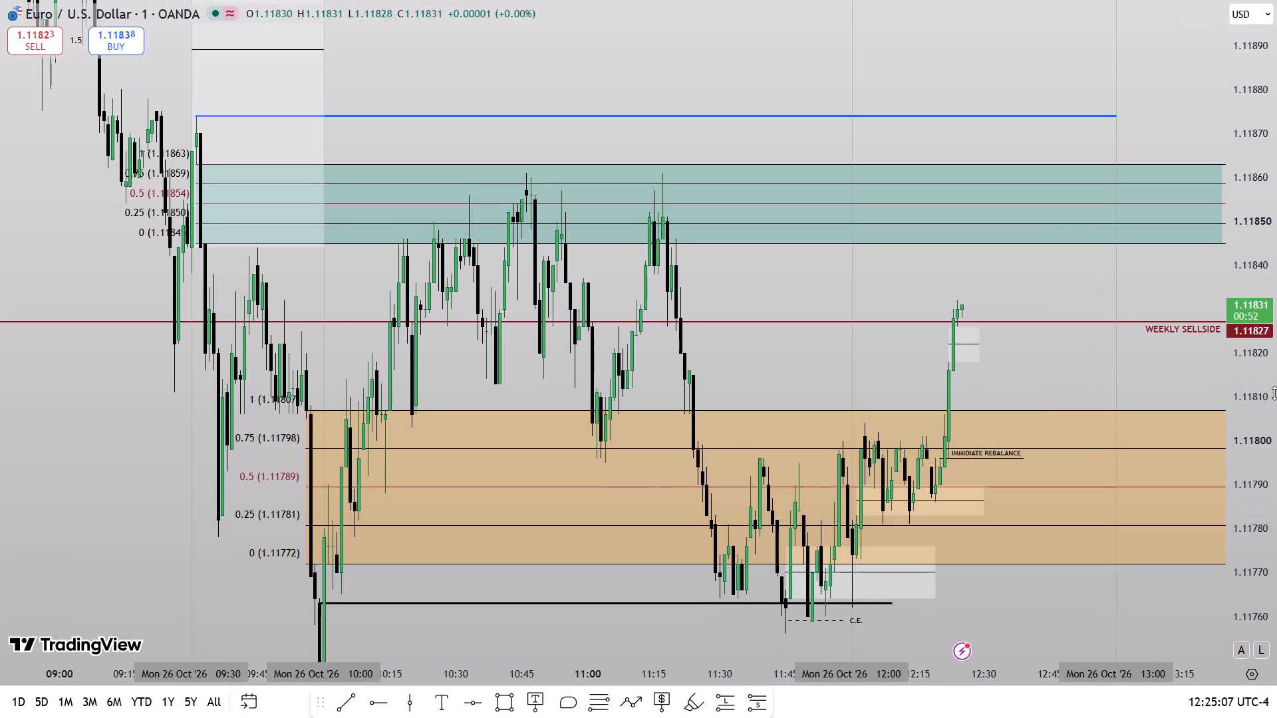
drag(1050, 375, 1057, 336)
drag(1276, 277, 1276, 367)
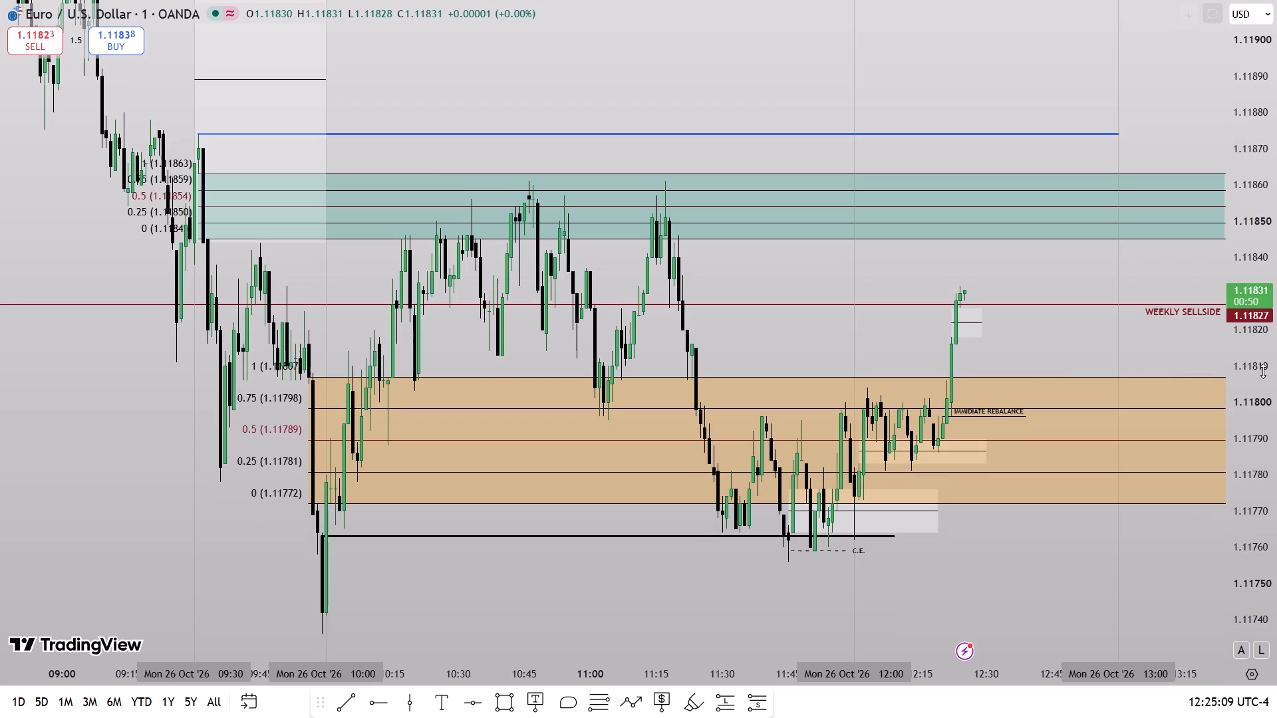
Extend the "IMMIDIATE REBALANCE" trendline at 1.11796 to 12:45.
drag(1026, 419, 1052, 429)
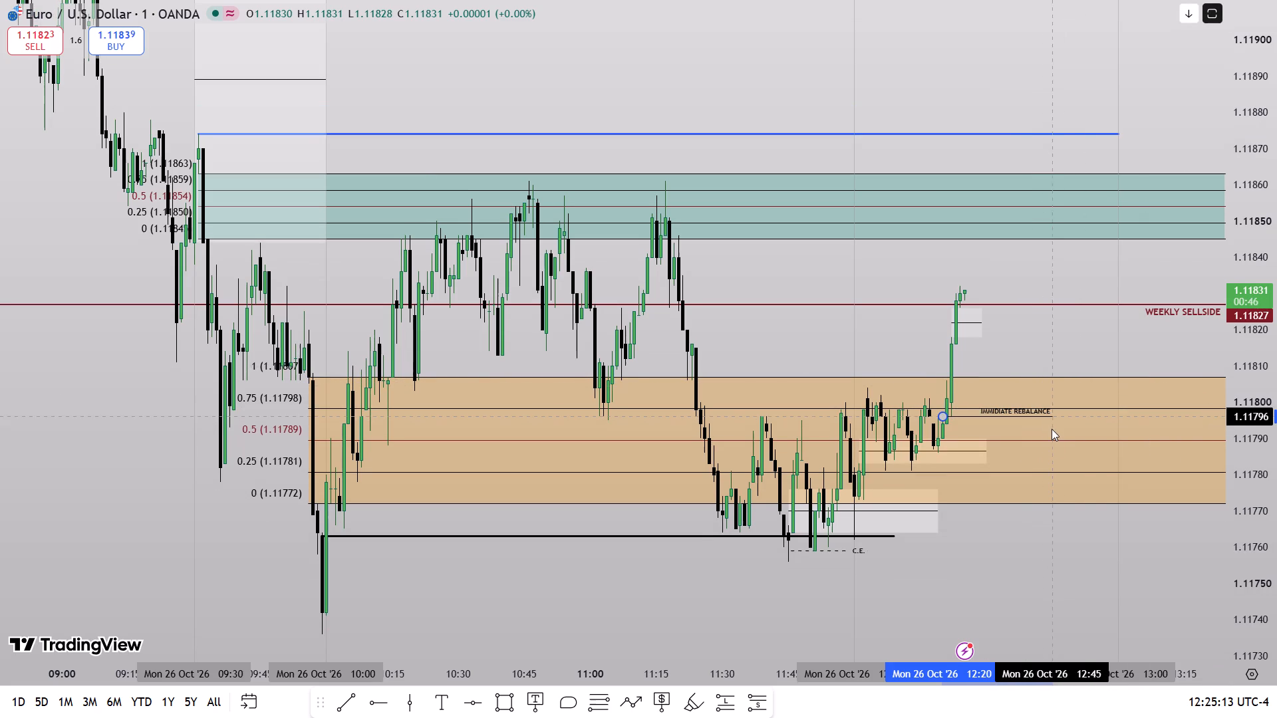
click(1000, 581)
Add the text "MINOR BUYSIDE" to the blue trendline at 1.11874 and copy that text.
drag(1050, 429, 1054, 421)
click(1029, 533)
drag(1026, 541, 1028, 511)
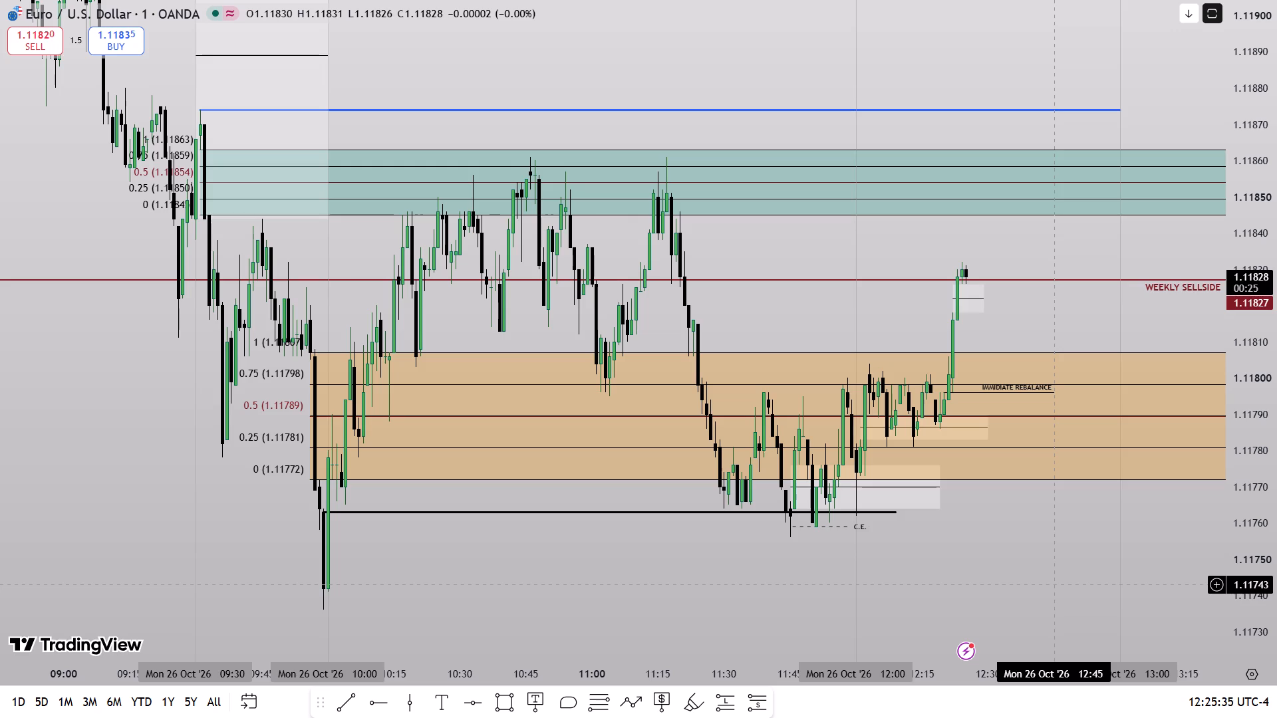
double_click(990, 106)
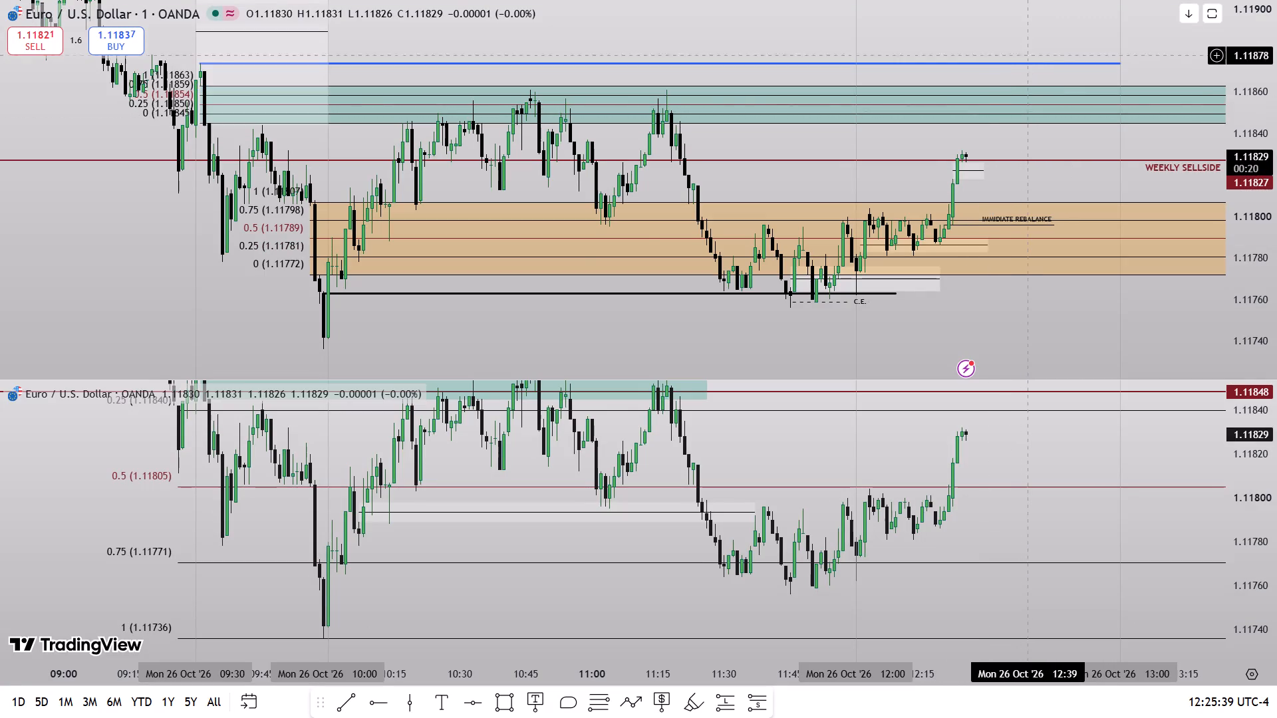
double_click(1029, 43)
double_click(1119, 110)
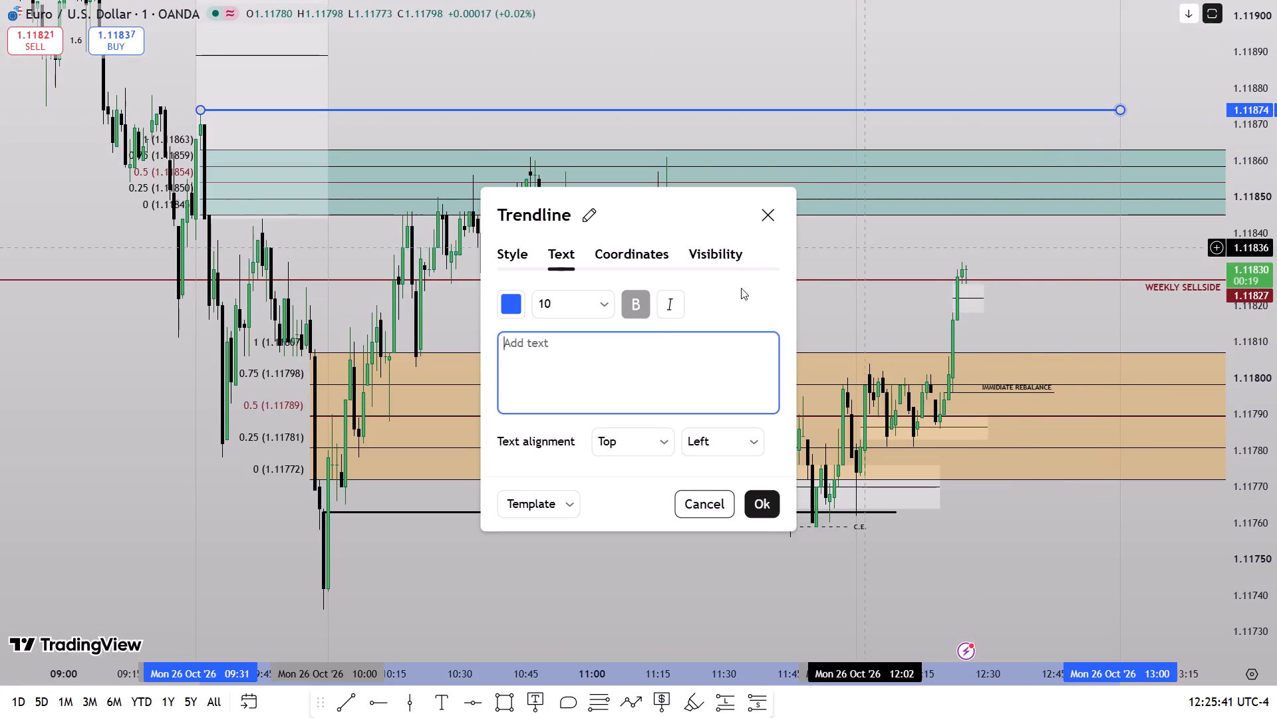
click(641, 354)
text(MINOR BUYSIDE)
key(ctrl+a)
key(ctrl+c)
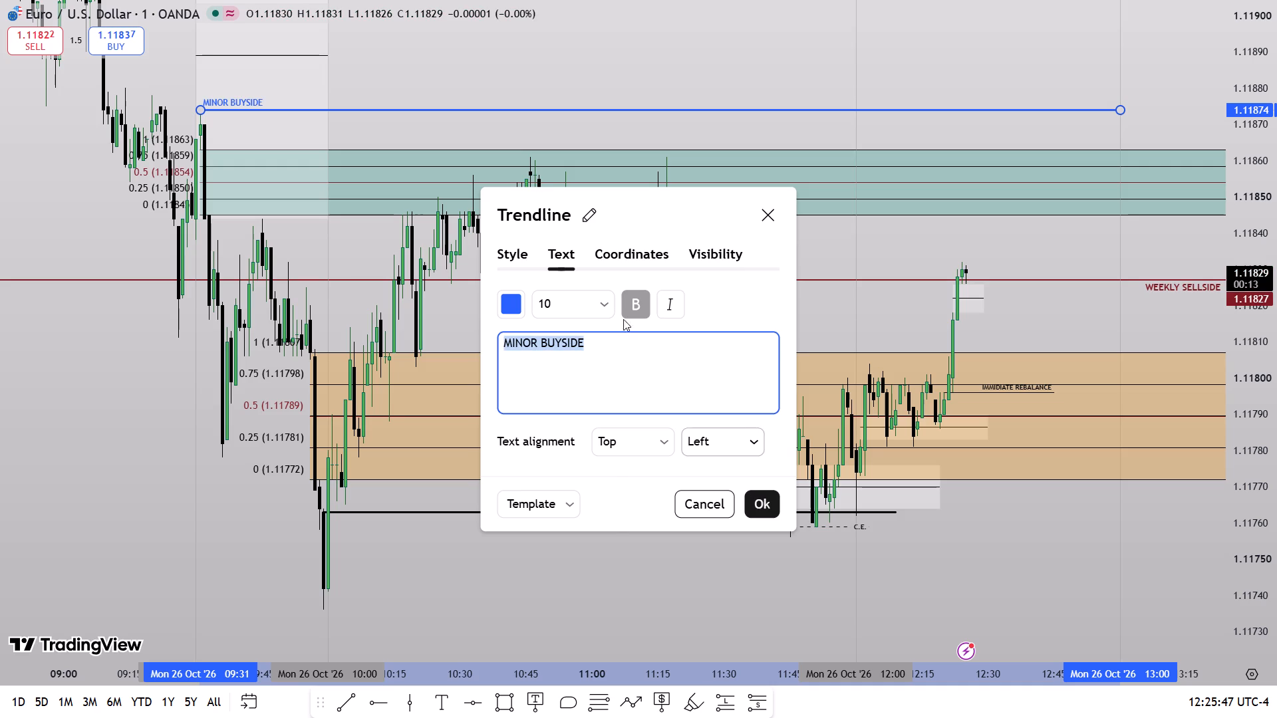
Set the font size of the "MINOR BUYSIDE" label to 11.
click(605, 306)
click(593, 400)
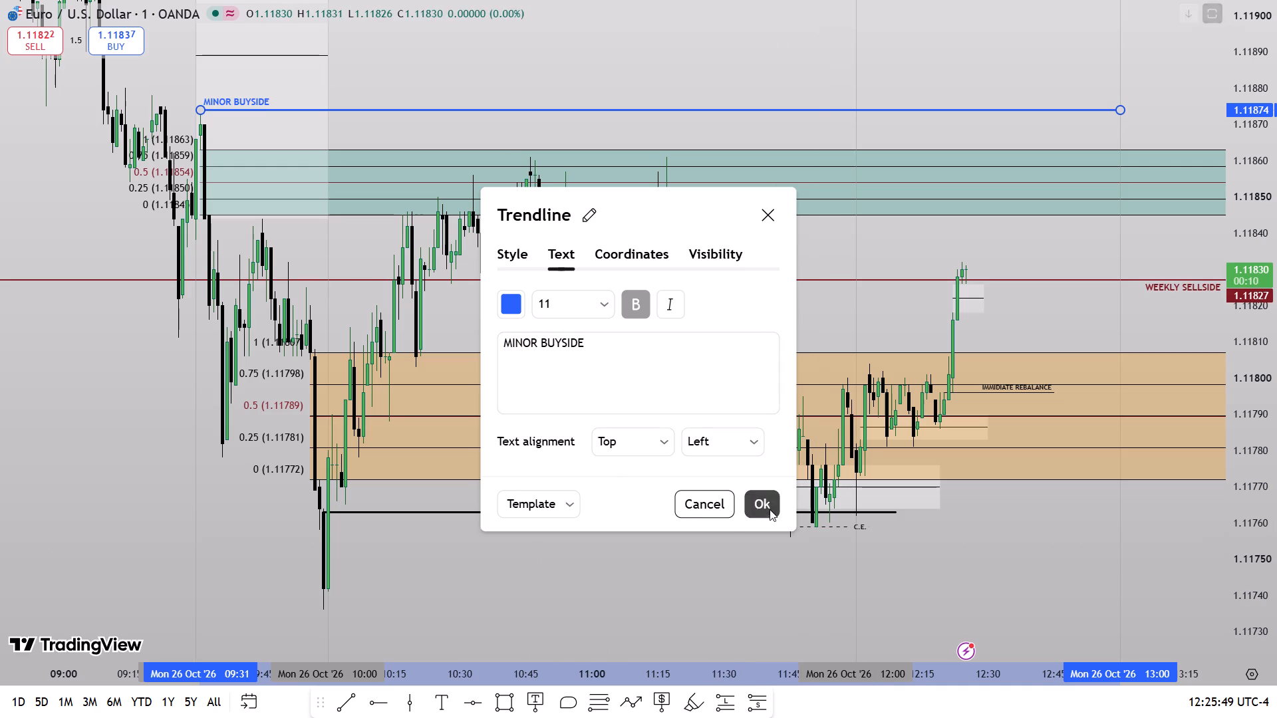
click(764, 503)
click(979, 563)
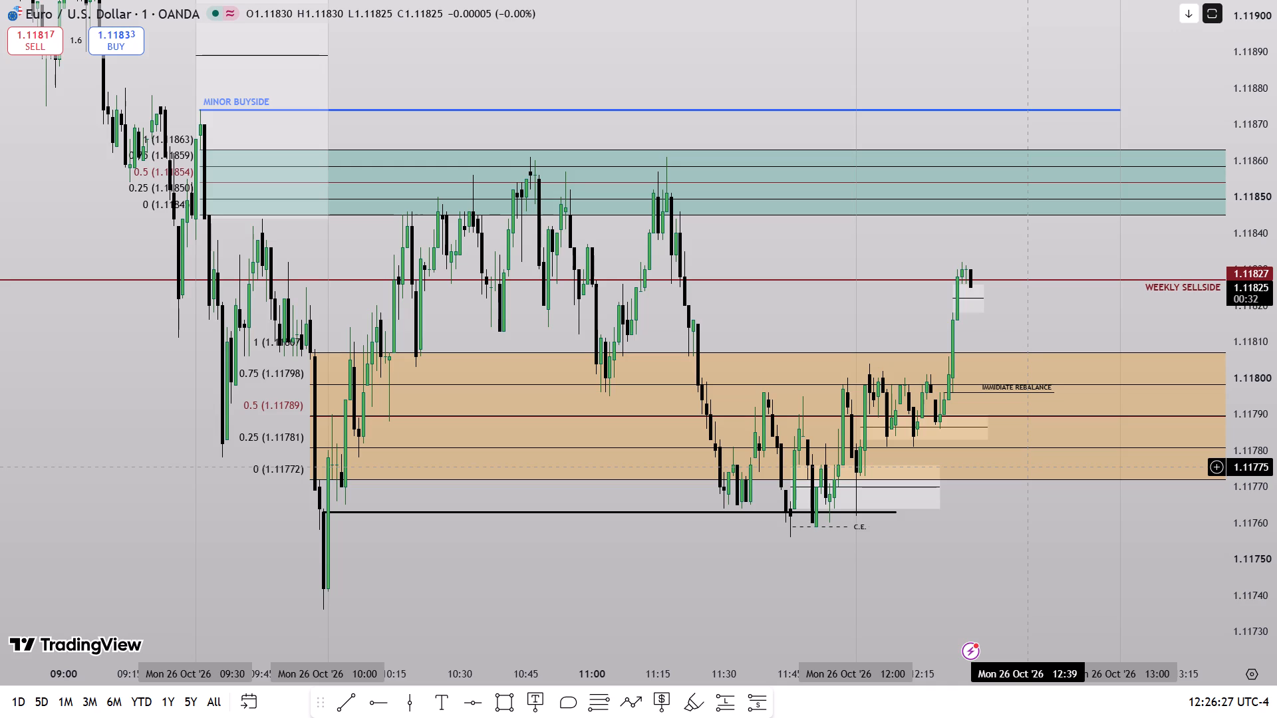
Draw a price zone rectangle between 1.11820 and 1.11816 from the 11:21 candle to 12:23.
drag(1276, 548, 1270, 406)
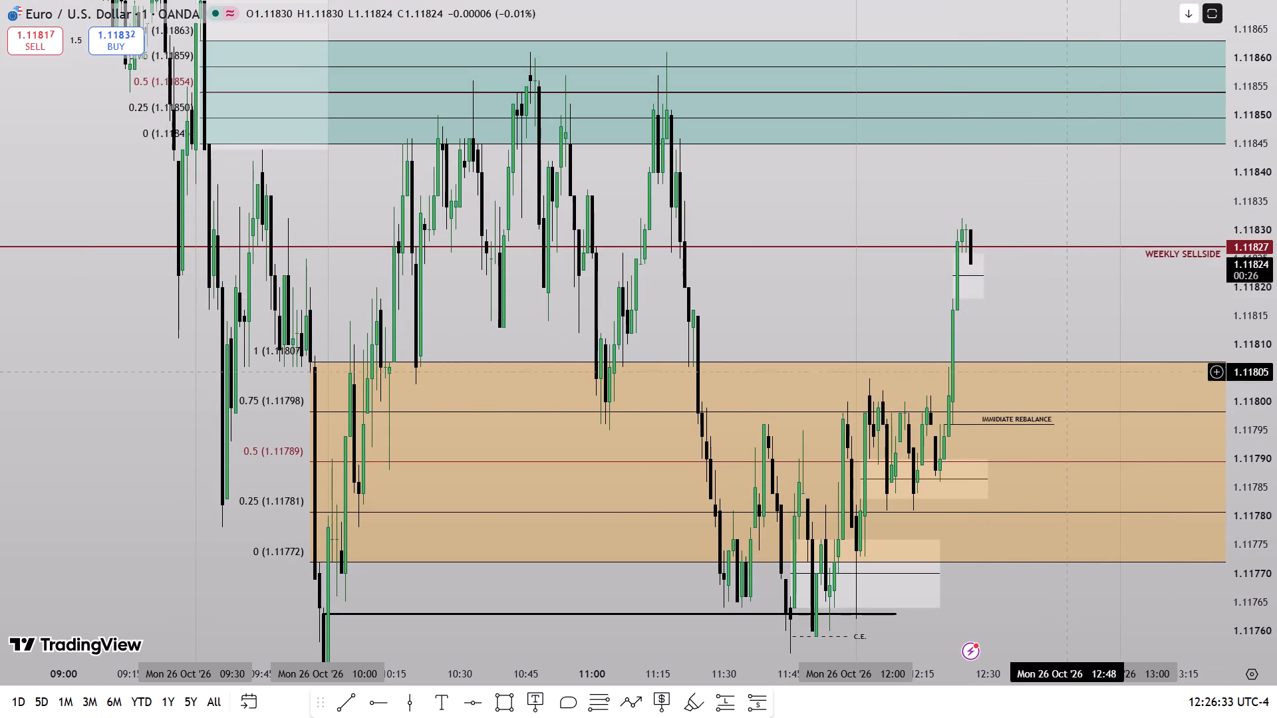
drag(1065, 320, 1065, 390)
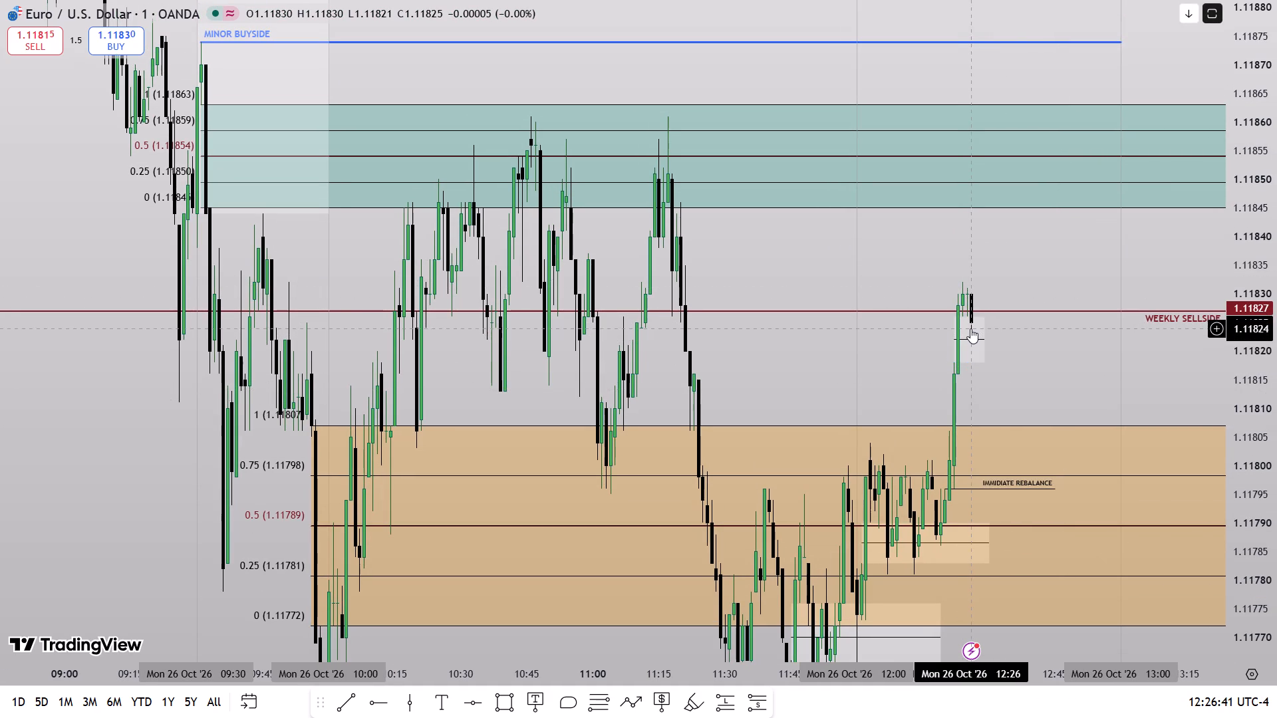
drag(1046, 384, 1107, 448)
drag(1276, 540, 1262, 311)
scroll(1133, 497, up, 6)
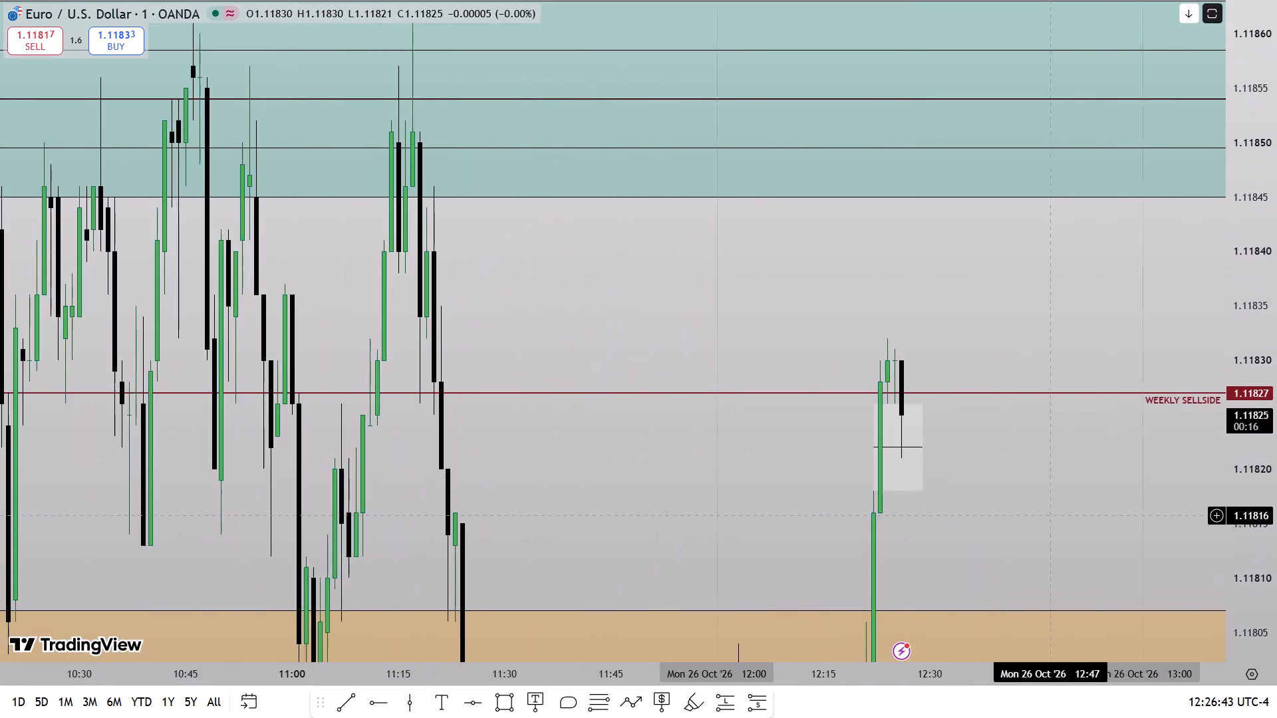
scroll(1054, 516, up, 2)
drag(954, 532, 1012, 400)
drag(1276, 537, 1229, 385)
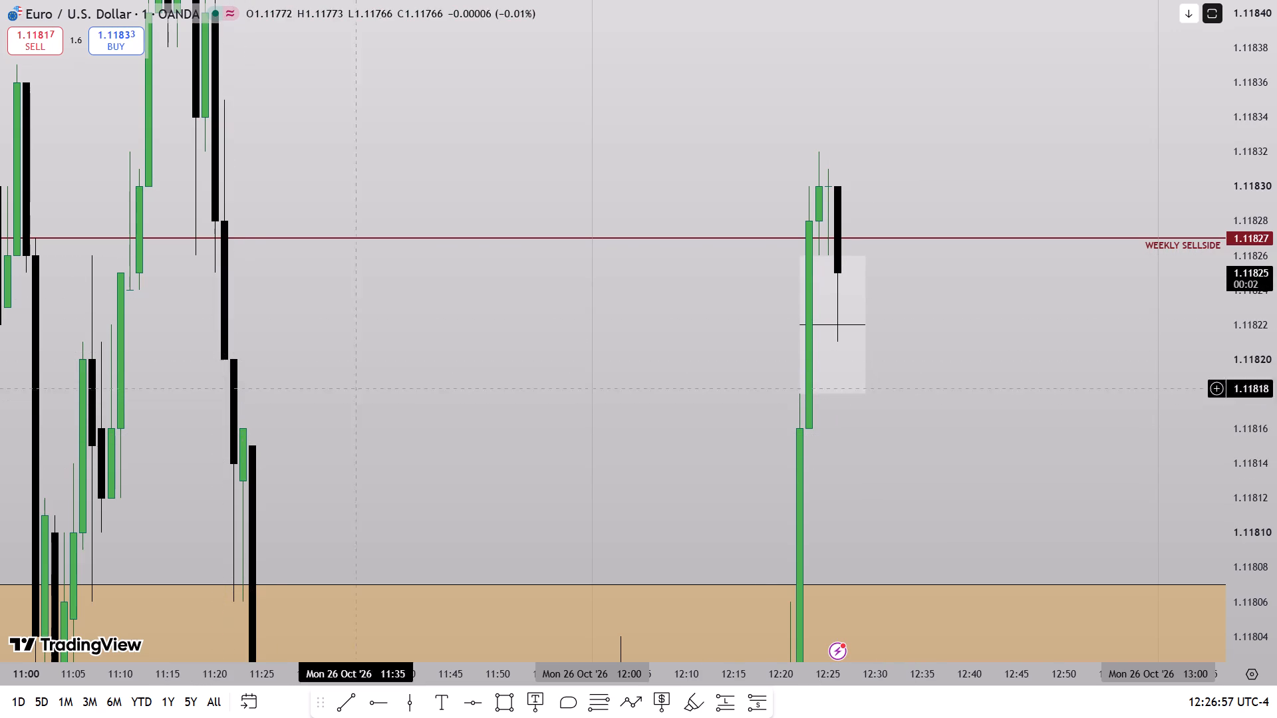
click(512, 705)
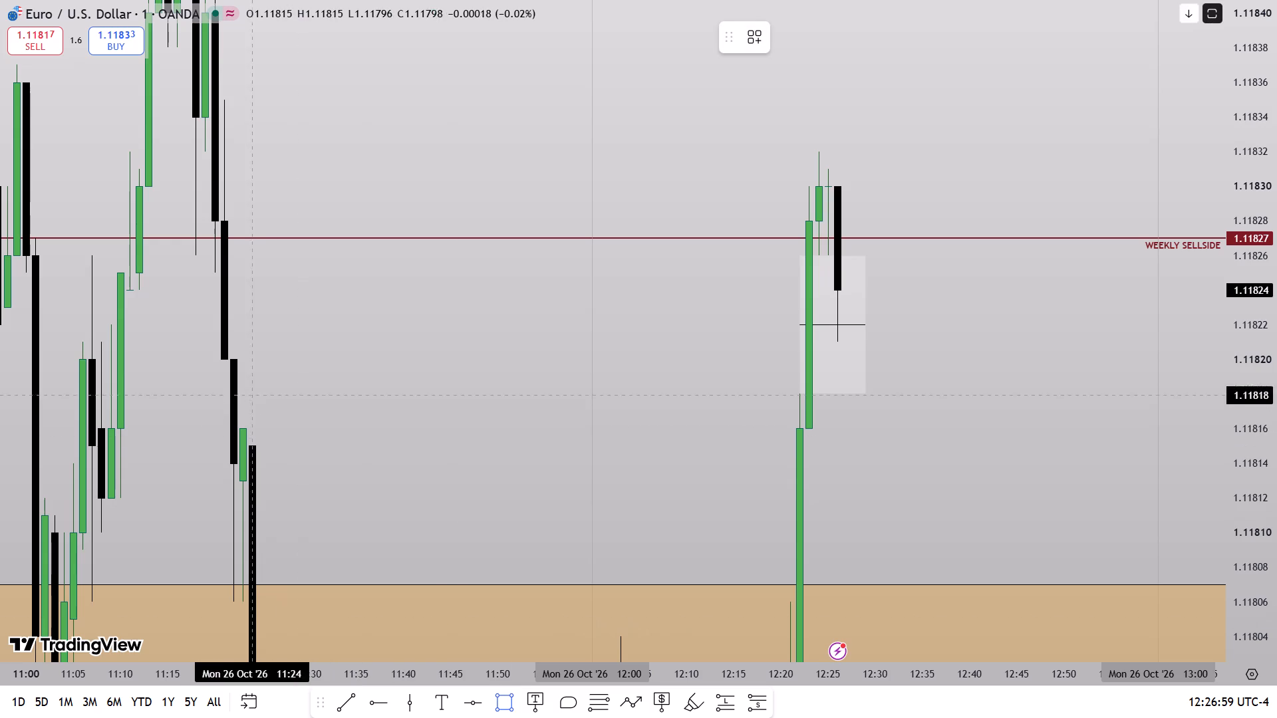
click(225, 375)
click(245, 421)
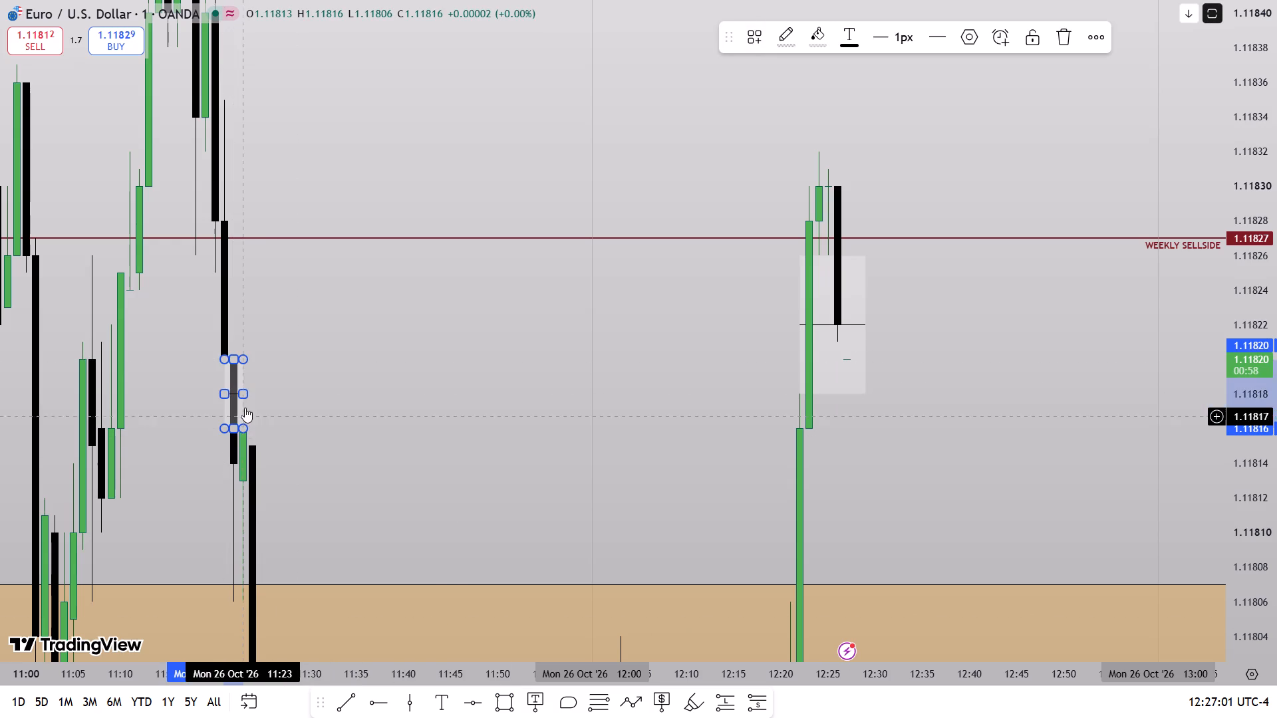
drag(244, 394, 856, 397)
click(935, 460)
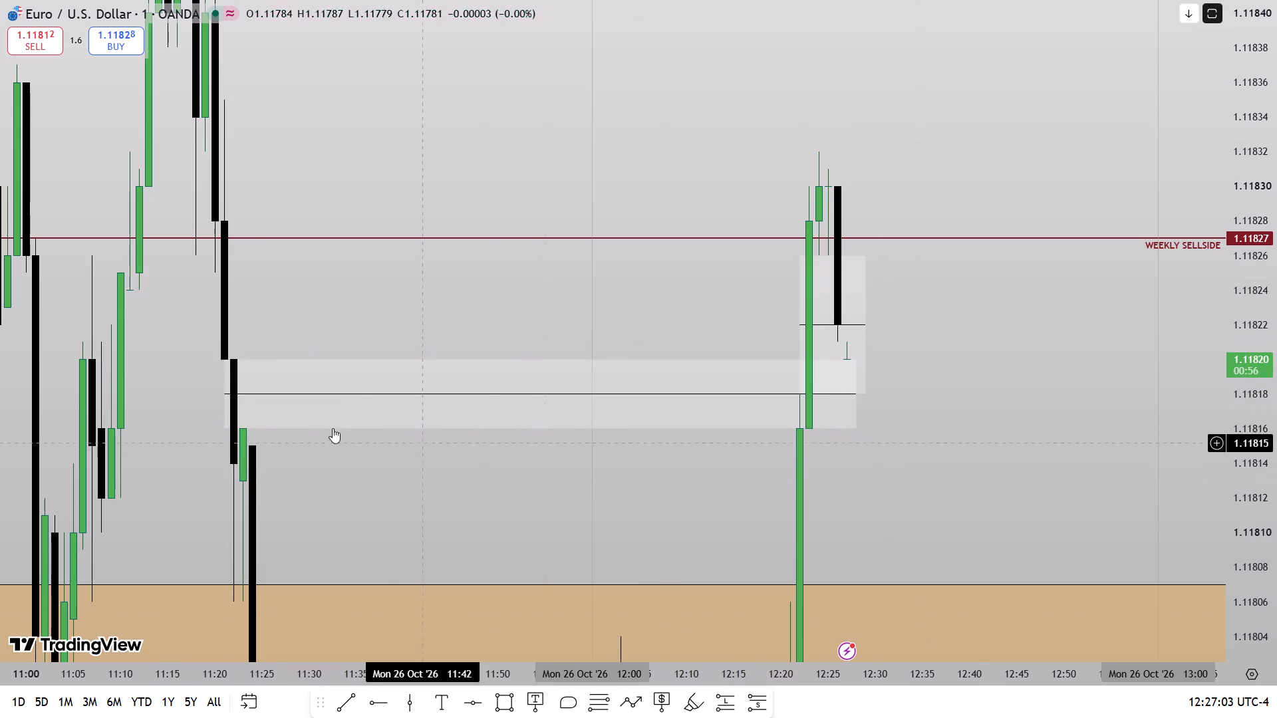
drag(855, 430, 812, 397)
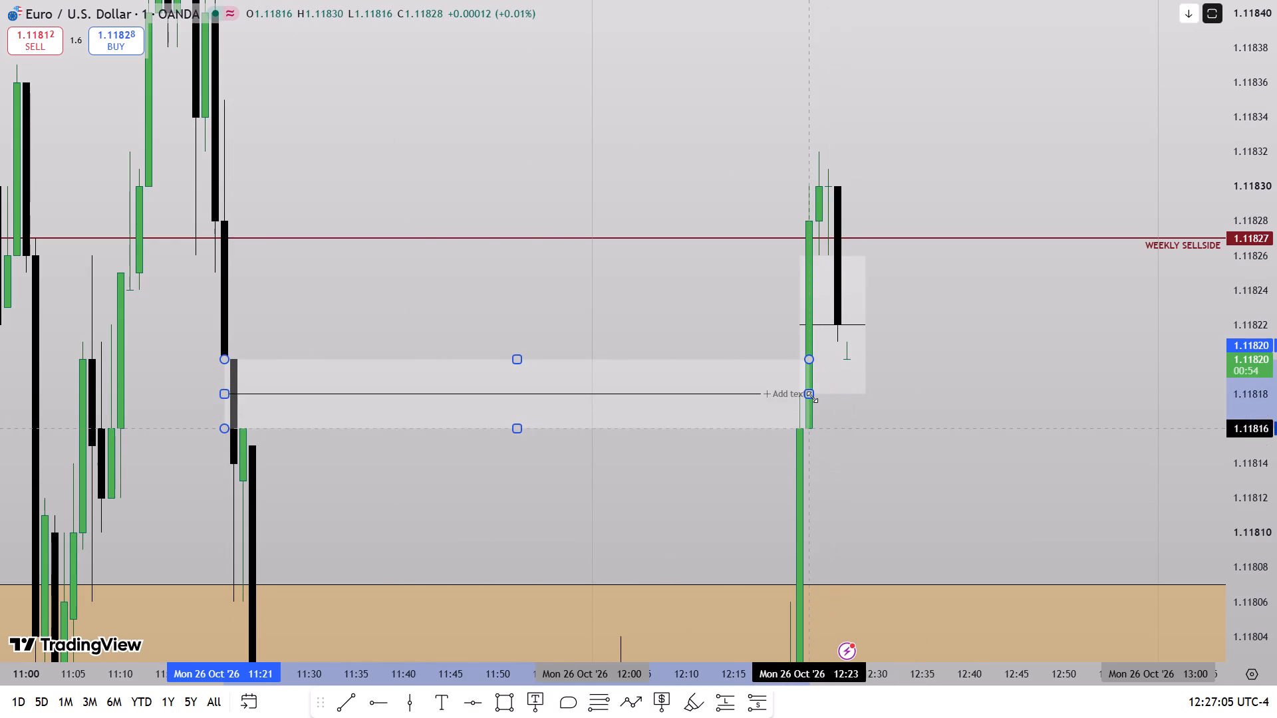
Reshape the new price zone rectangle to span 1.11825 to 1.11820, from the 11:20 candle to 12:31.
drag(812, 397, 801, 390)
drag(802, 374, 881, 382)
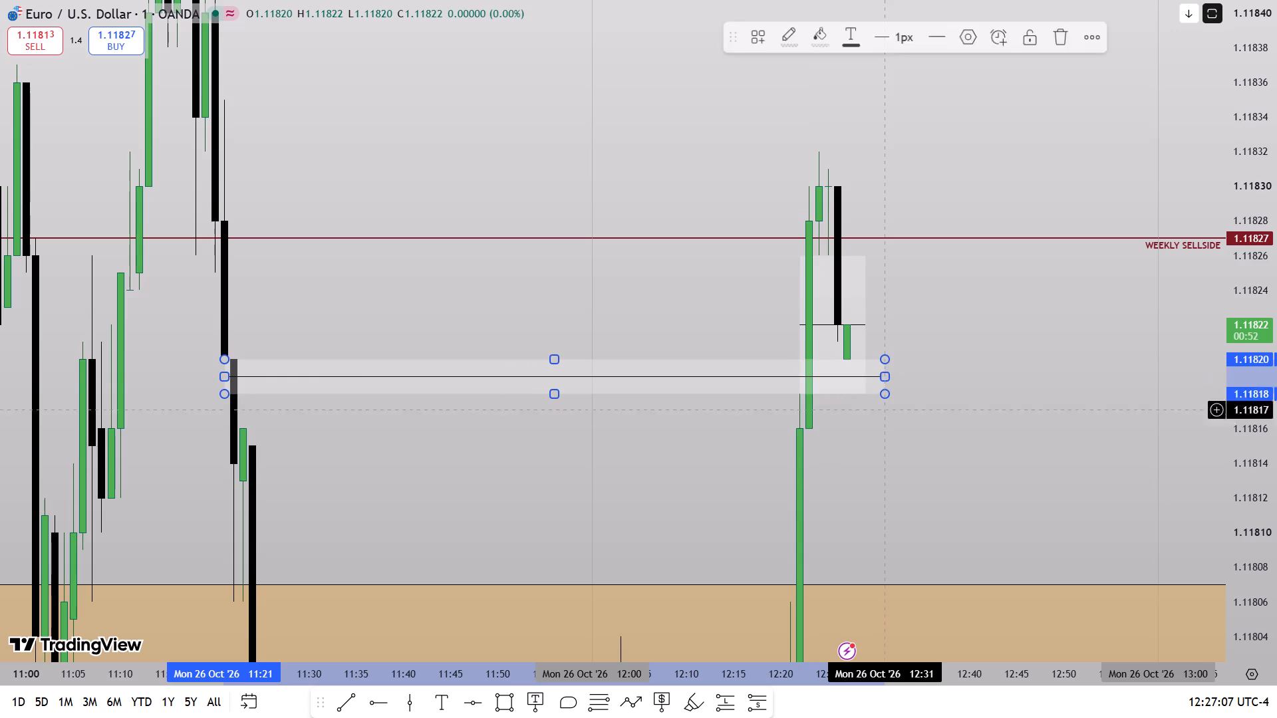
click(898, 427)
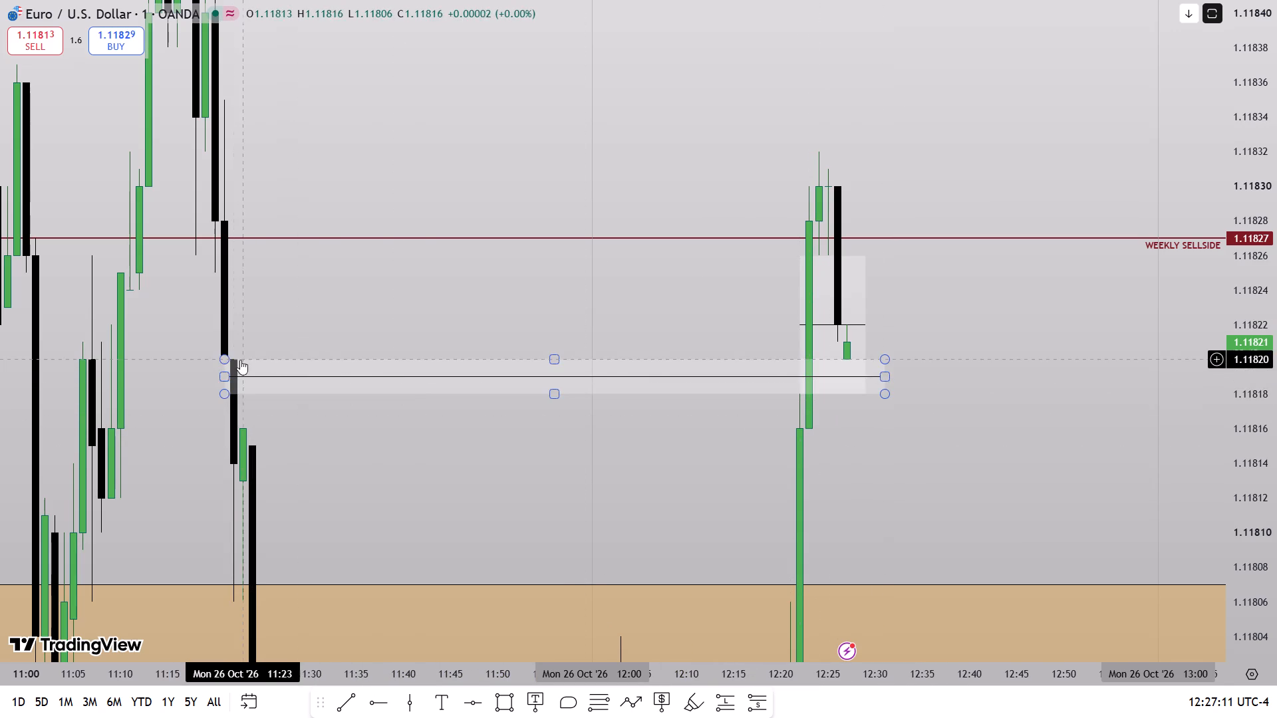
drag(224, 360, 216, 304)
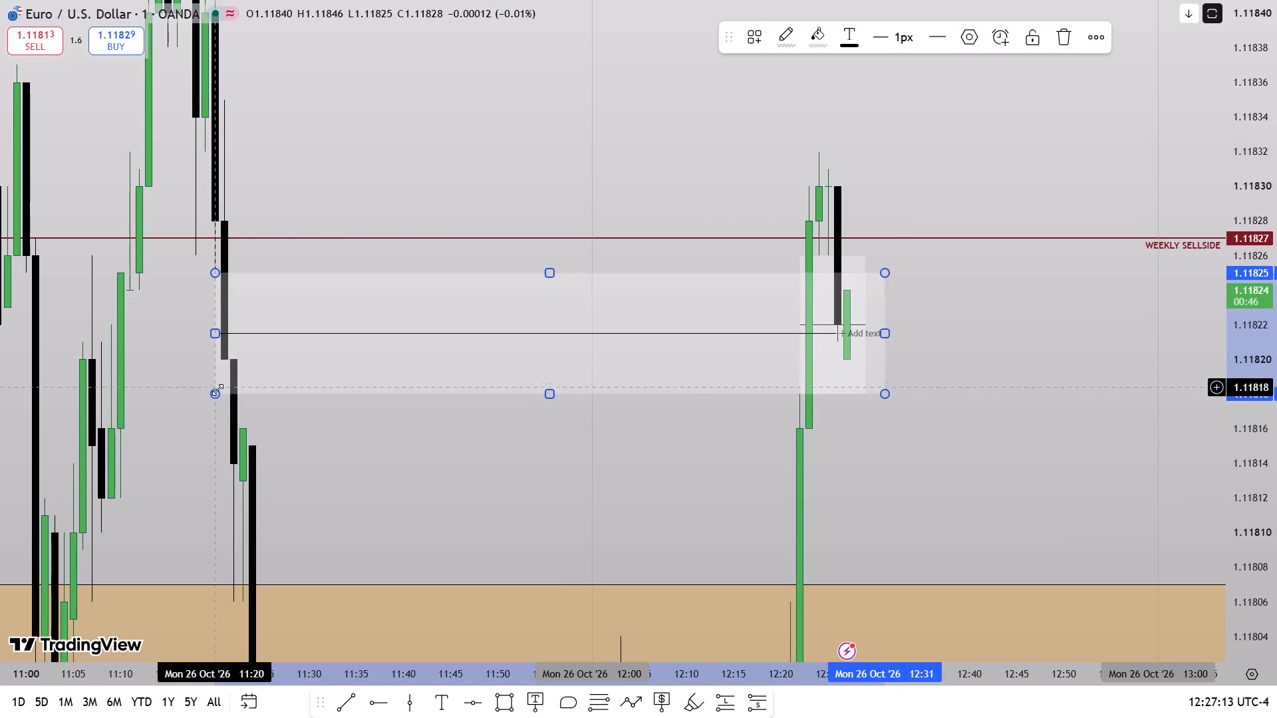
drag(216, 392, 232, 371)
drag(233, 315, 218, 326)
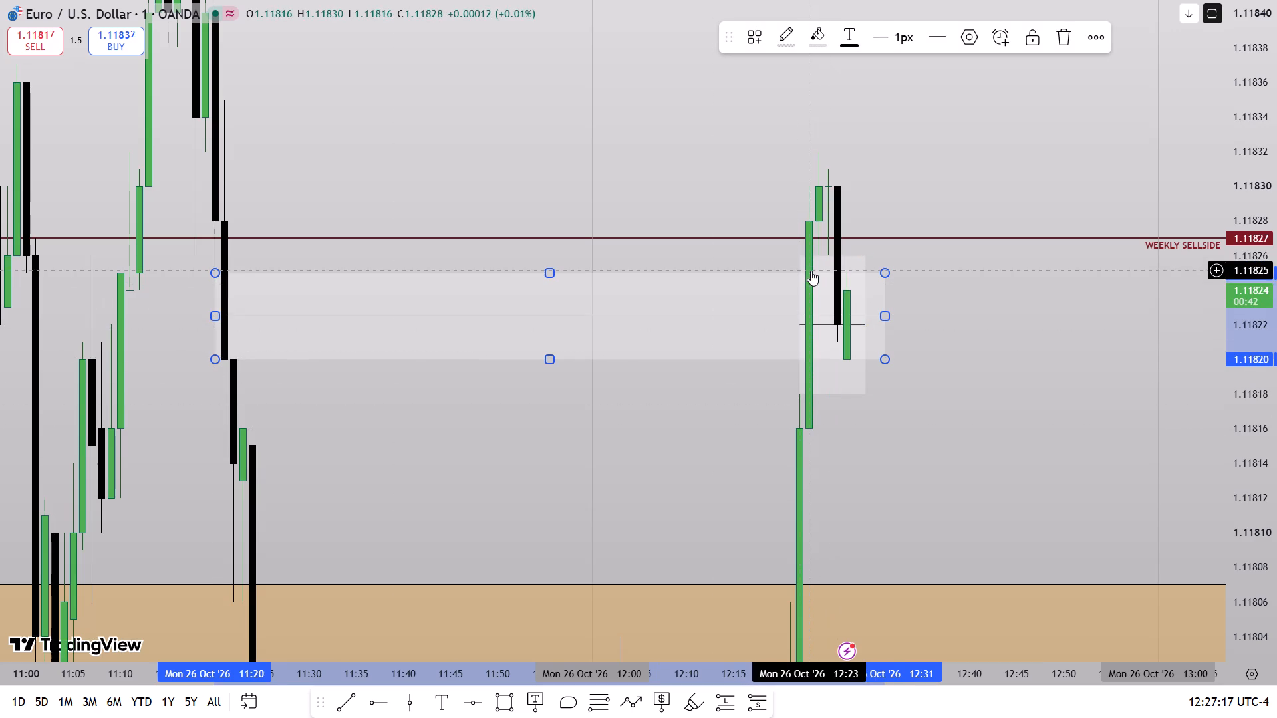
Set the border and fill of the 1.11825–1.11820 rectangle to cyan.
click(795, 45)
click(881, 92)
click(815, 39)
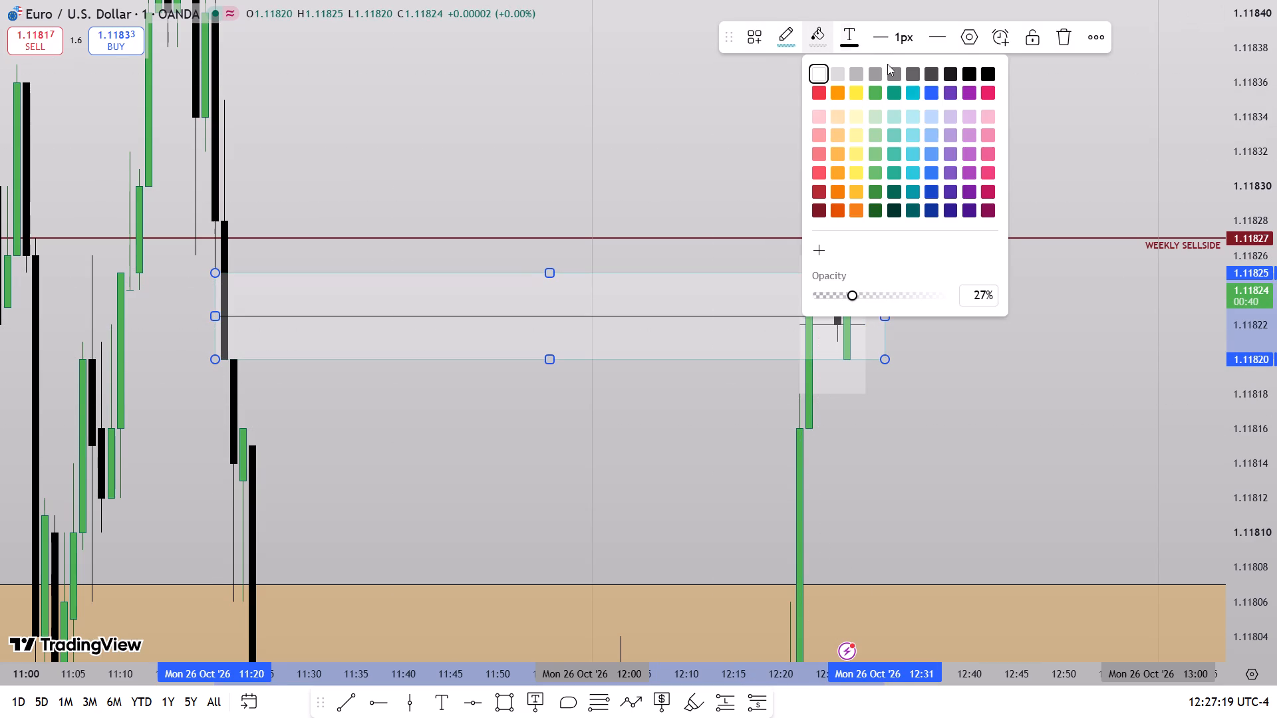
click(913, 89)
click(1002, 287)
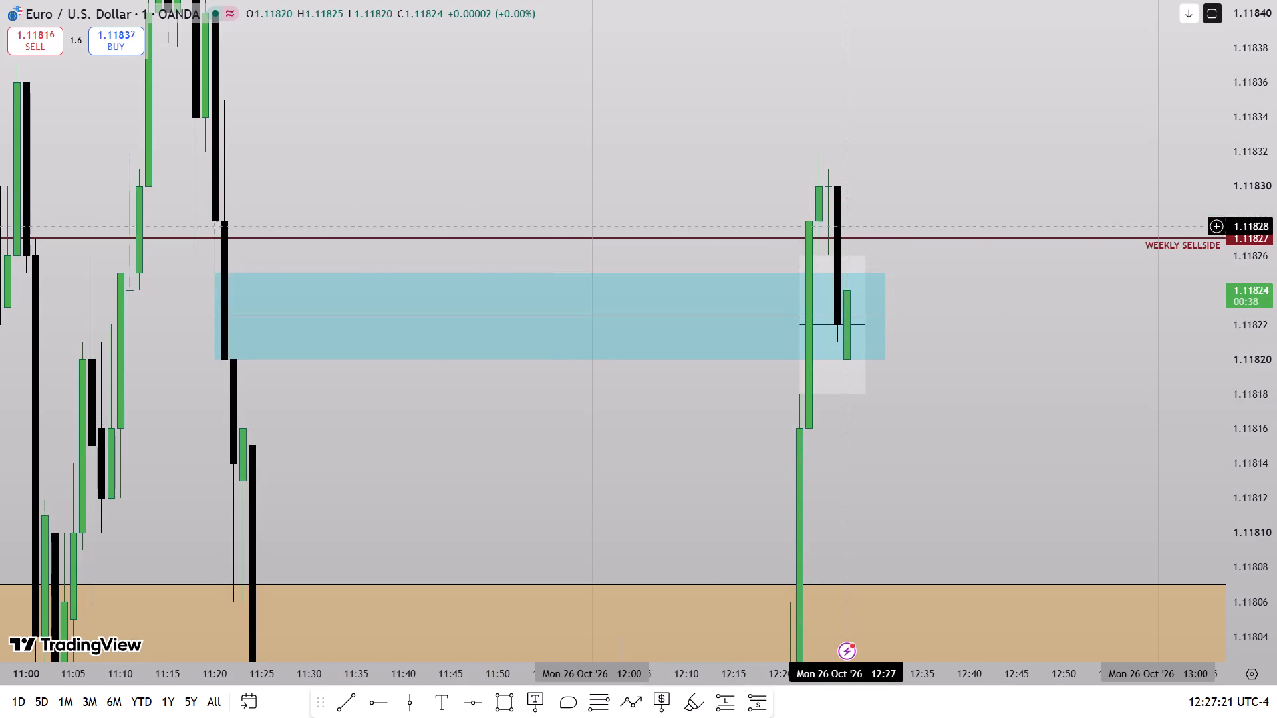
Extend the end of the 1.11825–1.11820 rectangle to 12:40.
click(888, 310)
drag(888, 316, 968, 333)
click(958, 387)
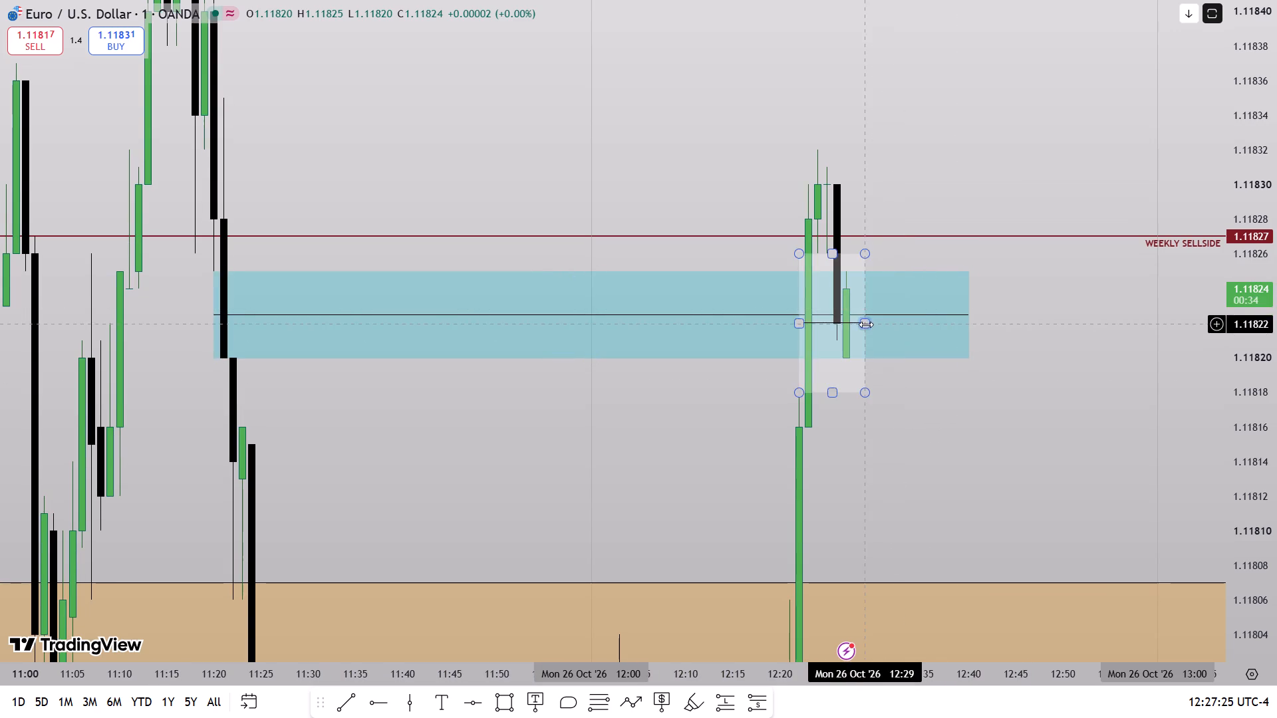
Delete the small white rectangle around the 12:22 to 12:29 candles below the weekly sellside line.
drag(1268, 315, 1258, 510)
scroll(1078, 492, down, 3)
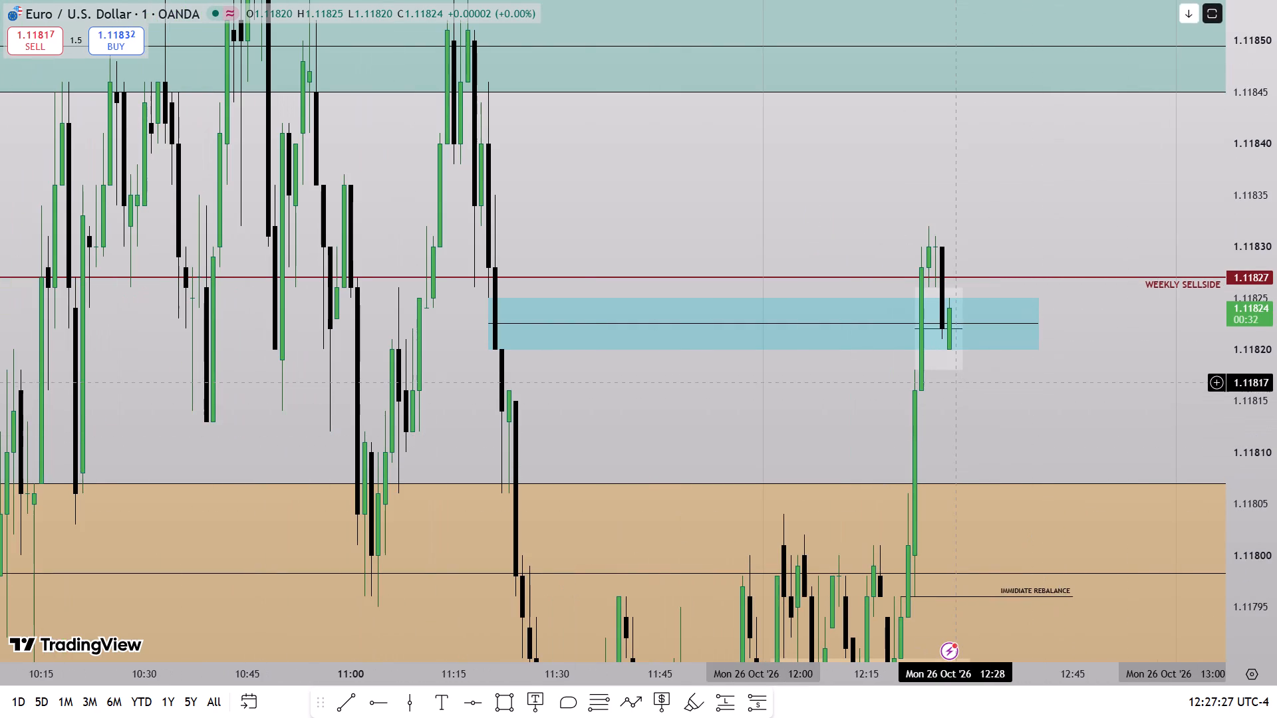
click(956, 378)
click(959, 374)
click(1066, 53)
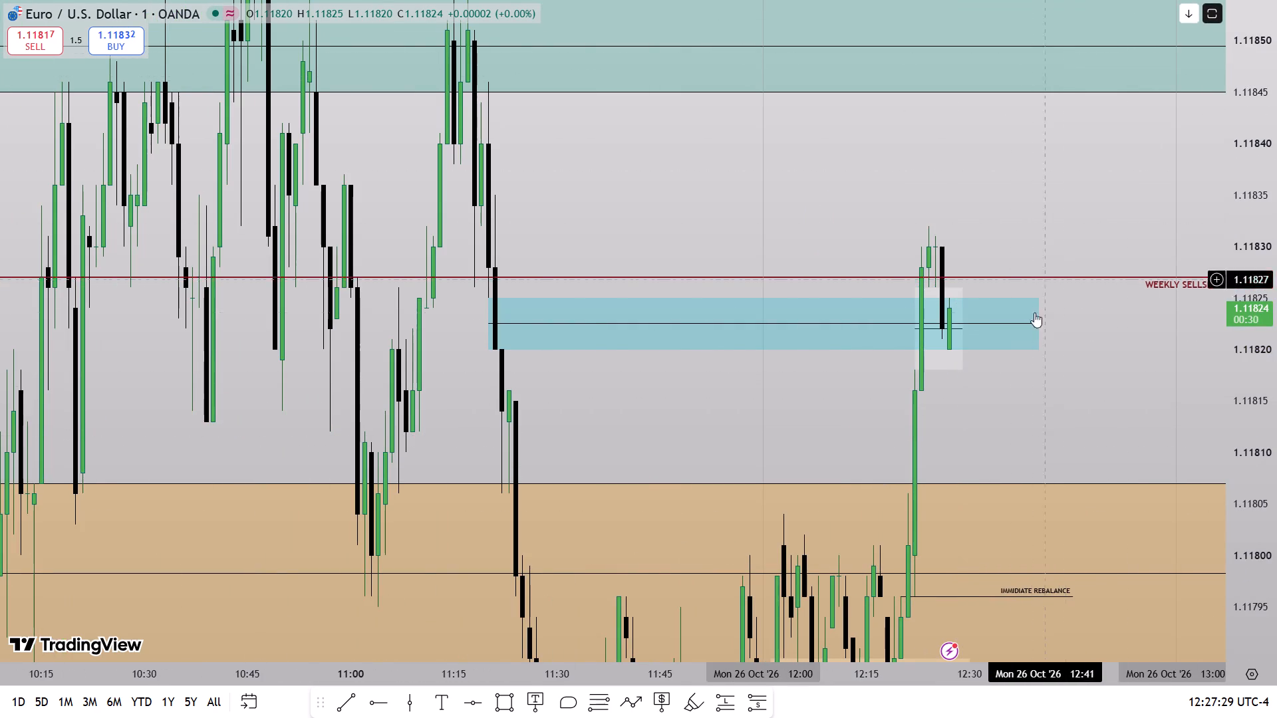
click(960, 367)
click(1058, 38)
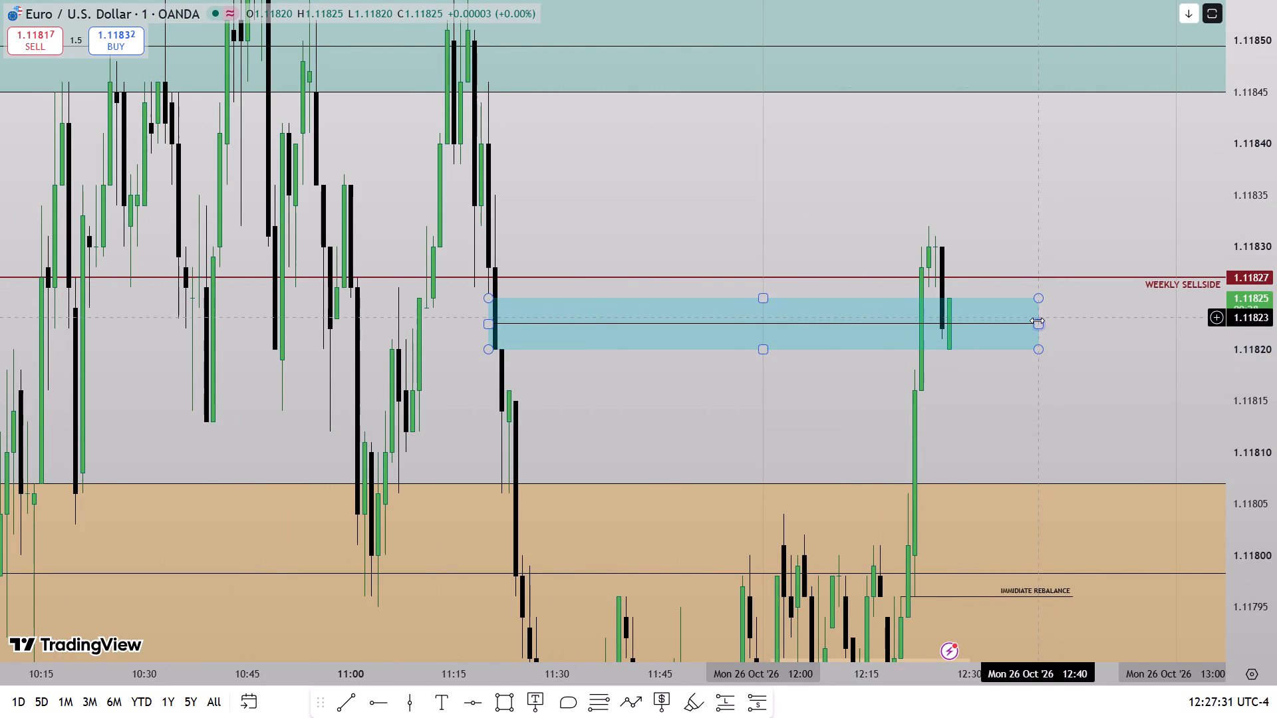
Change the fill and border colours of the 1.11825–1.11820 rectangle to orange.
click(1037, 320)
click(819, 41)
click(844, 90)
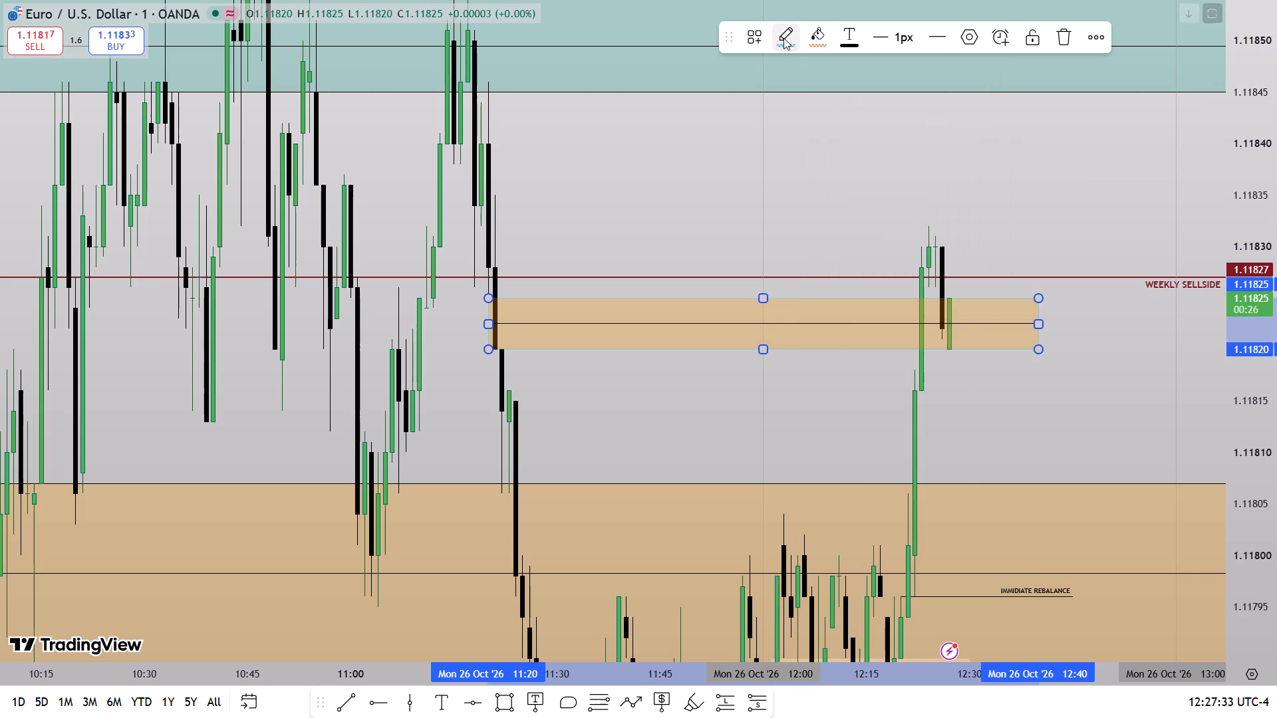
click(783, 38)
click(806, 93)
click(891, 154)
Add the text "IFVG" to the small orange rectangle below the weekly sellside line and copy that text.
drag(1276, 176, 1275, 300)
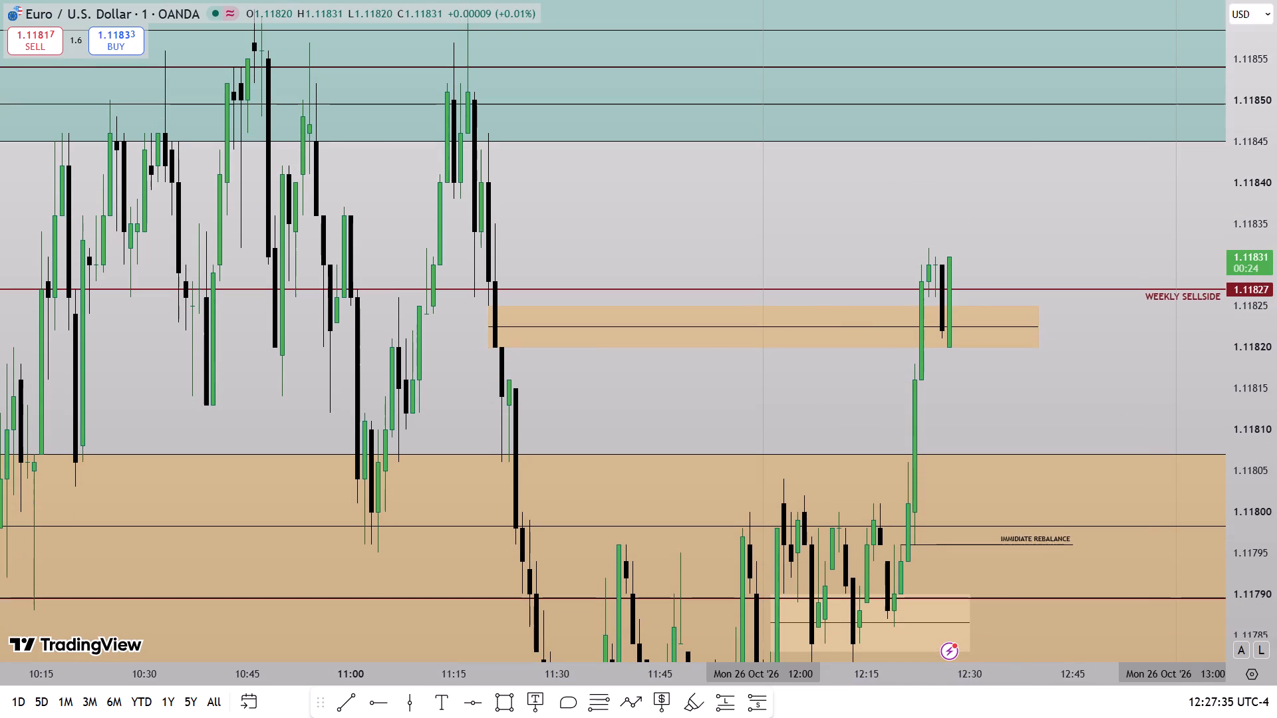
drag(1276, 249, 1263, 357)
scroll(1141, 371, down, 2)
drag(1126, 373, 1082, 388)
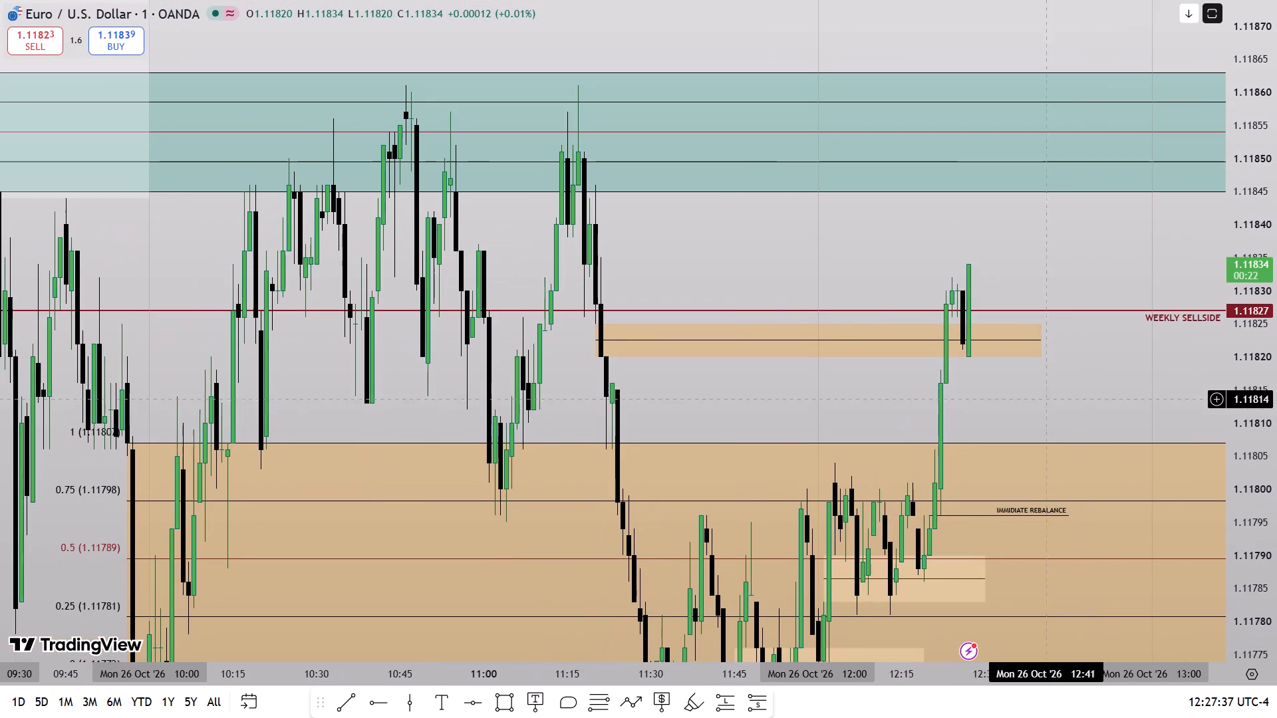
drag(1276, 209, 1274, 360)
scroll(1151, 363, down, 2)
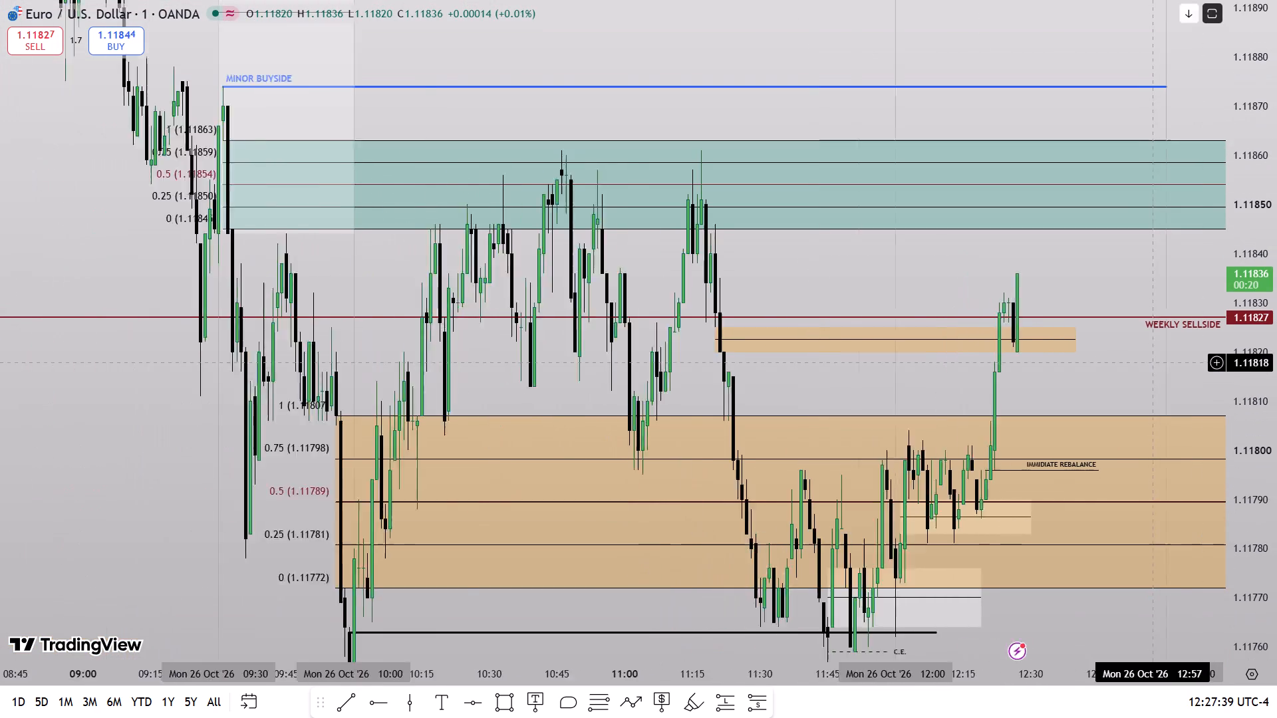
scroll(1151, 363, down, 1)
drag(1118, 392, 1046, 336)
click(1030, 297)
click(1037, 302)
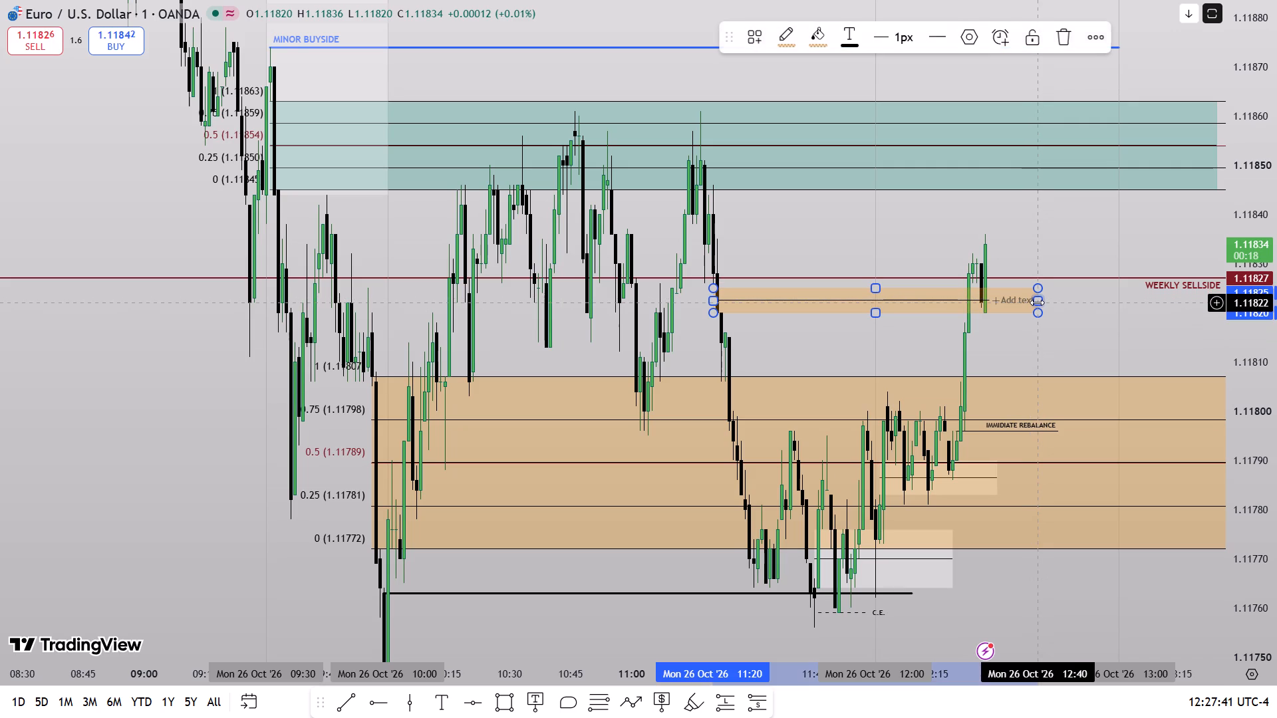
click(1037, 302)
click(960, 40)
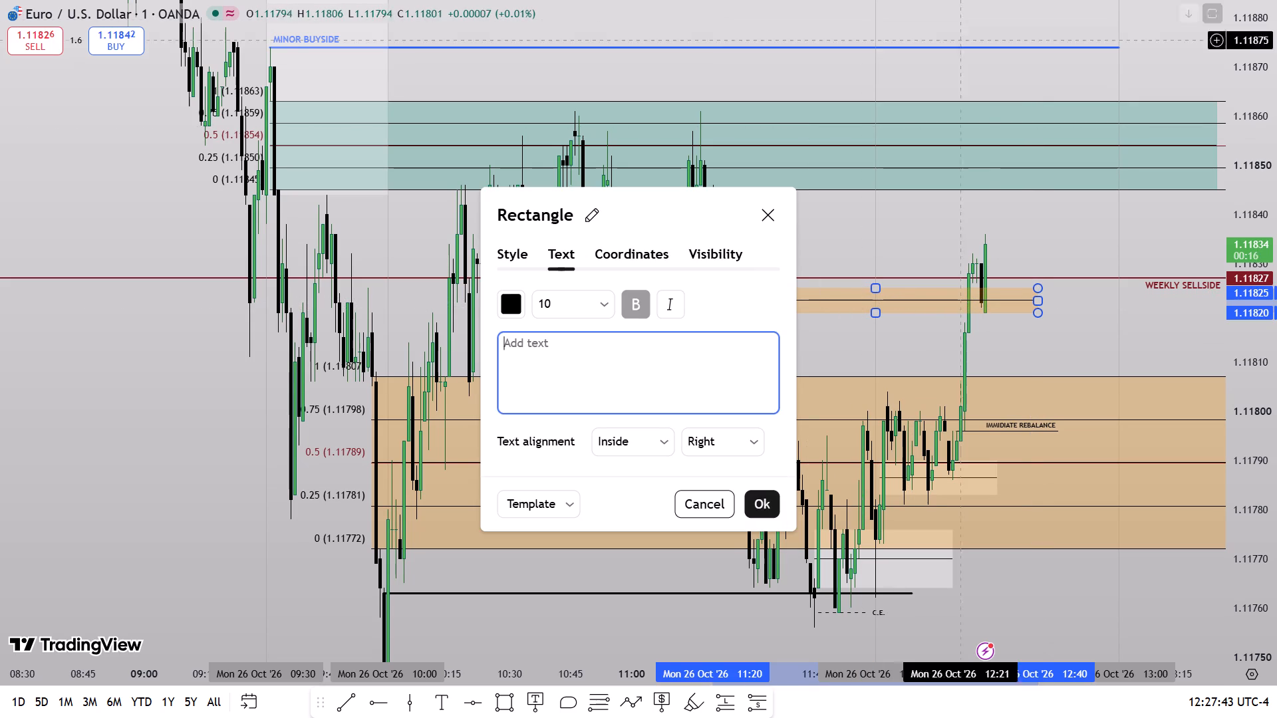
click(655, 362)
key(y)
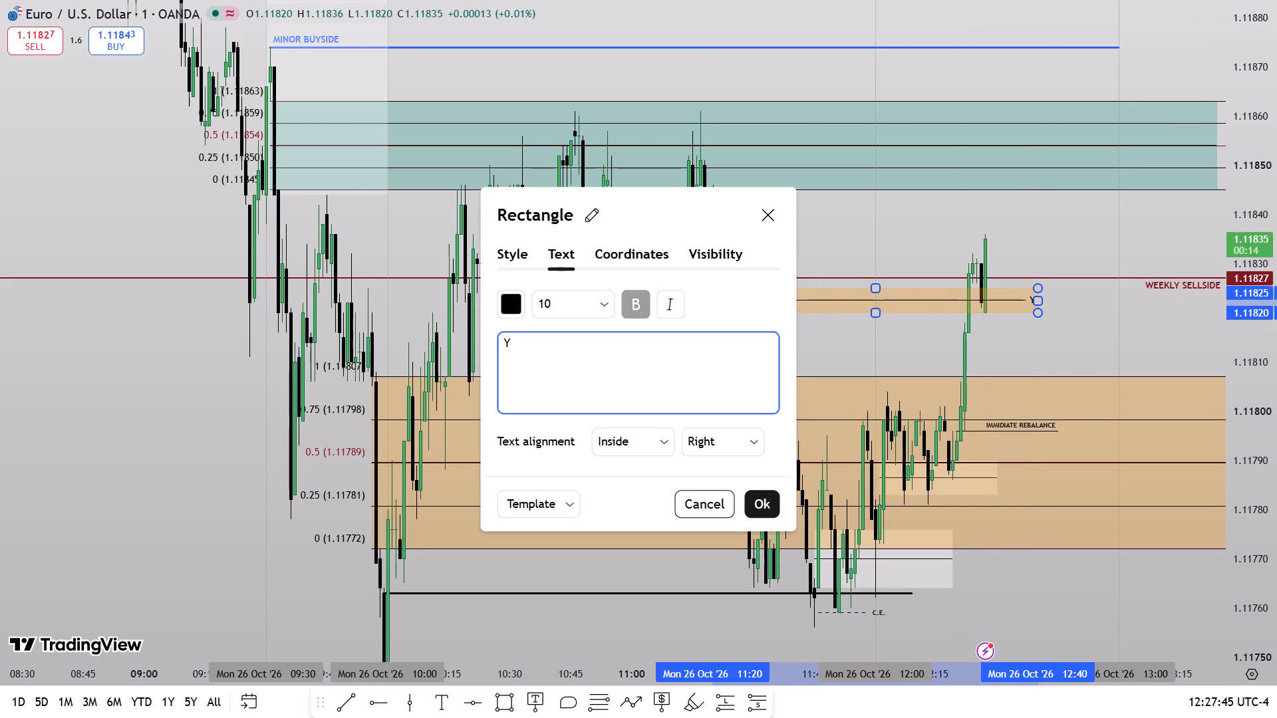
key(BackSpace)
text(IFVG)
key(ctrl+a)
key(ctrl+c)
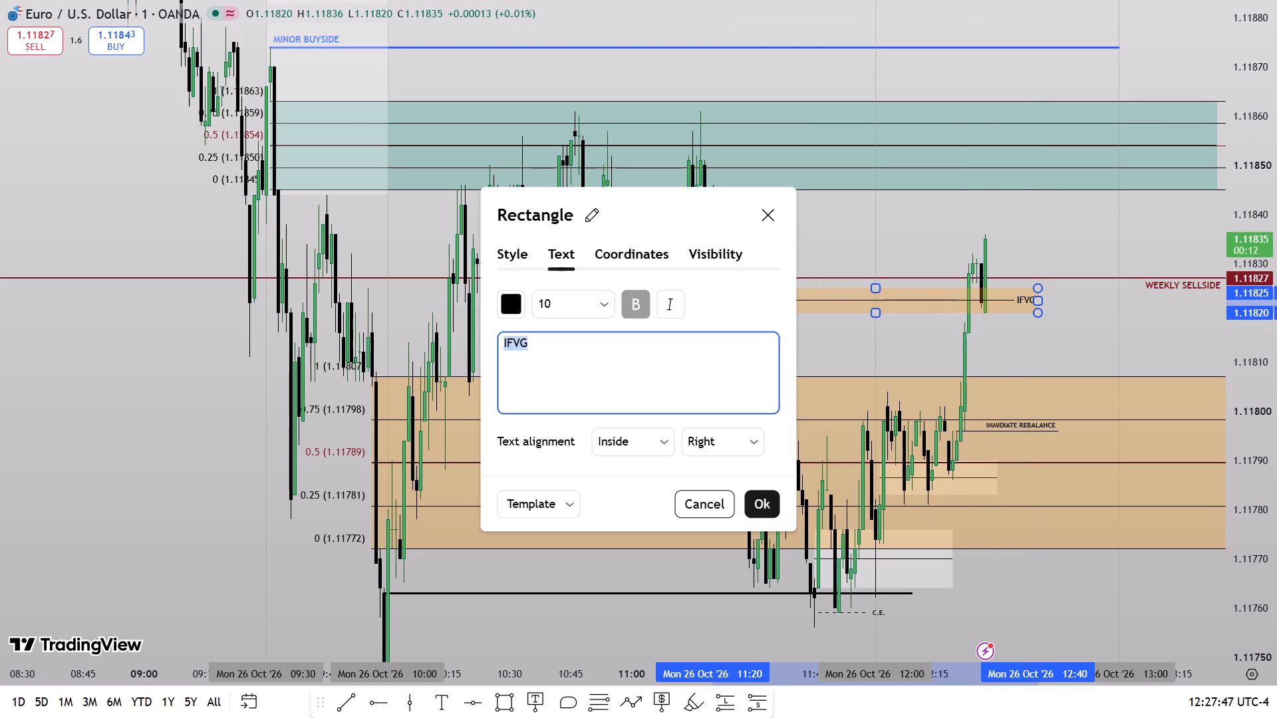
Extend the large orange zone between 1.11807 and 1.11772 to about 14:00.
drag(1028, 360, 867, 331)
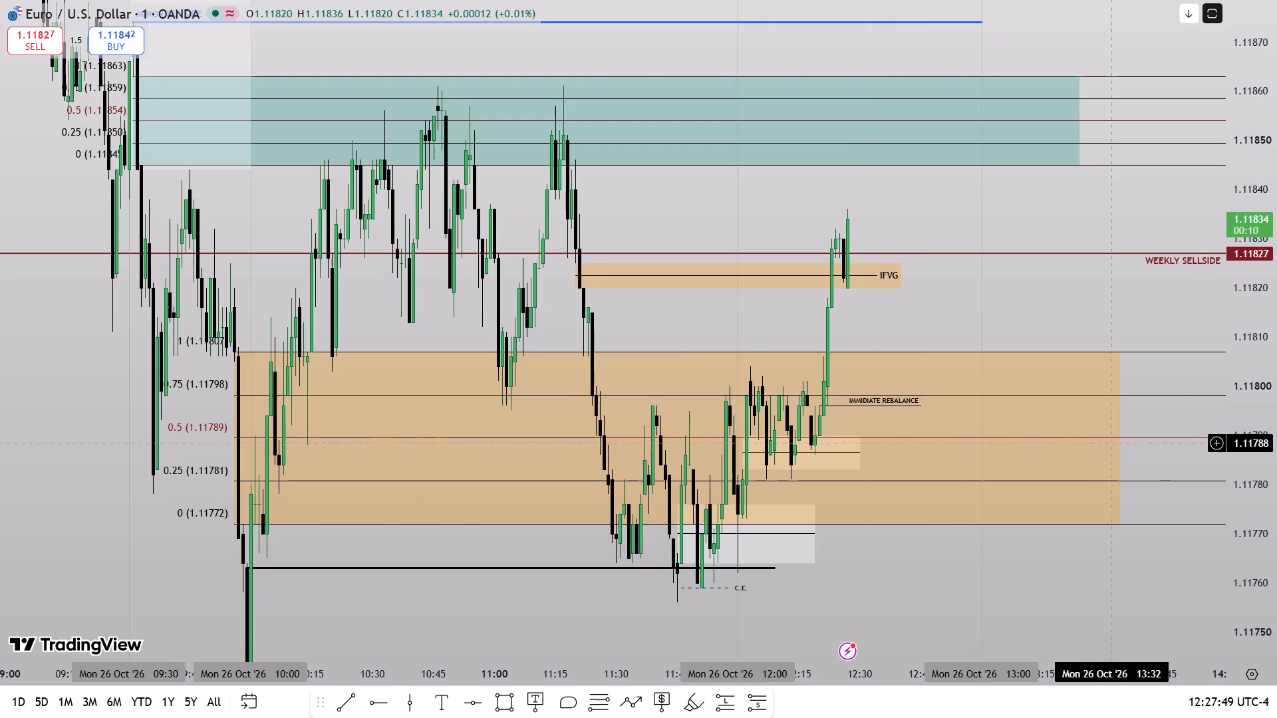
drag(1120, 438, 1232, 456)
Place a text label reading "IFVG" in the large orange zone and set its font size to 24.
drag(889, 583, 1001, 578)
scroll(976, 573, up, 1)
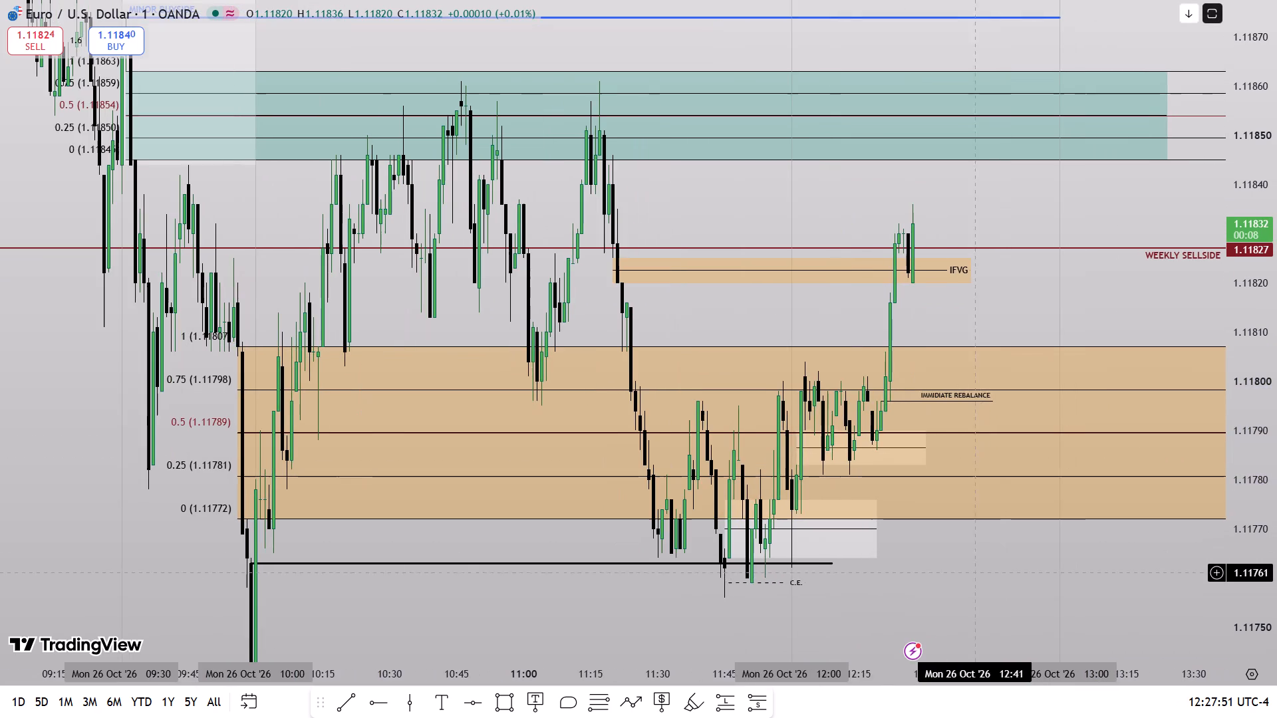
click(447, 707)
click(1071, 416)
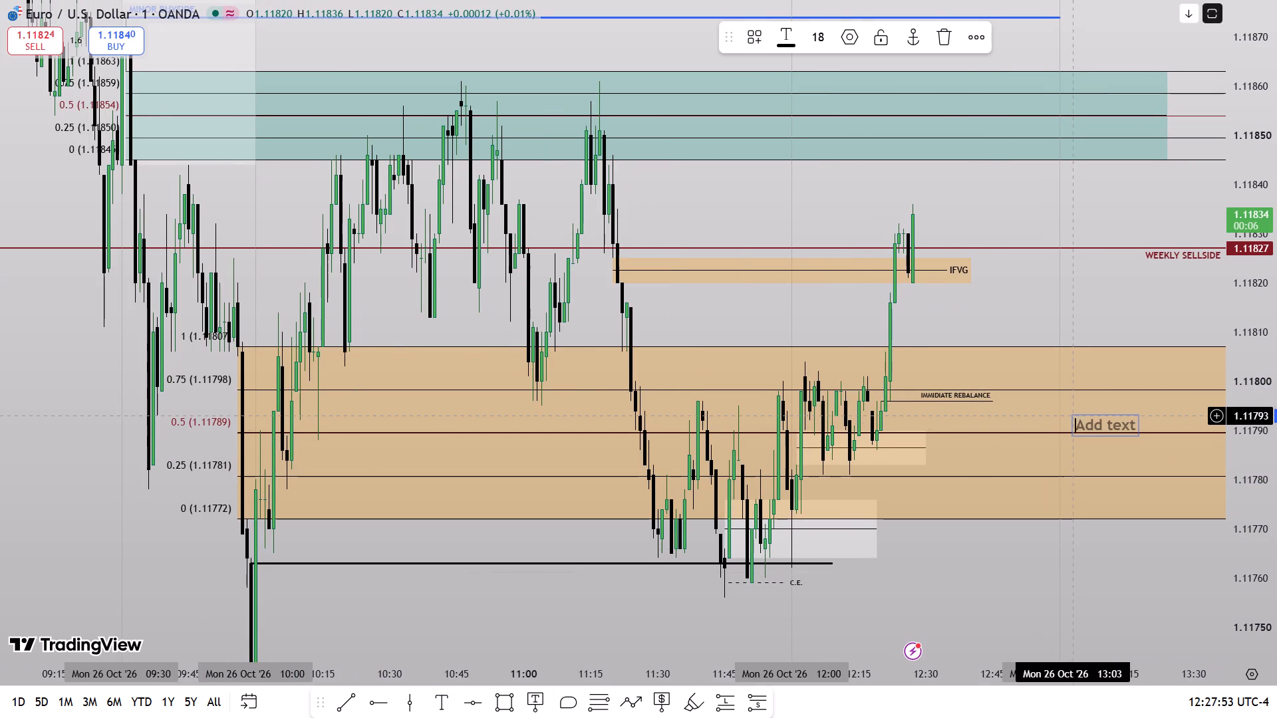
text(IFVG)
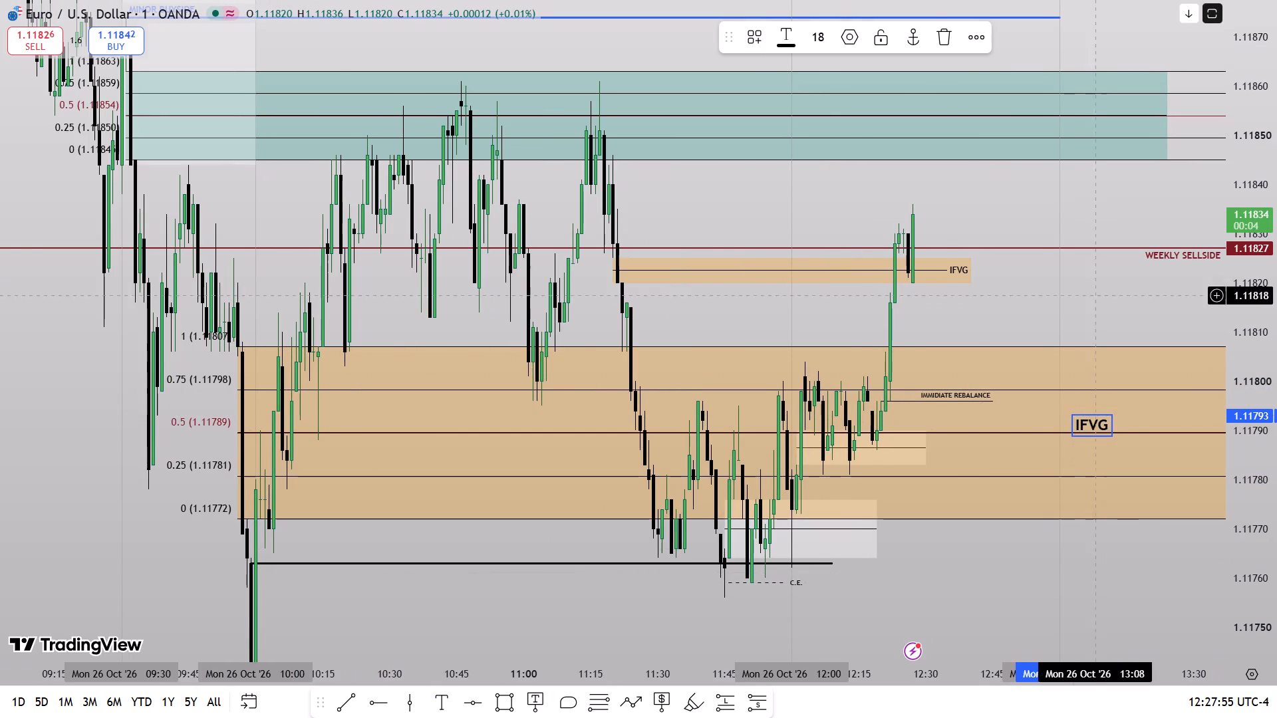
click(823, 40)
click(821, 306)
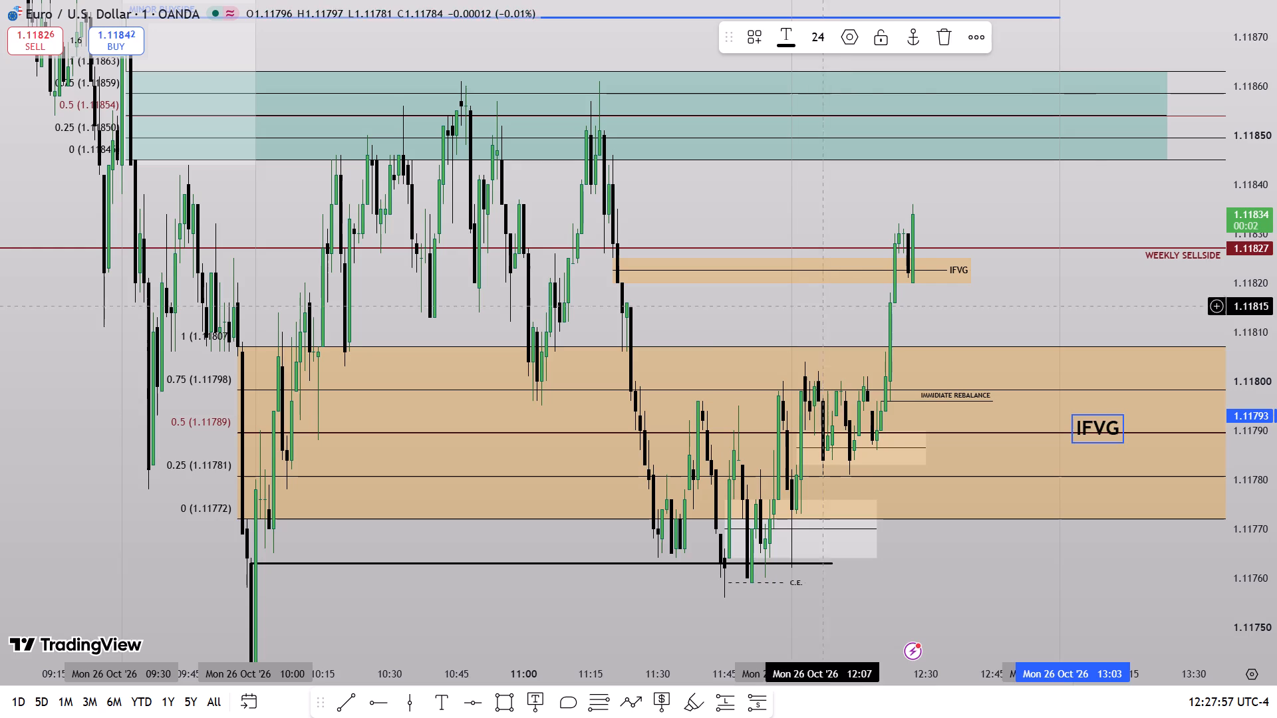
click(1123, 337)
Move the large "IFVG" label near the orange zone's far end, between its 0.5 and 0.75 levels.
drag(1094, 421, 1166, 410)
click(1096, 312)
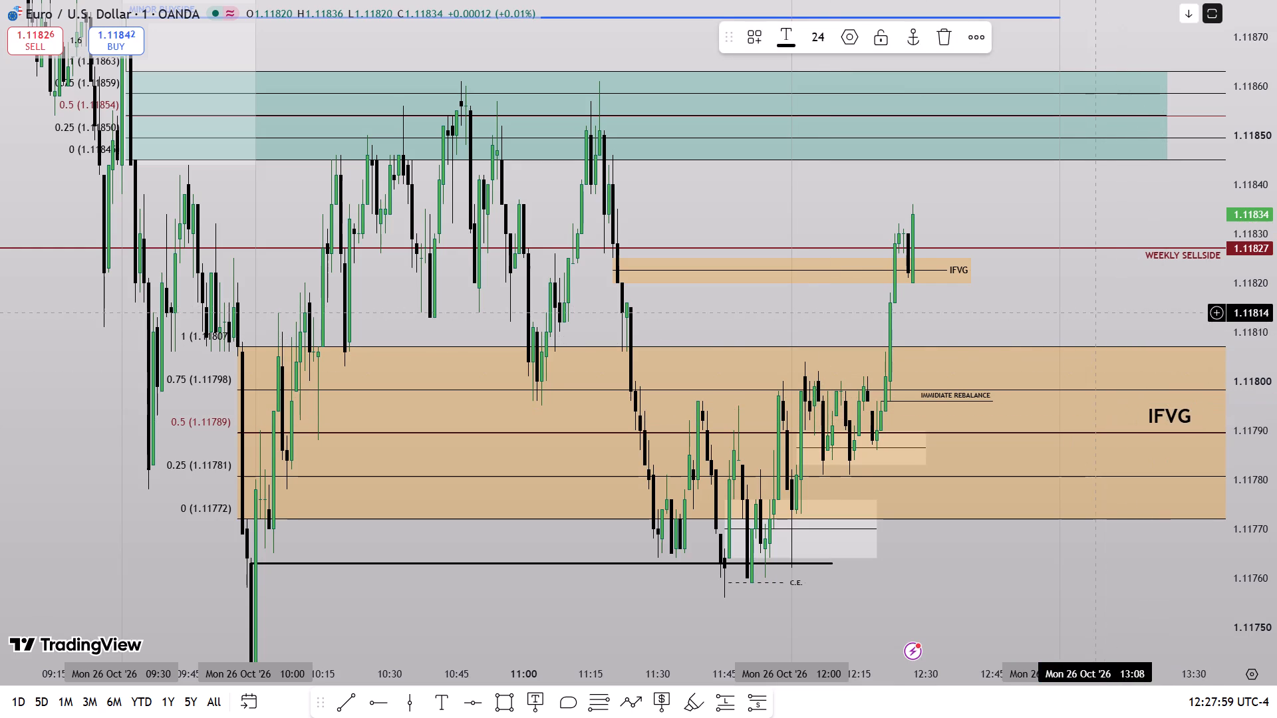
drag(1276, 242, 1276, 340)
scroll(1109, 472, down, 2)
drag(1052, 525, 1022, 567)
drag(1166, 437, 1167, 437)
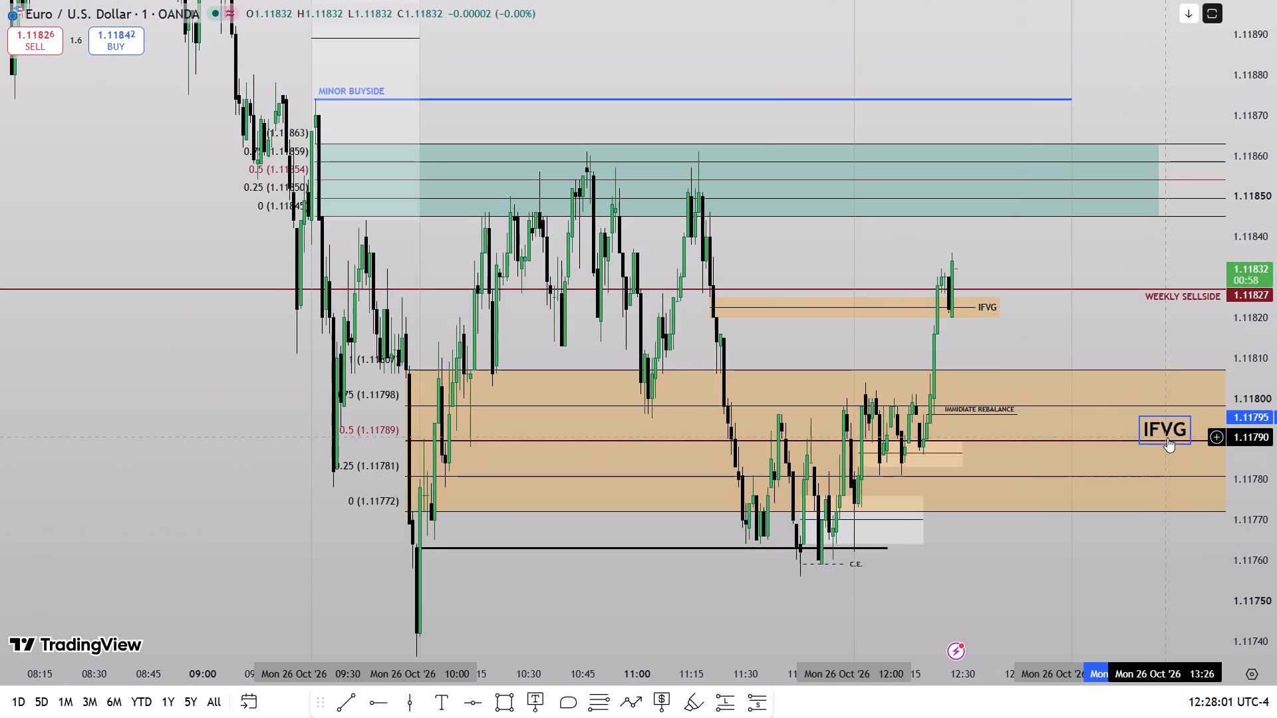
drag(1167, 437, 1179, 429)
click(1012, 579)
drag(971, 608, 972, 592)
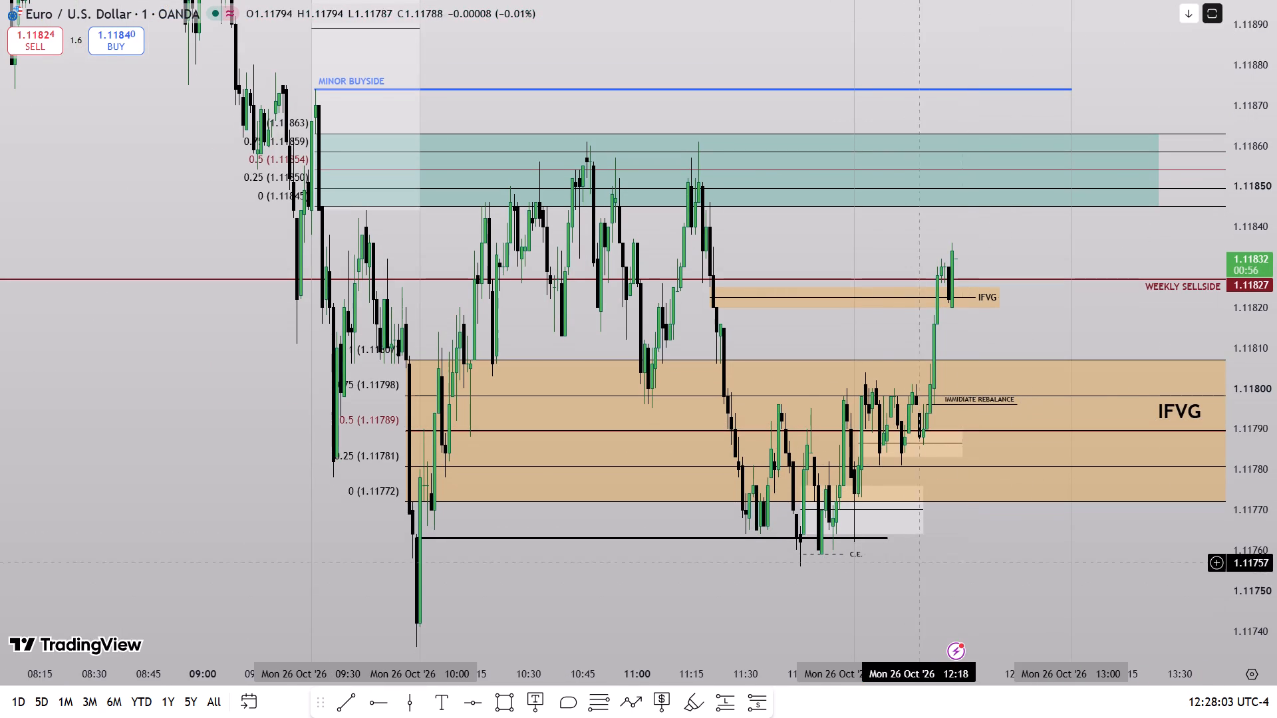
Add the text "ICT +OB" to the black trendline at 1.11763 and copy that text.
double_click(888, 542)
click(601, 369)
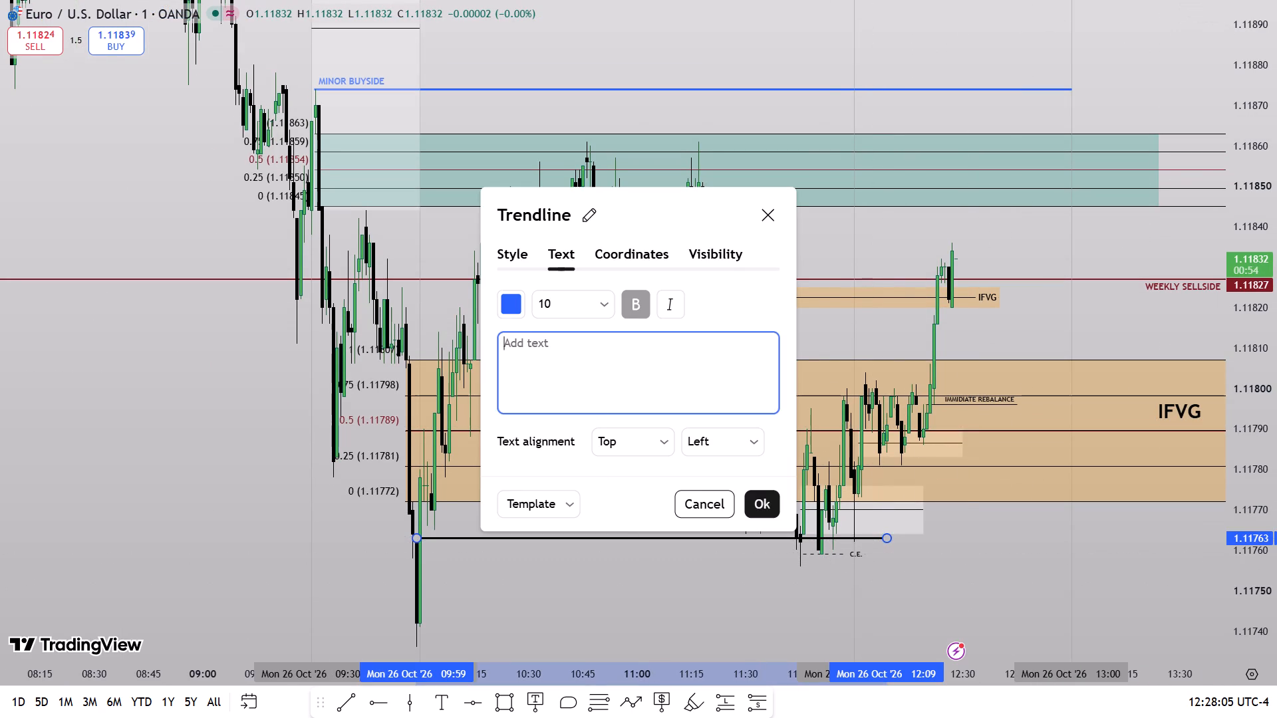
key(shift+plus)
key(BackSpace)
key(BackSpace)
text(ICT + OB)
key(ctrl+a)
key(ctrl+c)
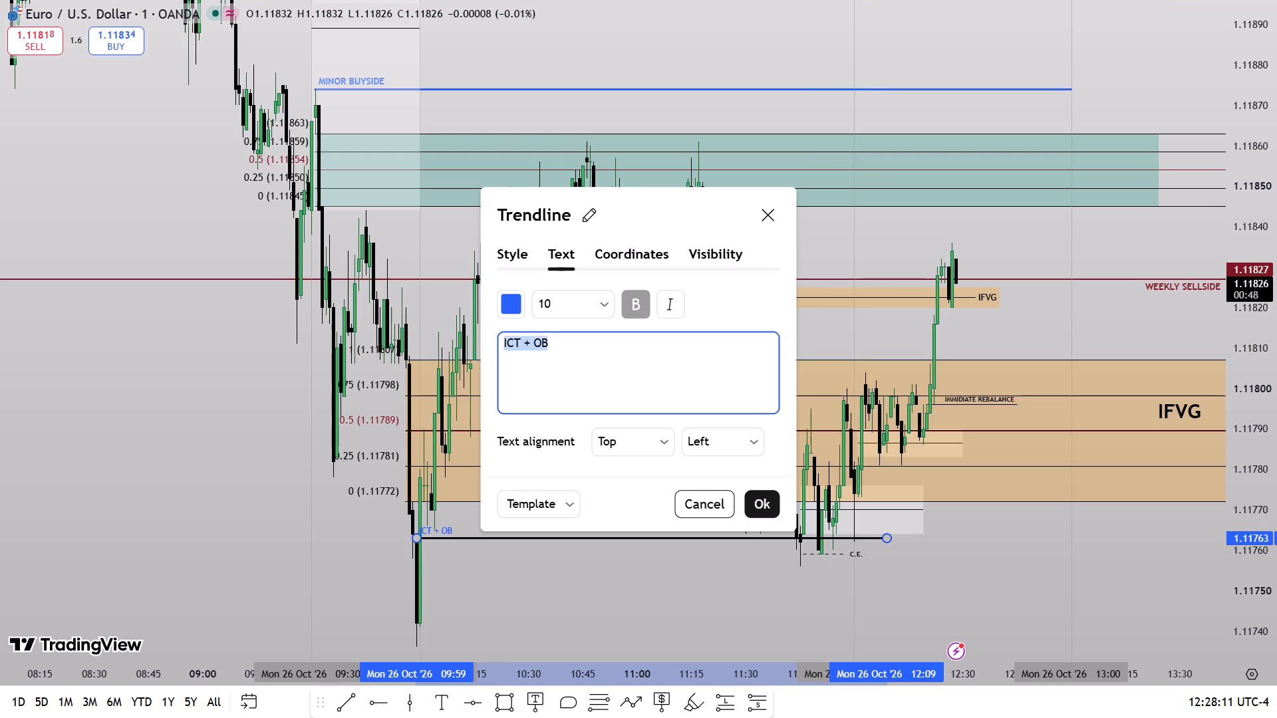
click(529, 340)
key(Left)
key(space)
key(Right)
key(Right)
key(BackSpace)
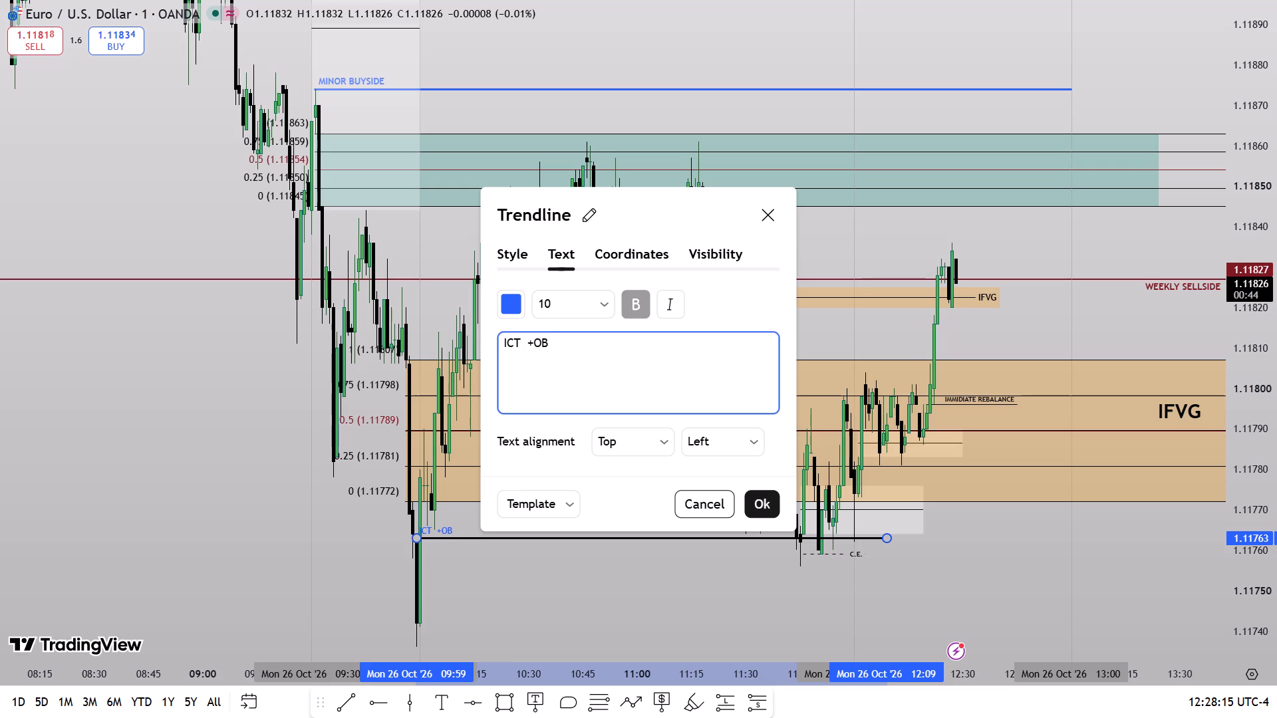
key(ctrl+a)
key(ctrl+c)
Align the "ICT +OB" trendline text to the top and right and set its colour to black.
click(709, 441)
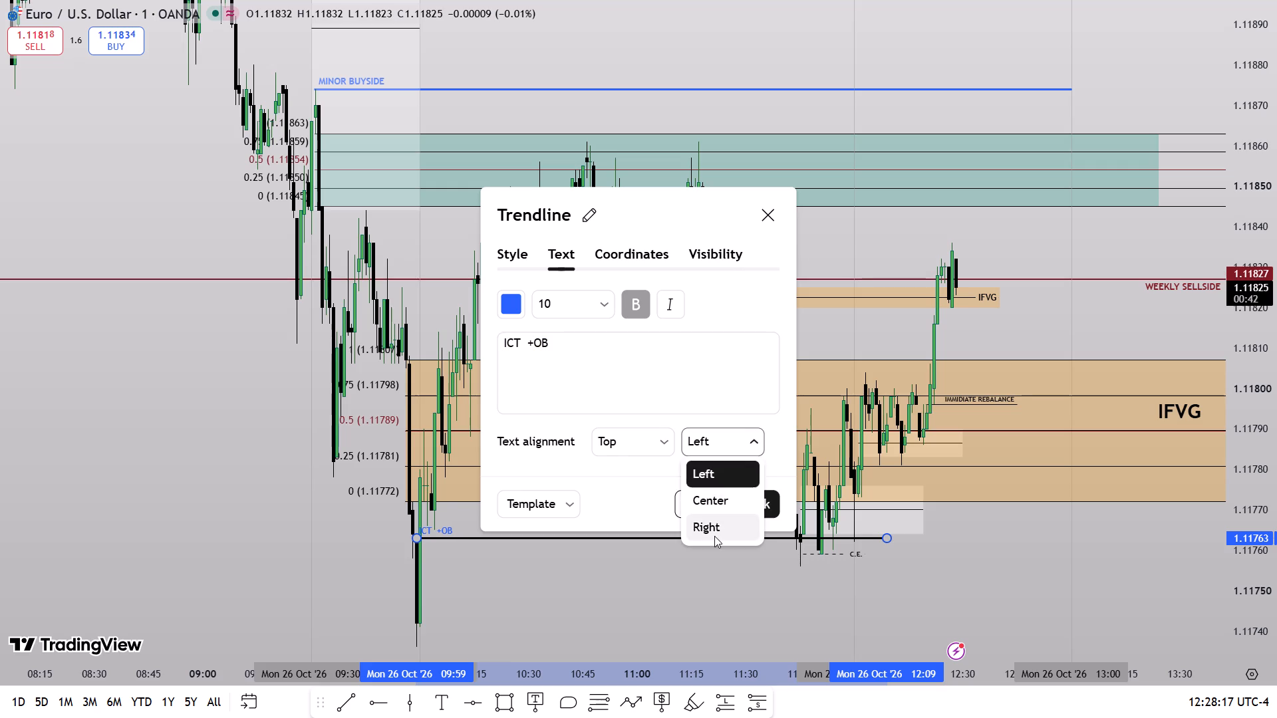
click(714, 536)
click(630, 441)
click(630, 475)
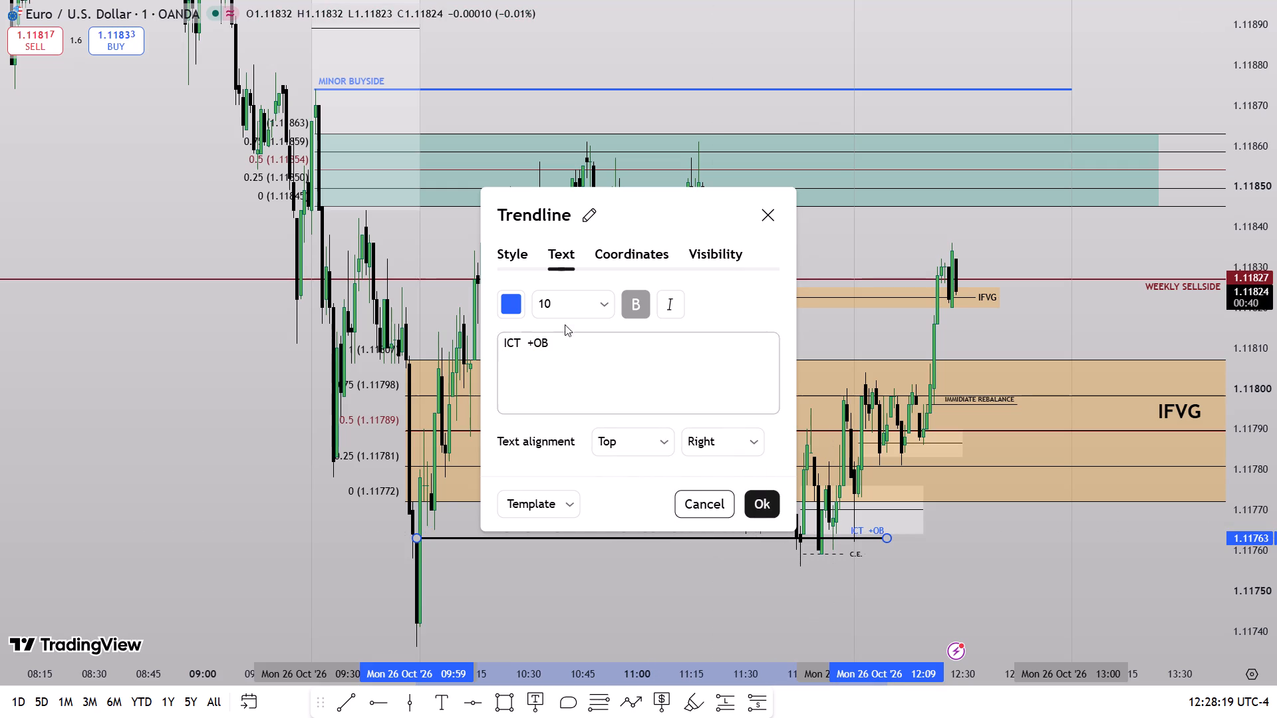
click(513, 302)
click(686, 340)
click(928, 616)
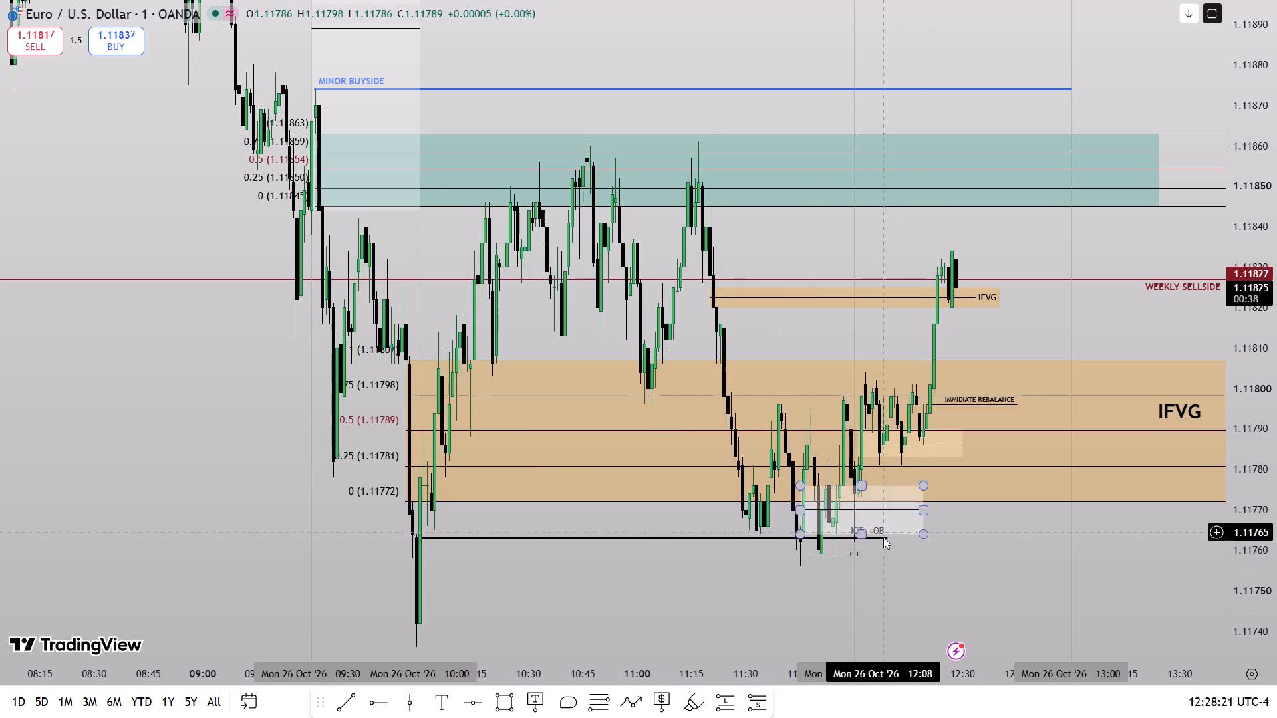
Extend the "ICT +OB" trendline at 1.11763 to about 12:15.
drag(887, 538, 909, 542)
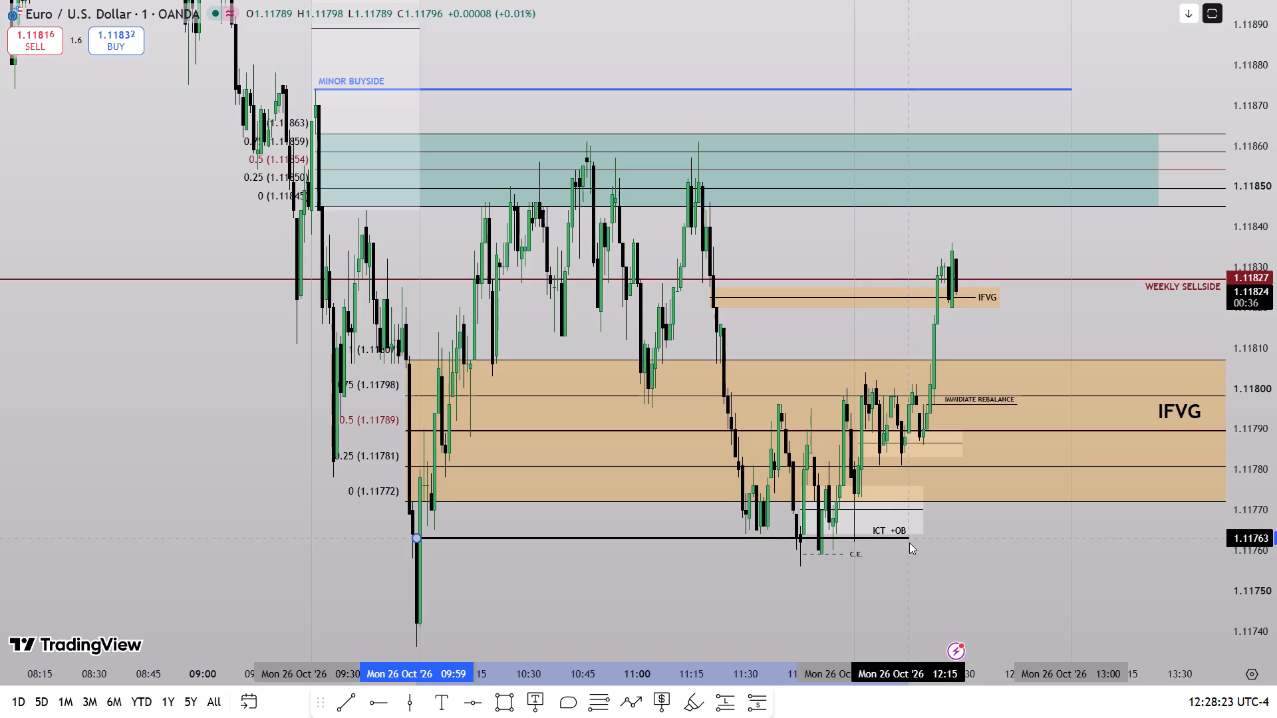
drag(909, 542, 911, 543)
click(946, 571)
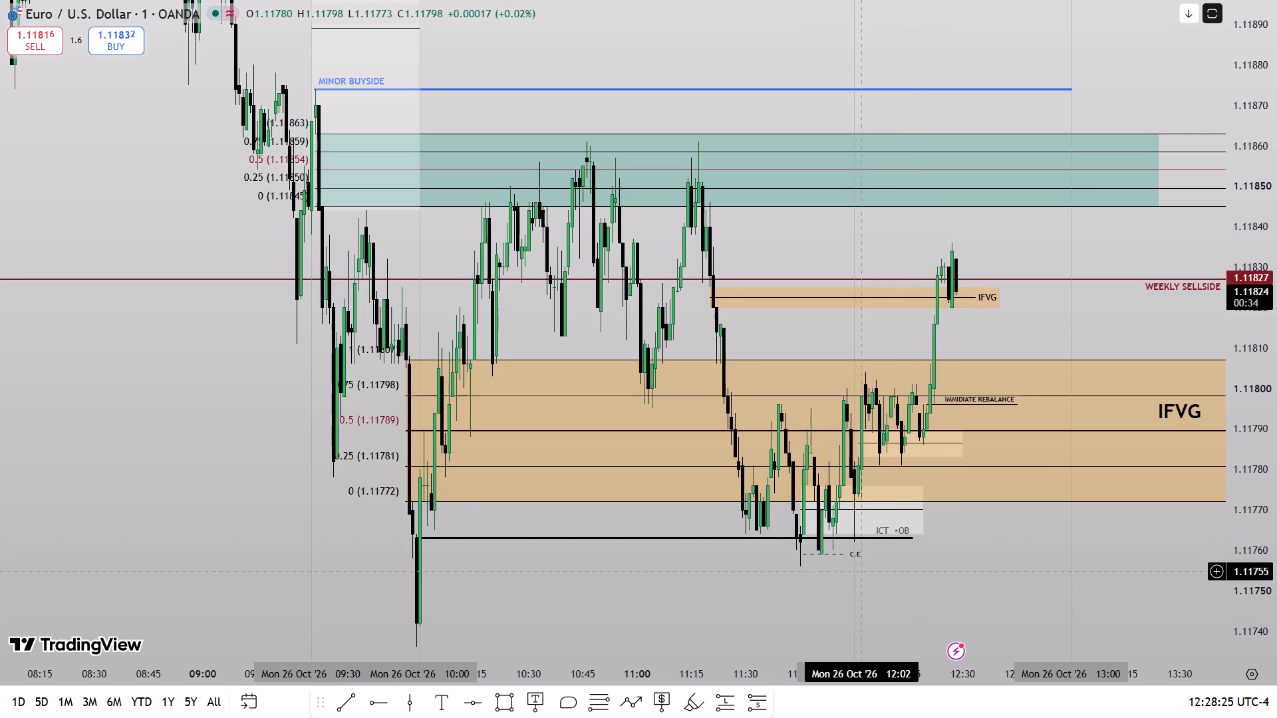
Shorten the dashed "C.E." line at 1.11759 so that it ends at about 11:58.
drag(867, 552, 849, 556)
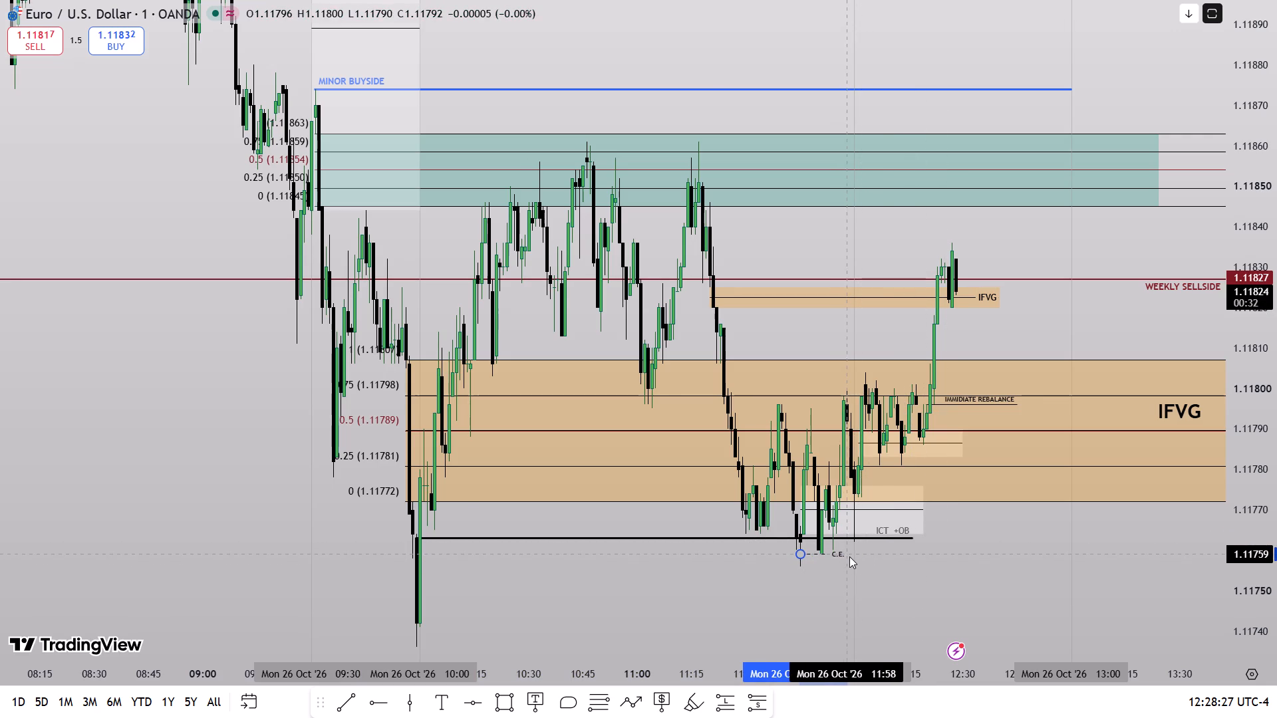
drag(849, 556, 852, 556)
click(941, 580)
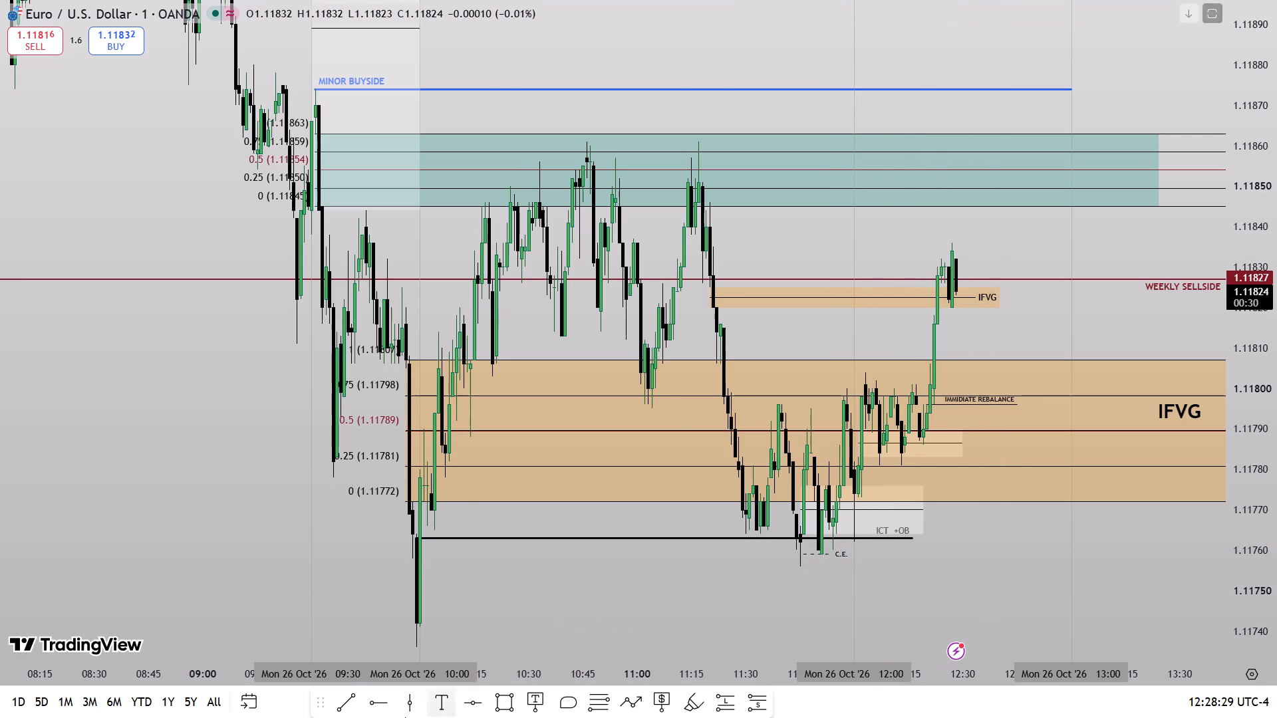
Draw a horizontal trendline at 1.11796 from the swing high at about 11:39 to 11:57, with 2px thickness.
click(343, 700)
drag(779, 411, 839, 422)
shift+click(841, 423)
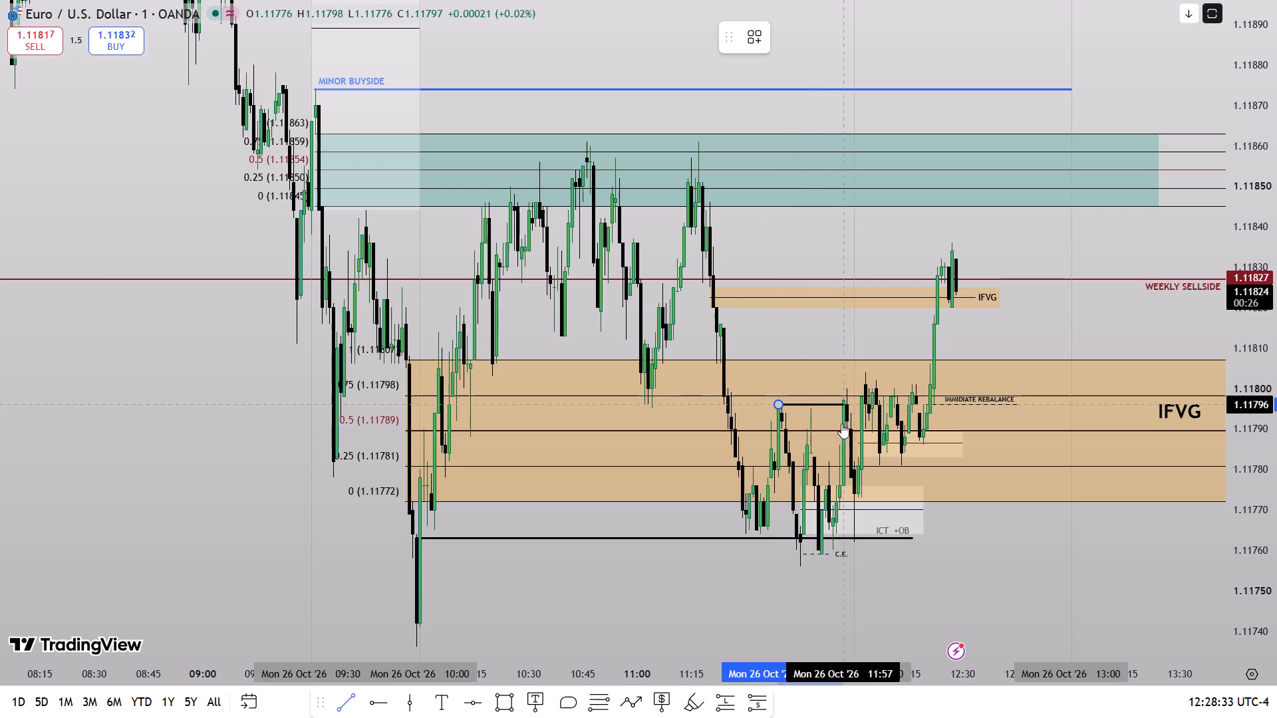
click(875, 25)
click(868, 103)
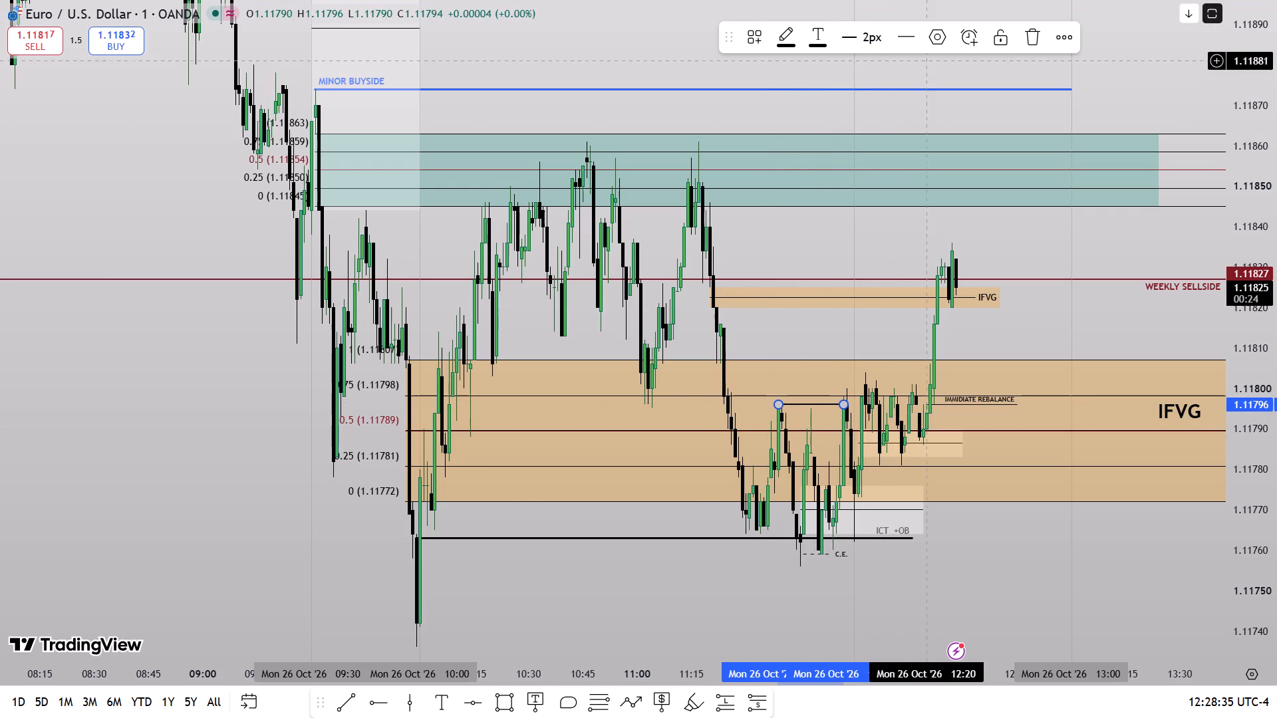
Add a light bulb emoji as the text of the new 1.11796 trendline, aligned to the top and left.
click(944, 40)
right_click(588, 348)
click(618, 322)
key(super+period)
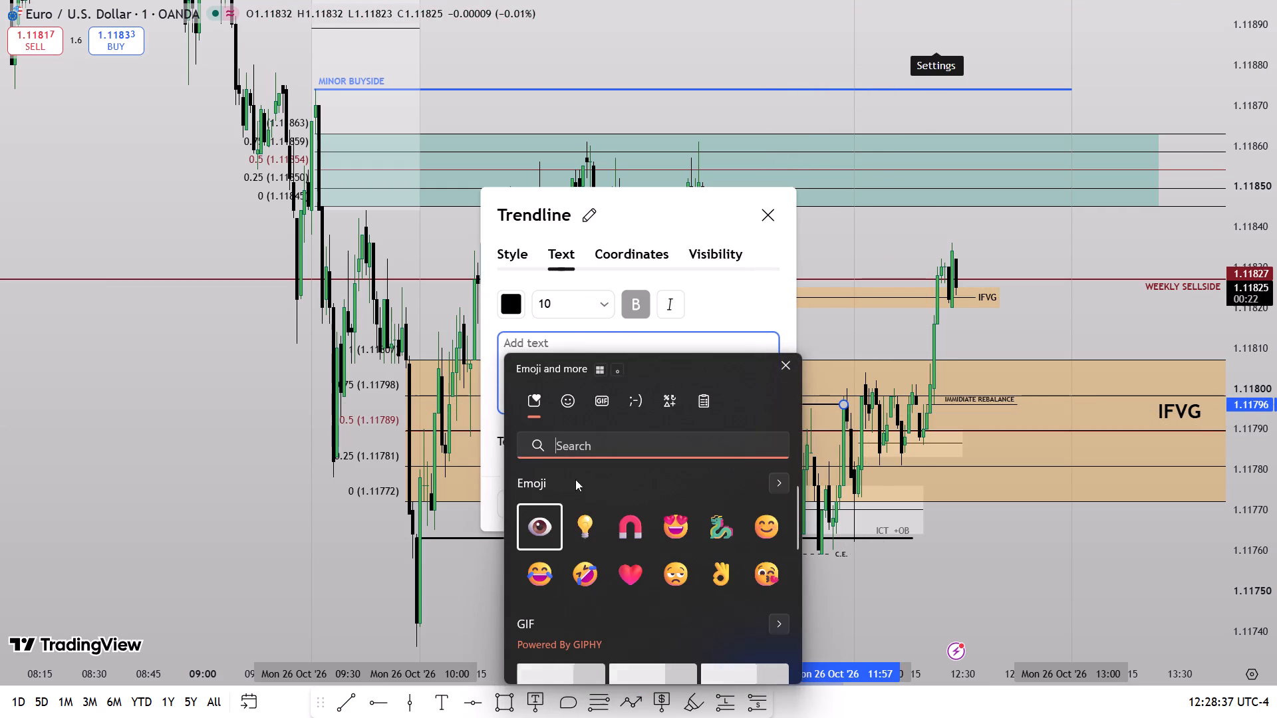
click(577, 527)
click(788, 370)
click(732, 449)
click(728, 461)
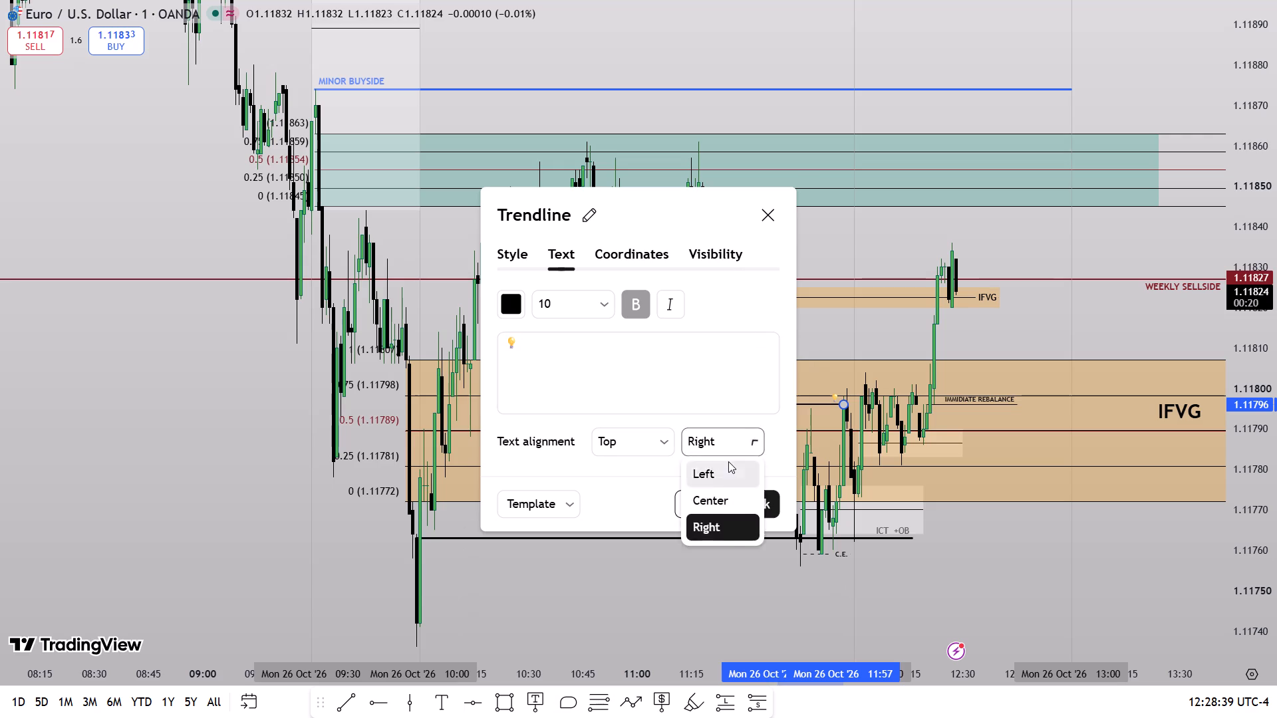
click(895, 555)
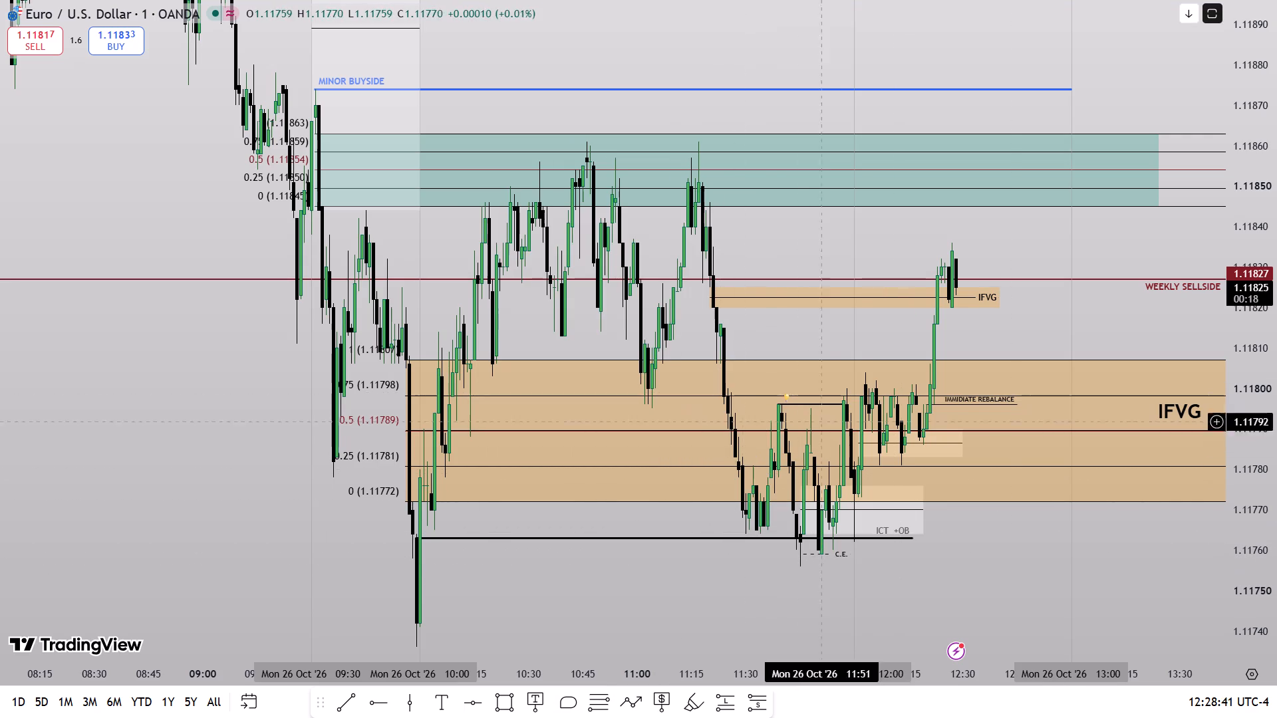
Extend the pale box behind the "ICT +OB" text slightly, to about 12:21.
click(924, 515)
click(987, 548)
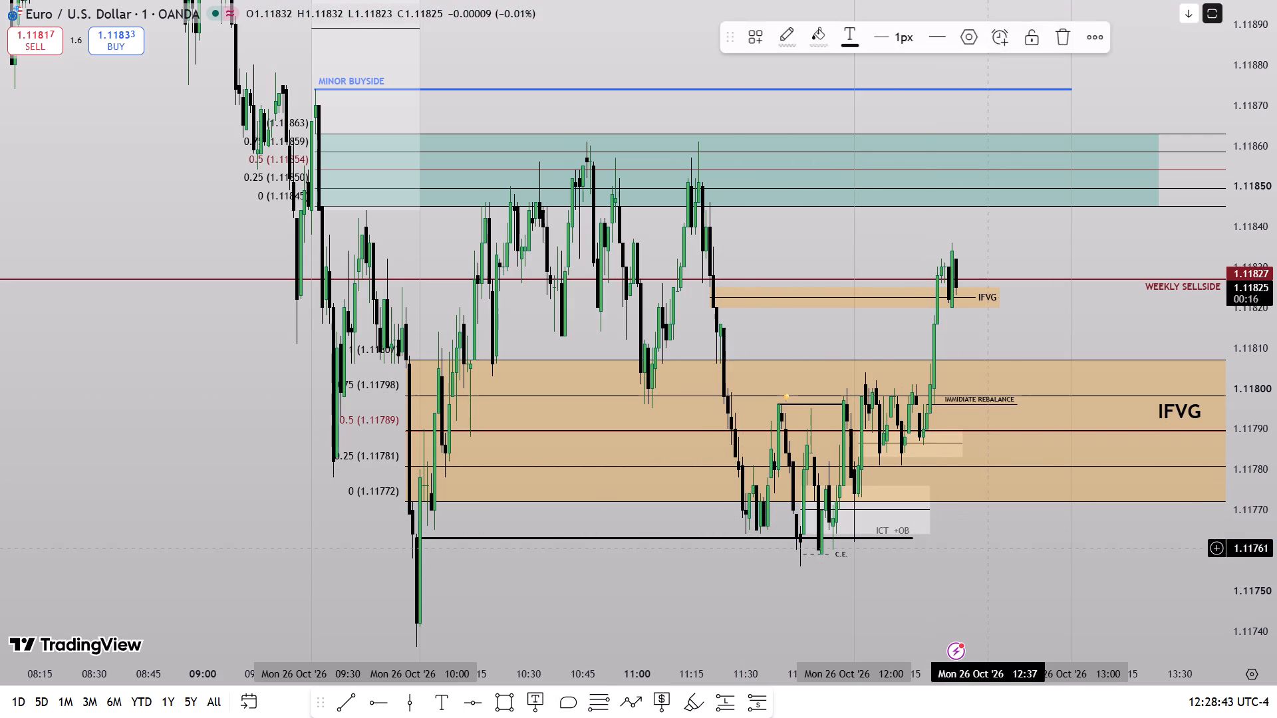
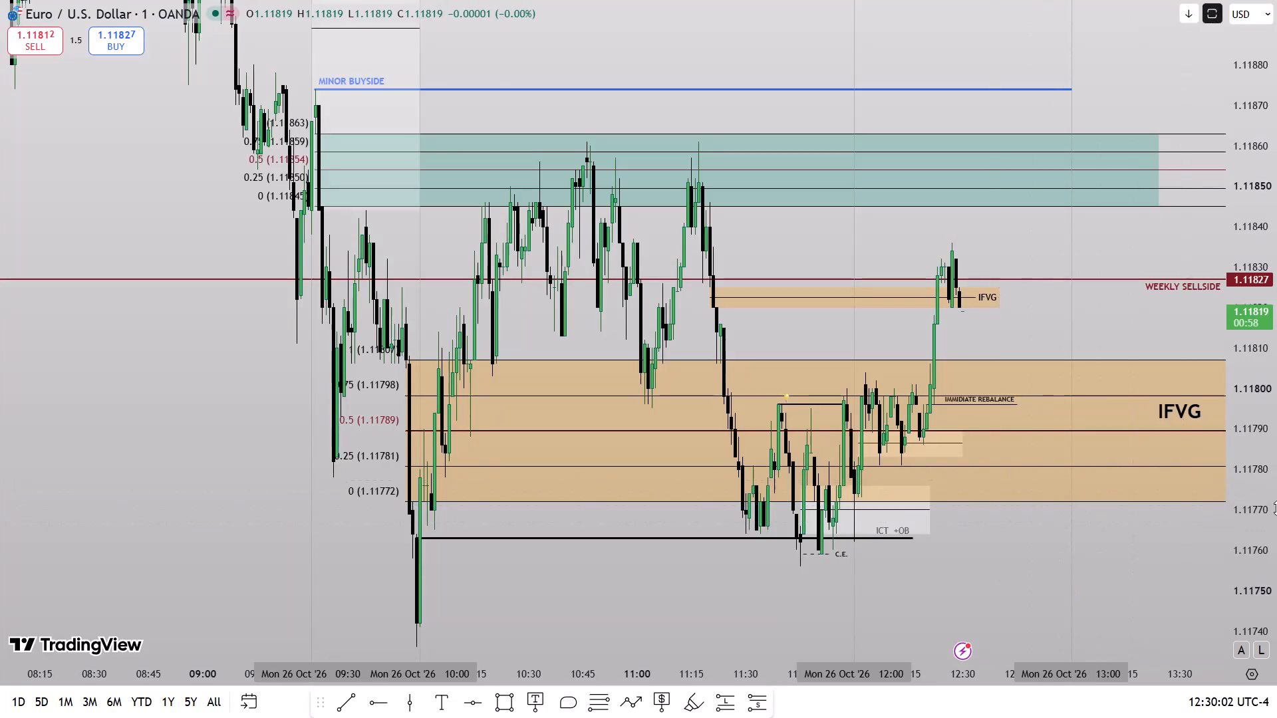
Exit the full-screen EUR/USD chart view and close the browser window.
drag(1276, 508, 1258, 357)
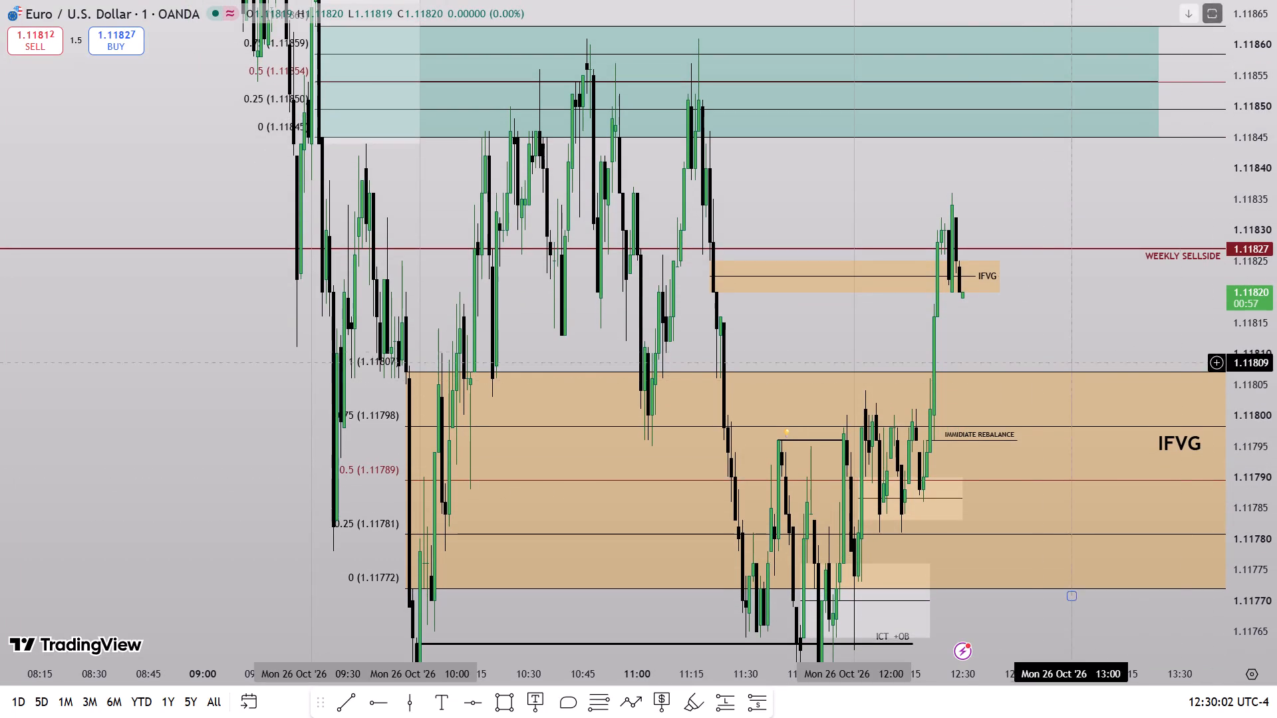
click(635, 62)
click(1276, 0)
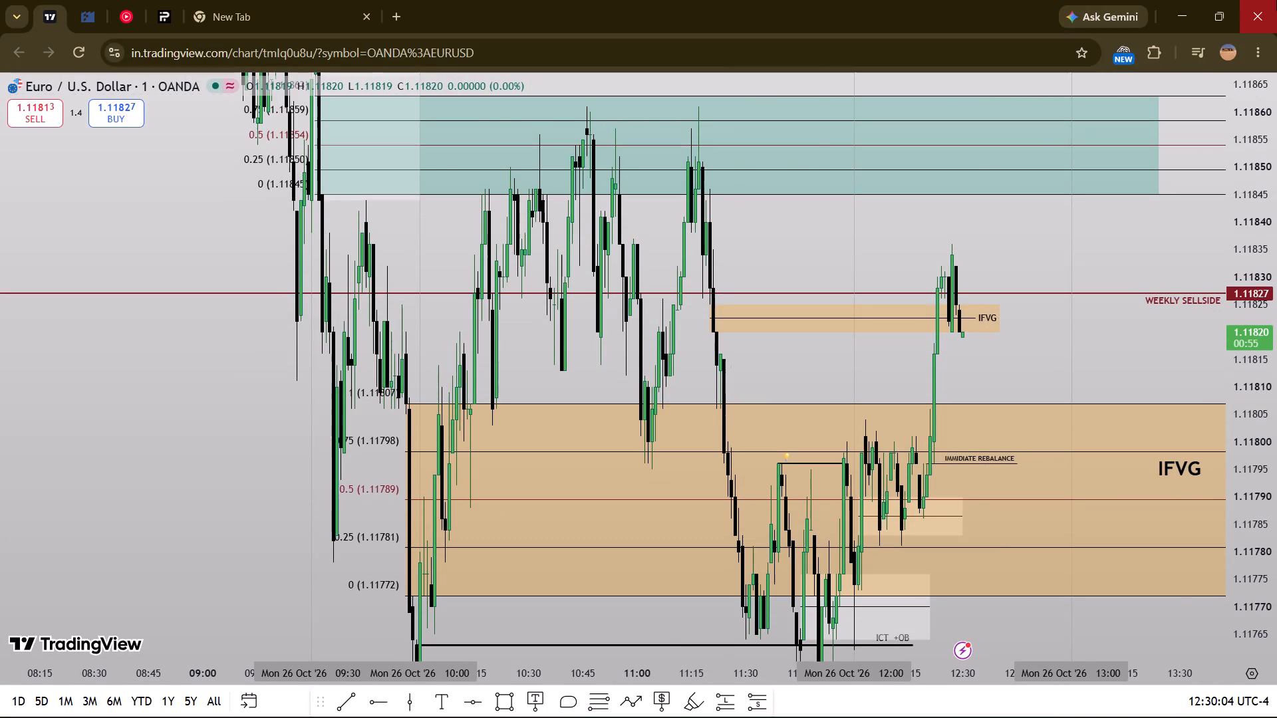
Bring up the Windows 11 shut-down dialog from the desktop.
click(698, 170)
right_click(757, 200)
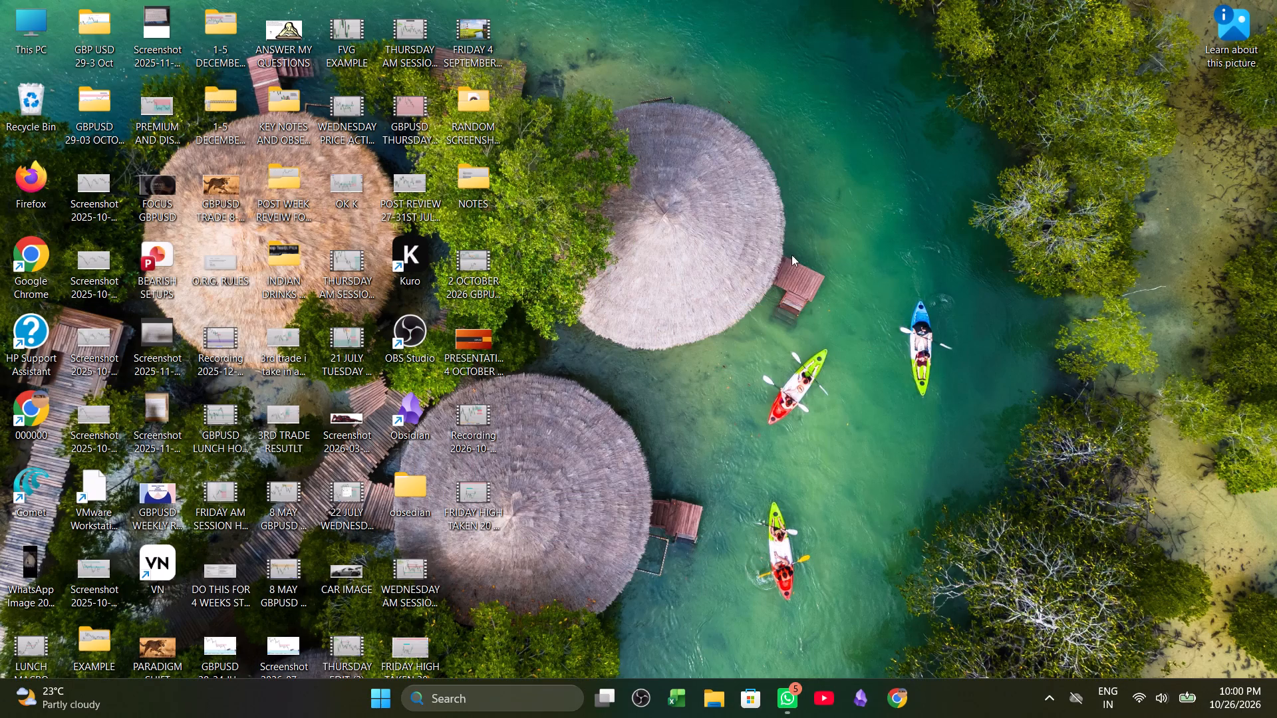
click(817, 275)
key(alt+F4)
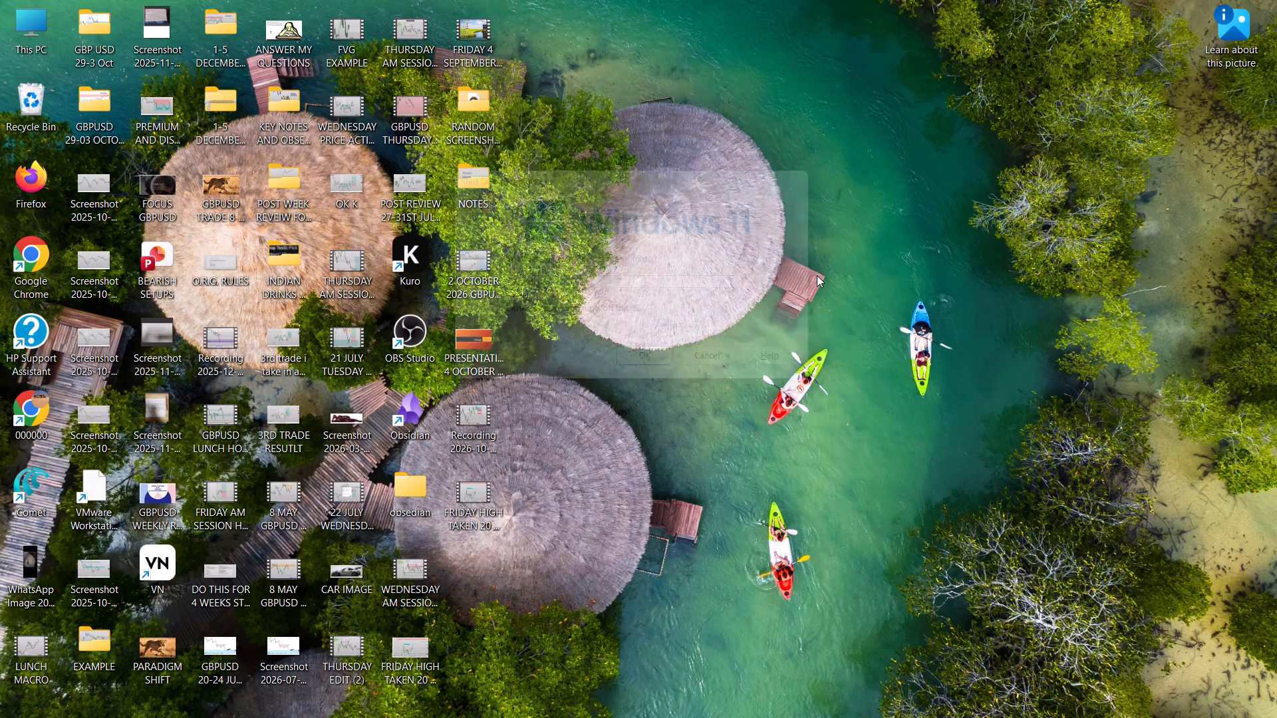